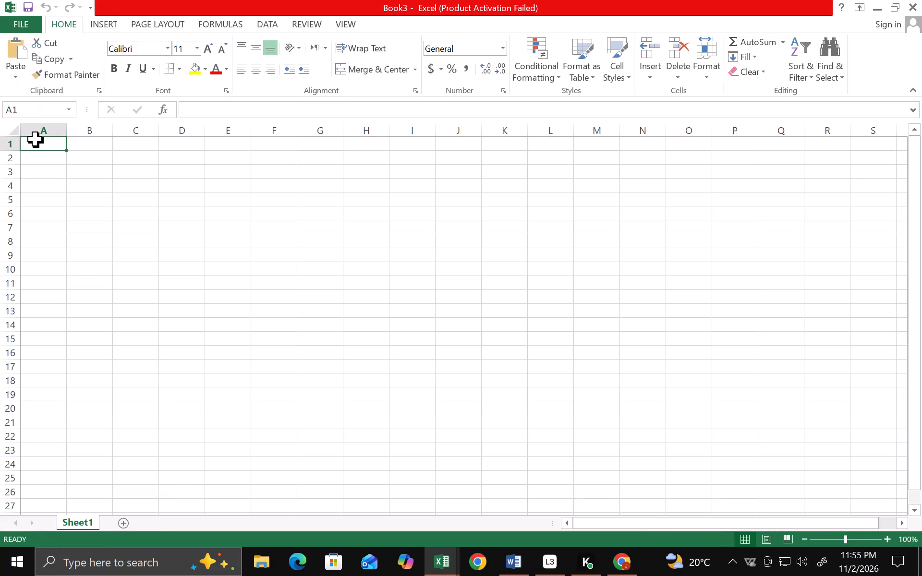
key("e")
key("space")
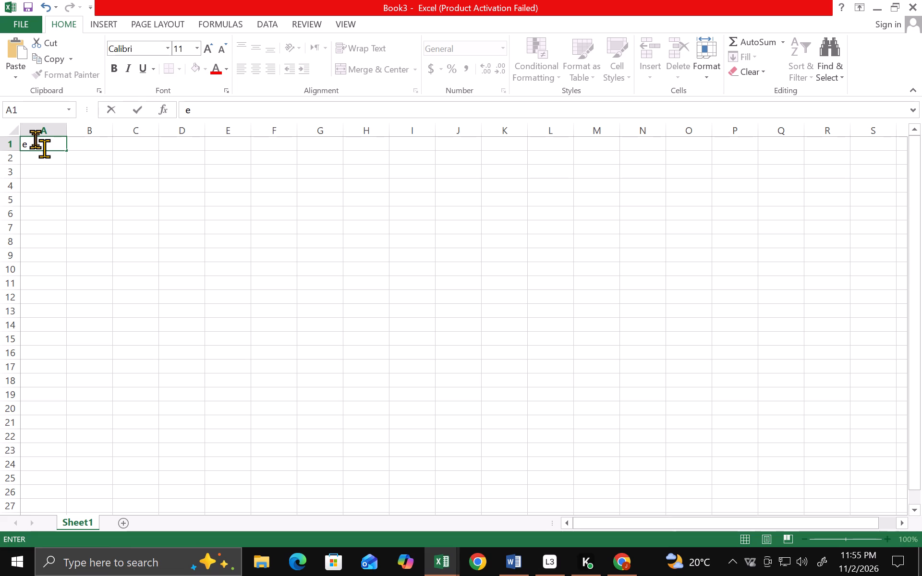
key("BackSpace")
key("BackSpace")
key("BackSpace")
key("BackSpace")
Enter the column headings "expense" in cell A1 and "category" in cell B1.
key("e")
key("x")
key("x")
key("x")
type("pe")
key("BackSpace")
key("BackSpace")
key("BackSpace")
key("BackSpace")
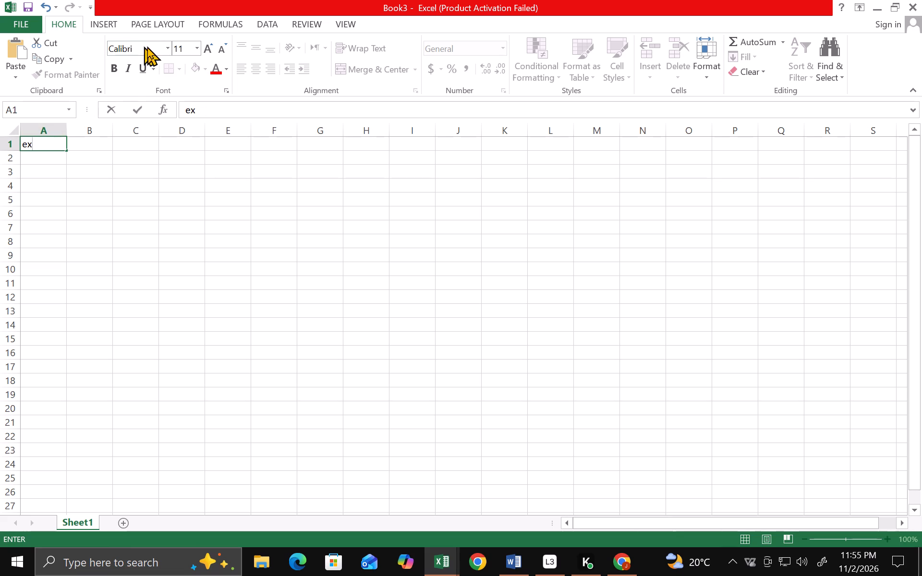
left_click(197, 48)
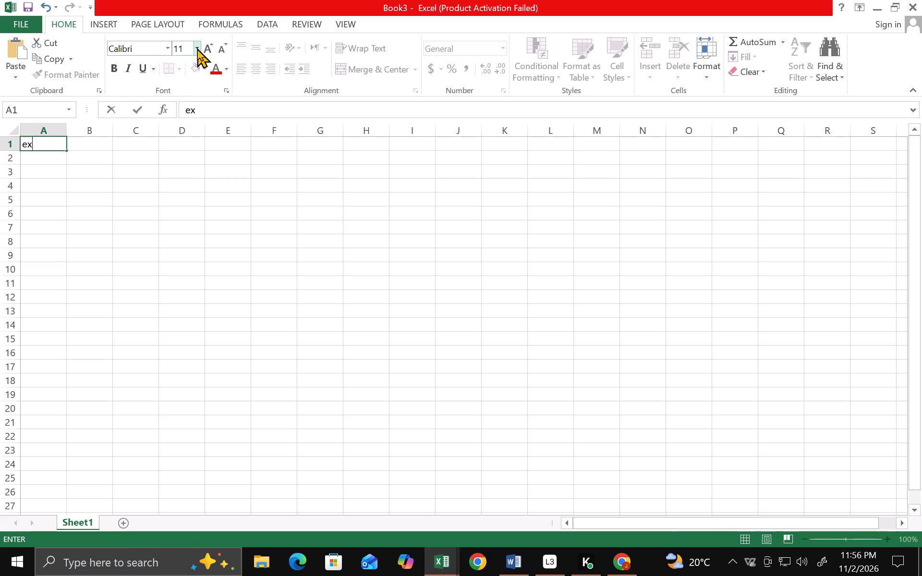
left_click(197, 44)
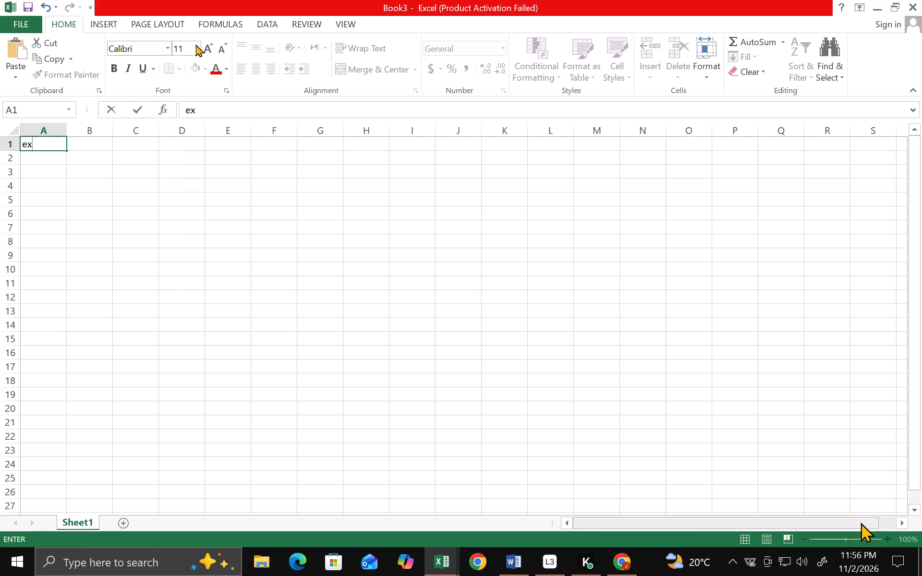
type("pe")
type("nse")
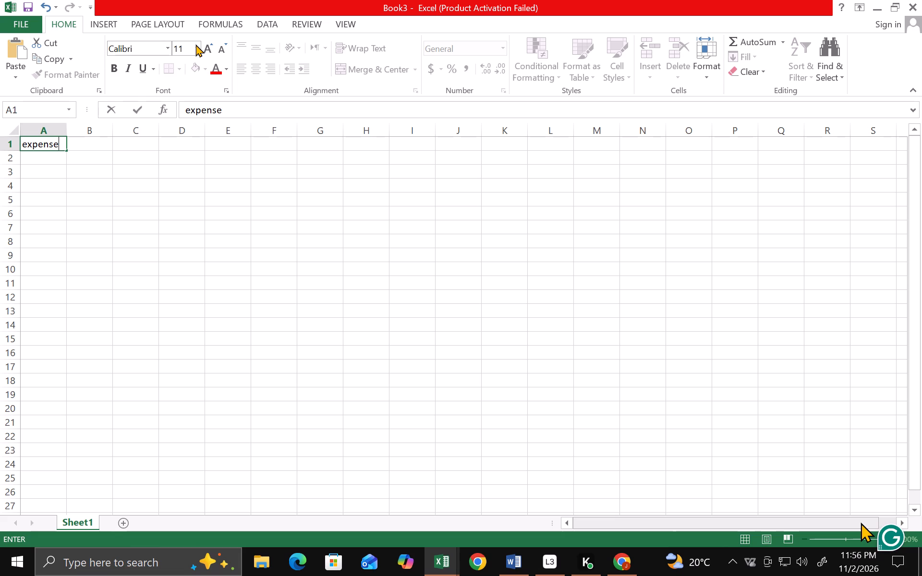
key("Tab")
type("category")
key("Tab")
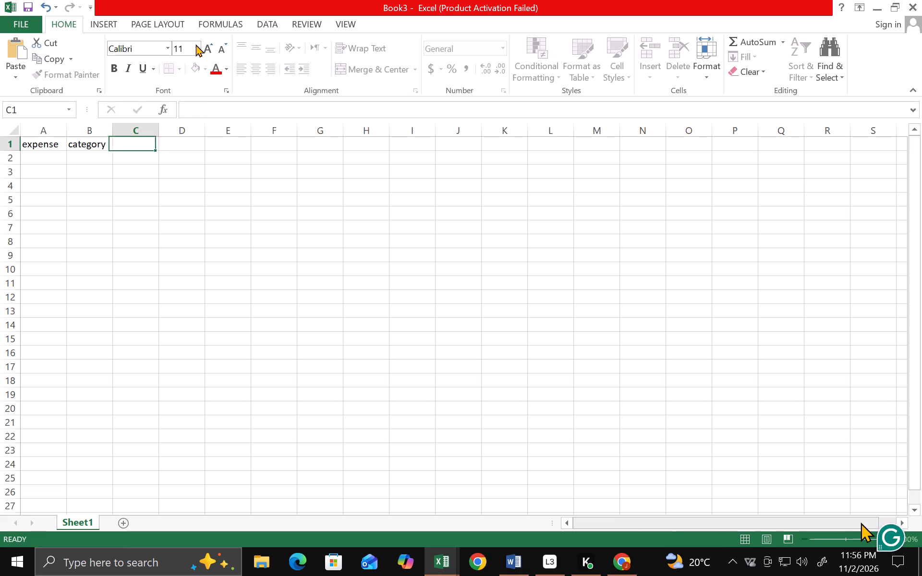
Enter the heading "budget(ksh)" in cell C1 and auto-fit column C to its text.
type("bu")
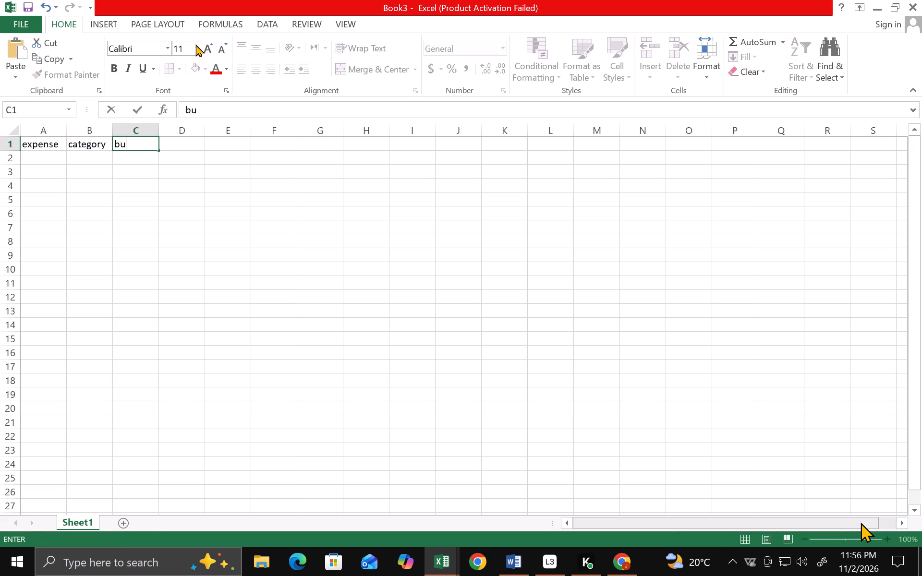
key("d")
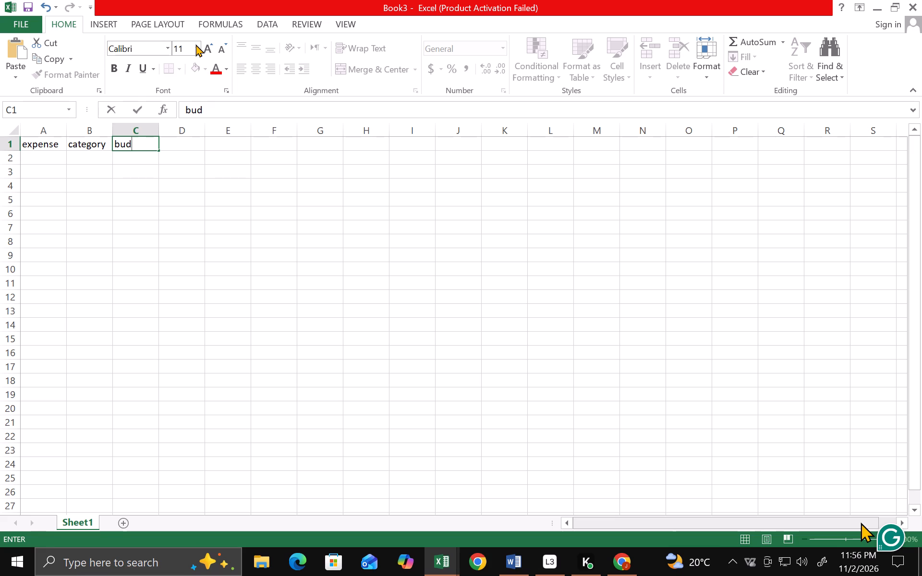
type("get(")
type("ksh")
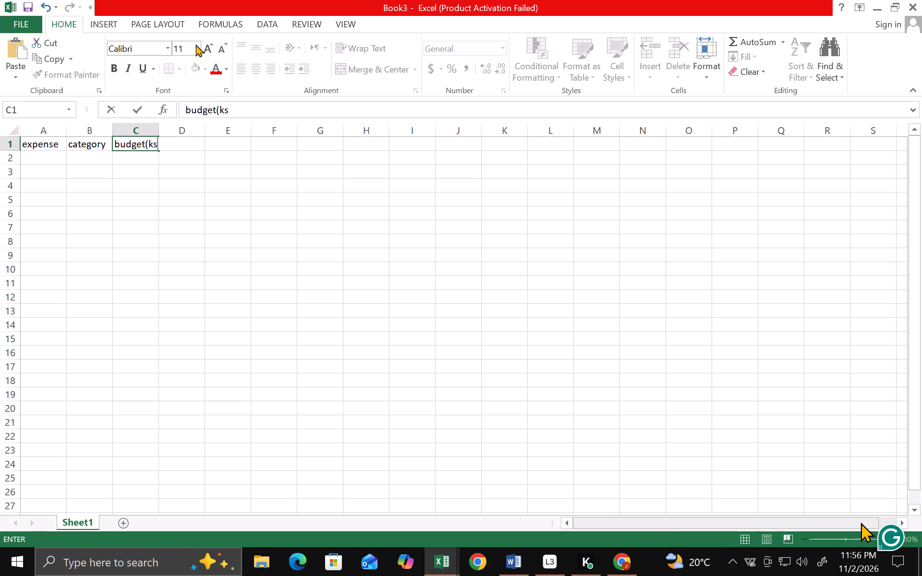
key("shift+parenright")
key("Tab")
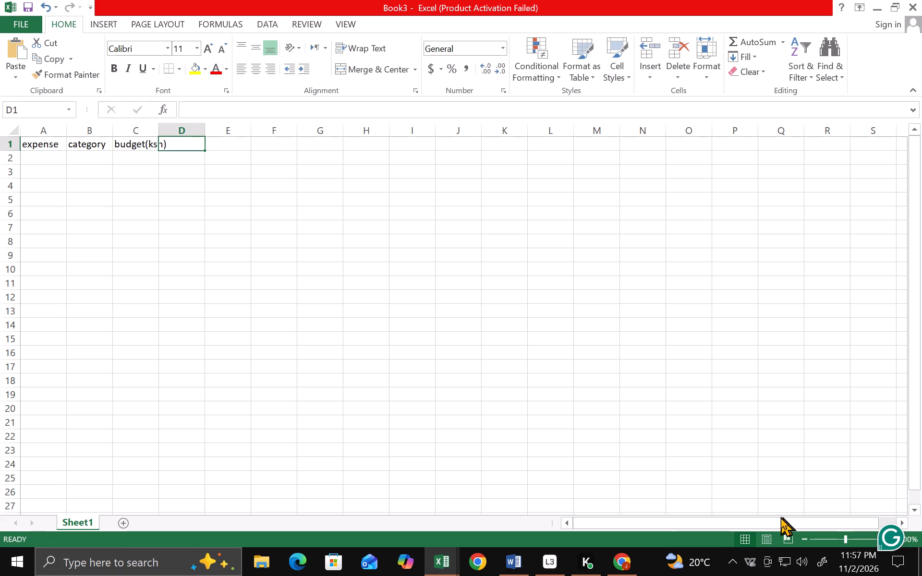
double_click(157, 135)
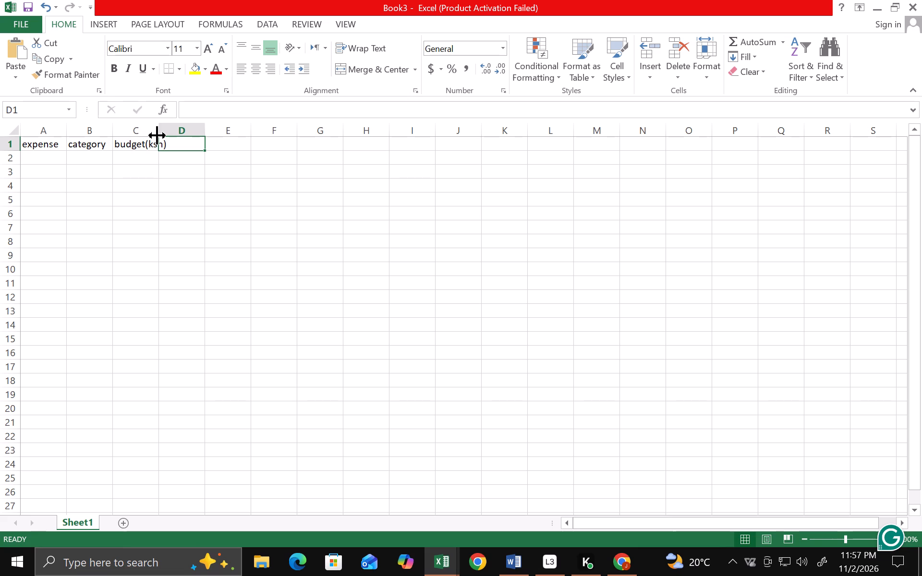
left_click(157, 135)
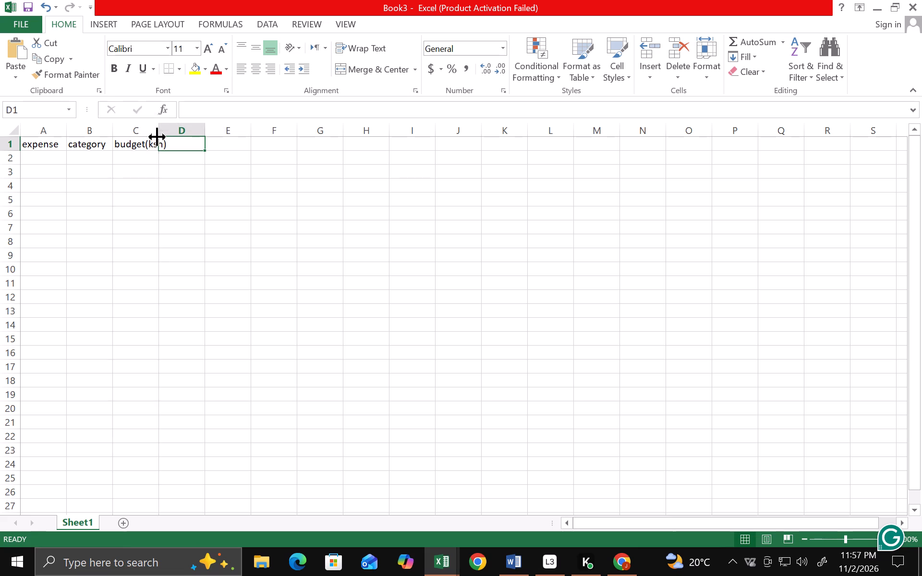
double_click(157, 136)
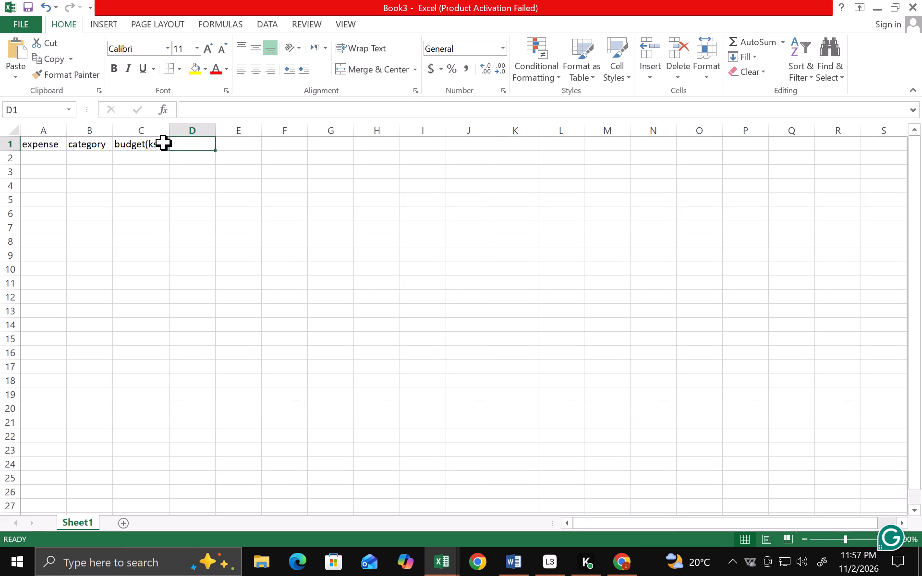
Enter the heading "actual expense(ksh)" in cell D1 and auto-fit column D to its text.
left_click(173, 143)
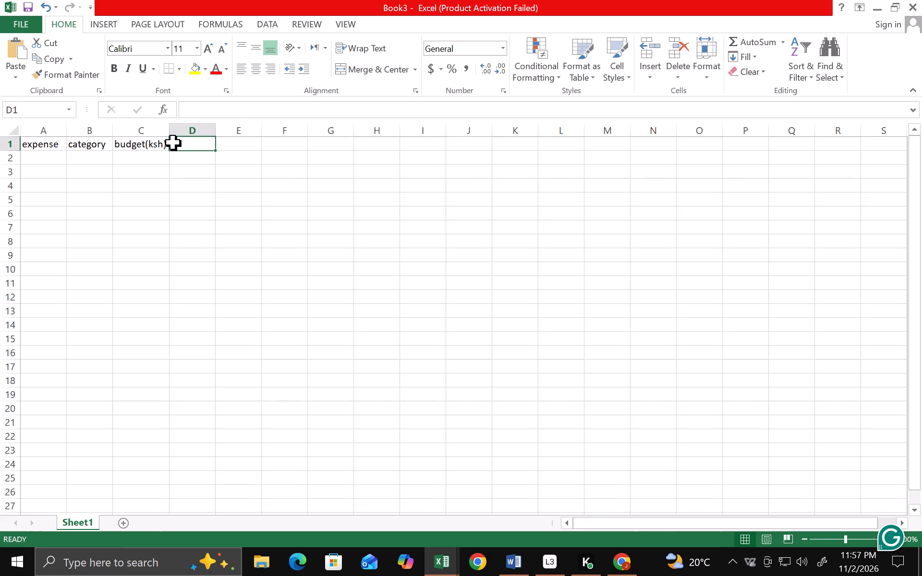
type("actual")
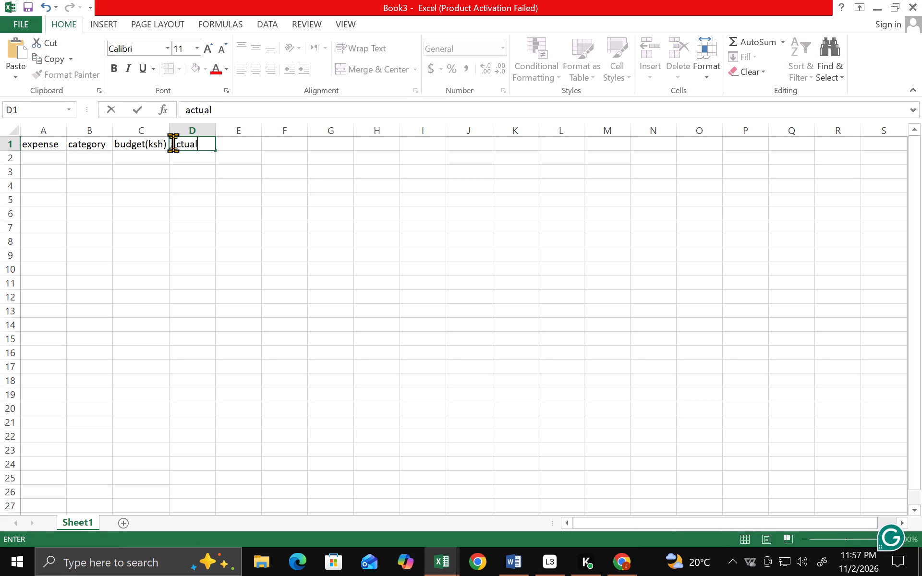
key("space")
key("space")
type("expense")
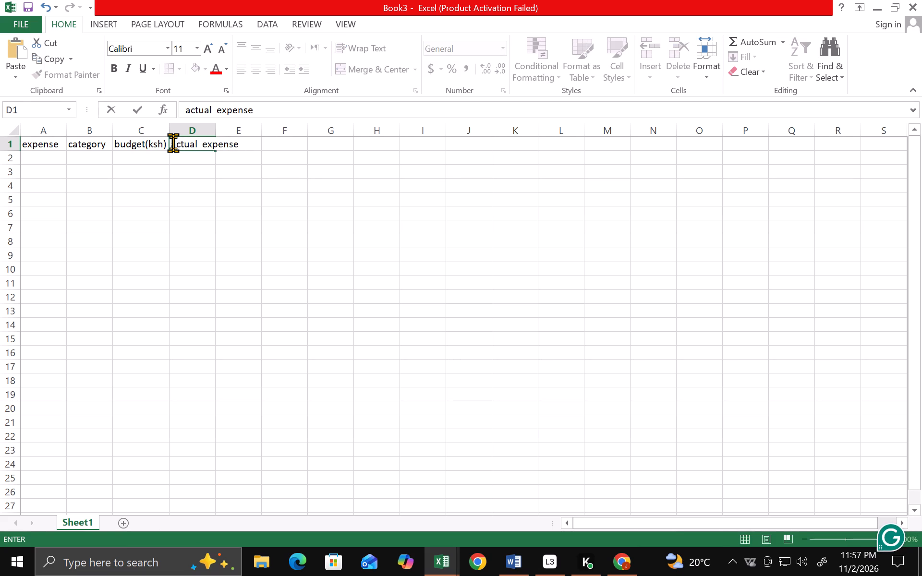
type("(ks")
type("h)")
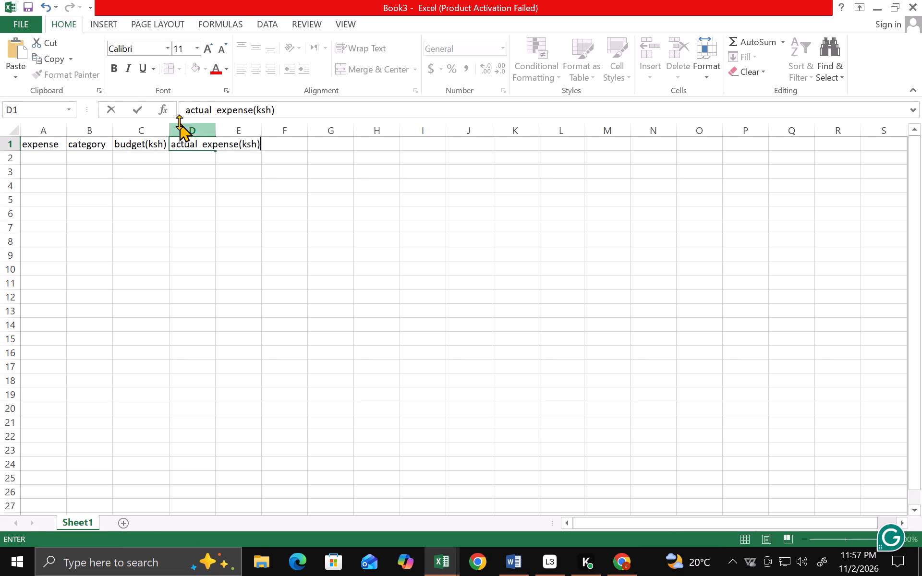
left_click(214, 134)
double_click(214, 134)
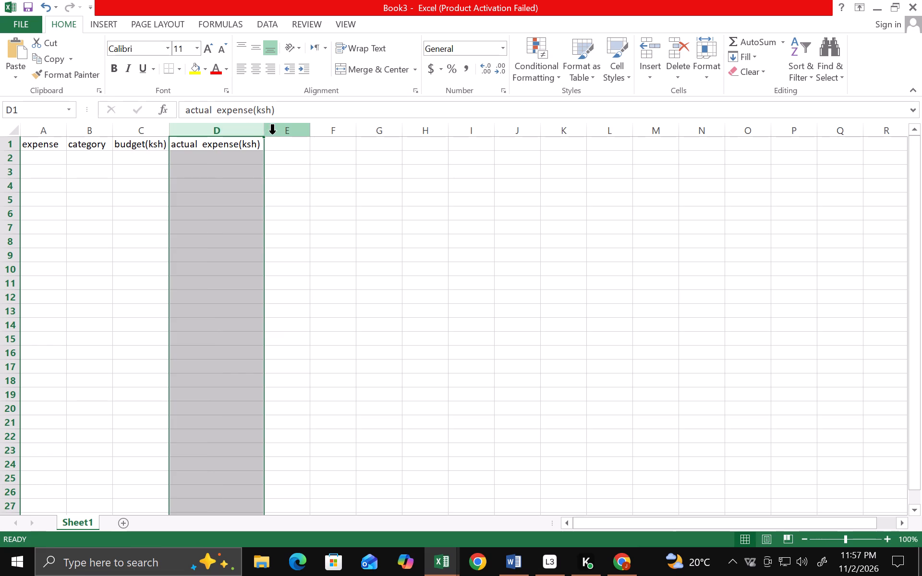
Enter the heading "differencee" in cell E1 and auto-fit column E to its text.
left_click(273, 134)
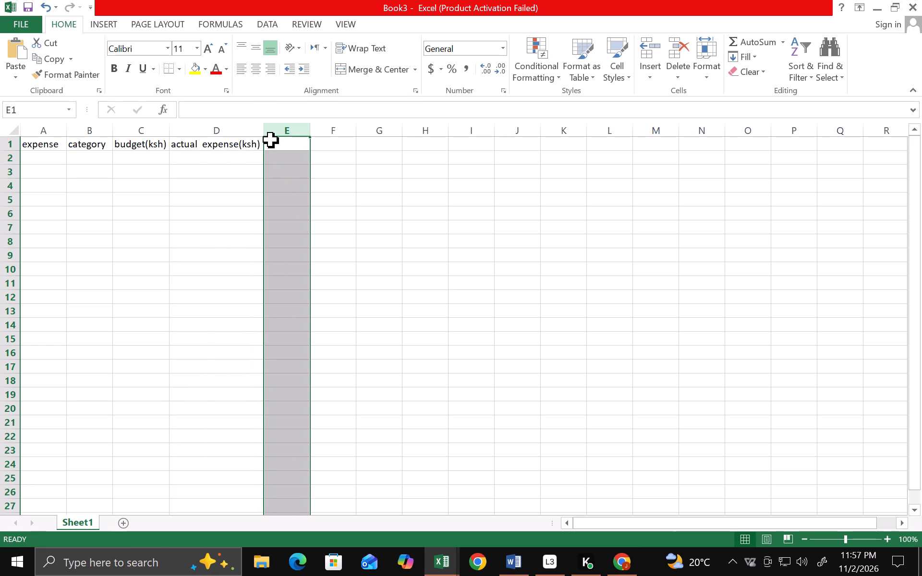
type("difference")
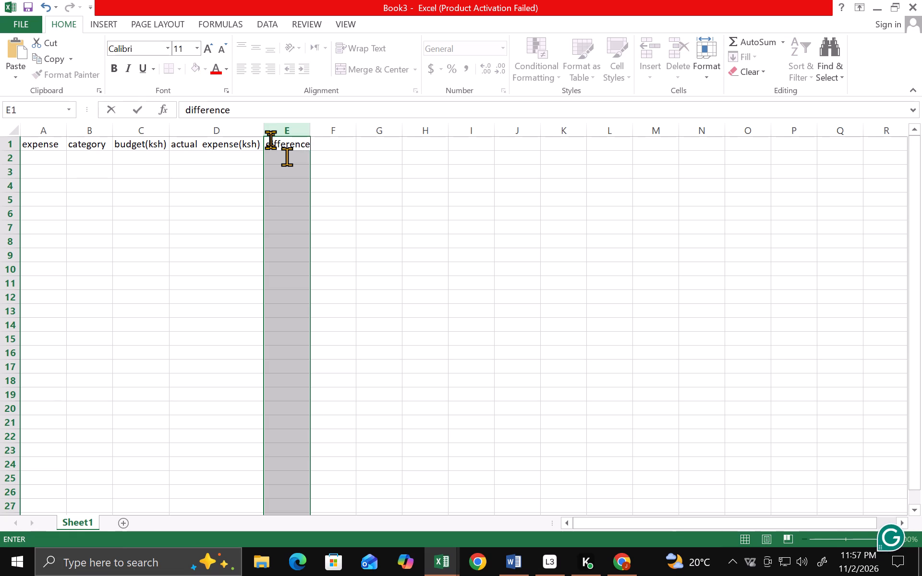
key("e")
key("Tab")
key("Tab")
key("Tab")
key("Tab")
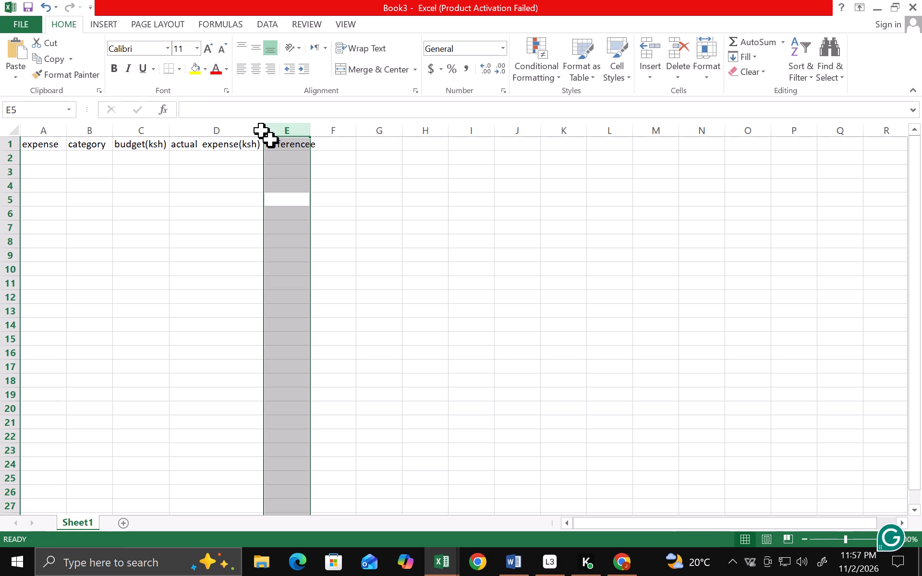
left_click(341, 202)
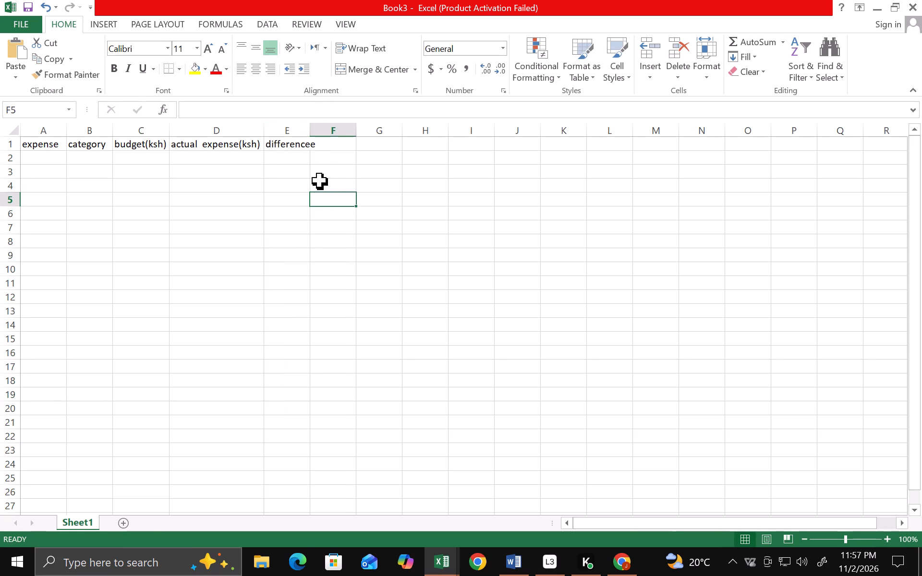
double_click(308, 134)
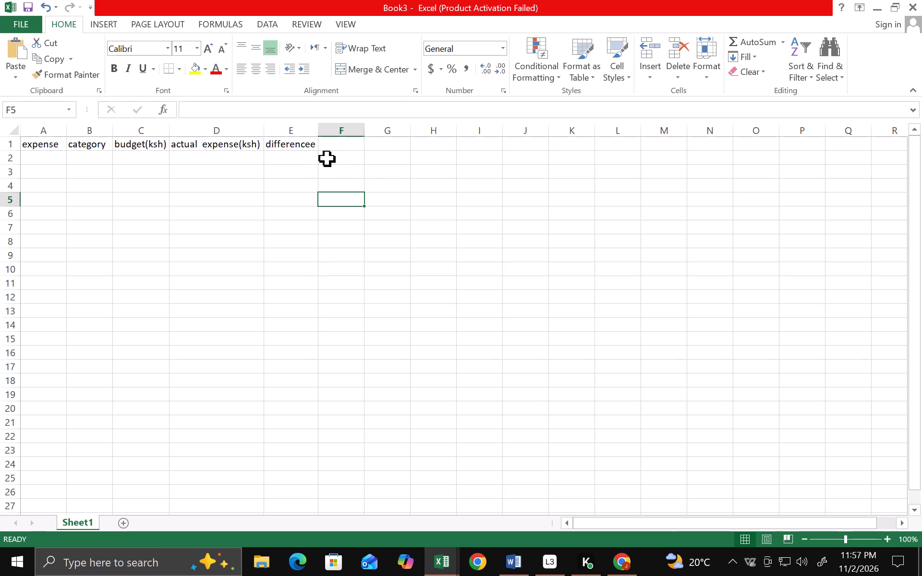
Enter the heading "status" in cell F1.
left_click(327, 145)
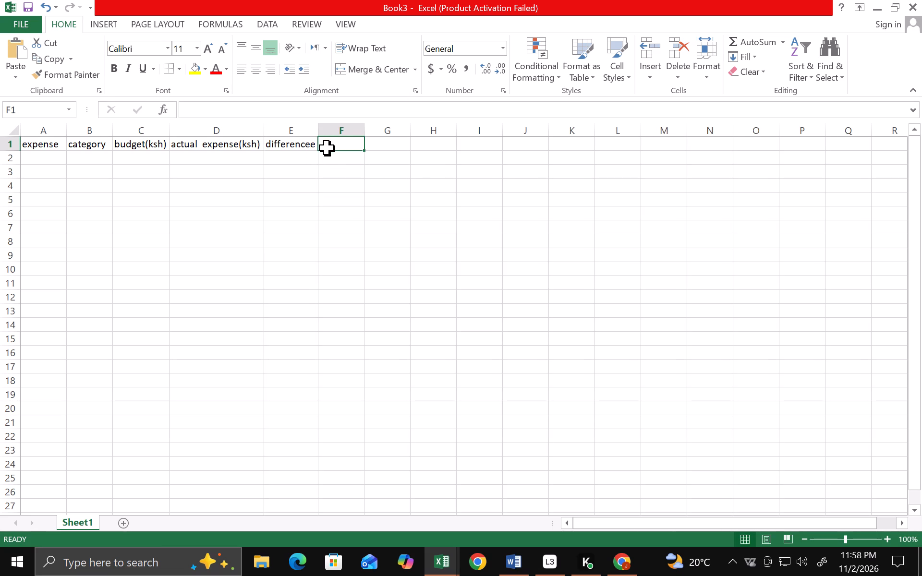
type("status")
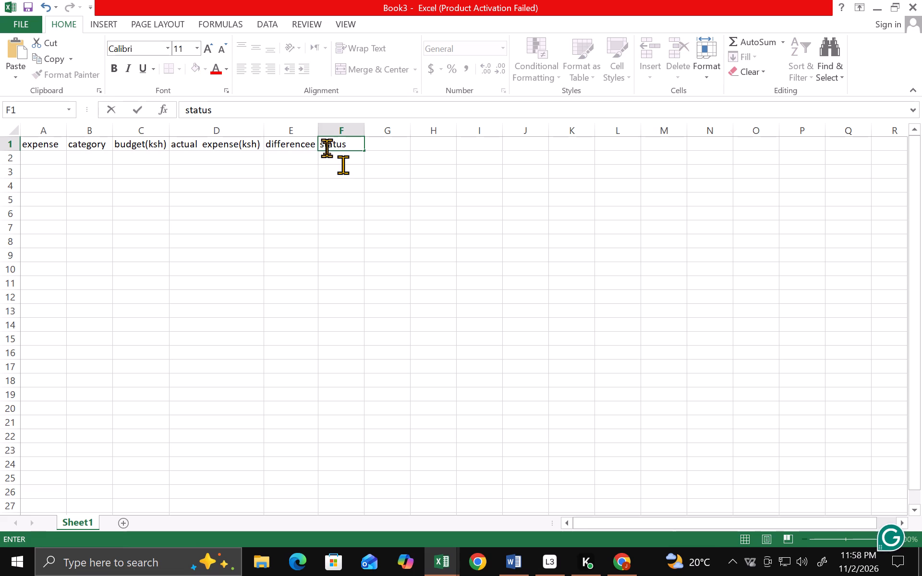
key("Return")
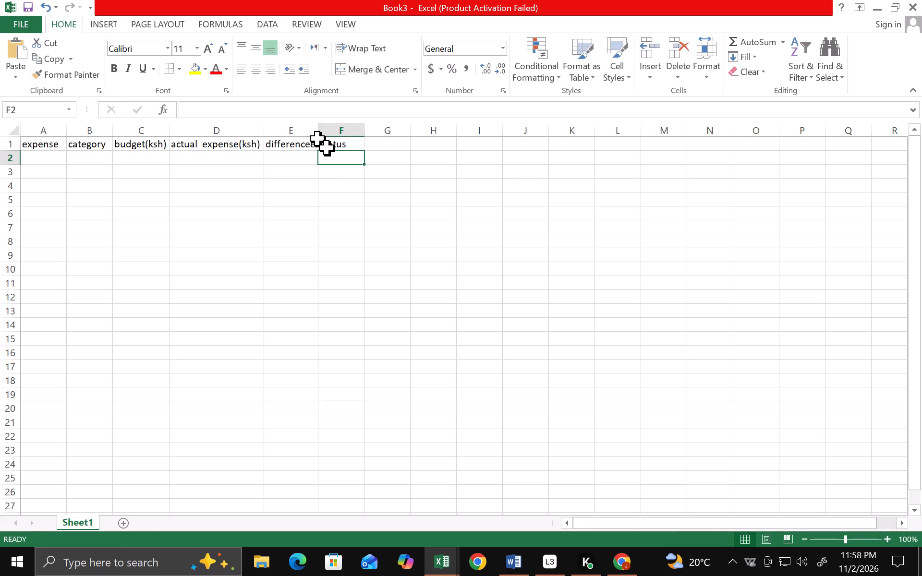
Make the headings in cells A1 to F1 bold.
left_click(26, 147)
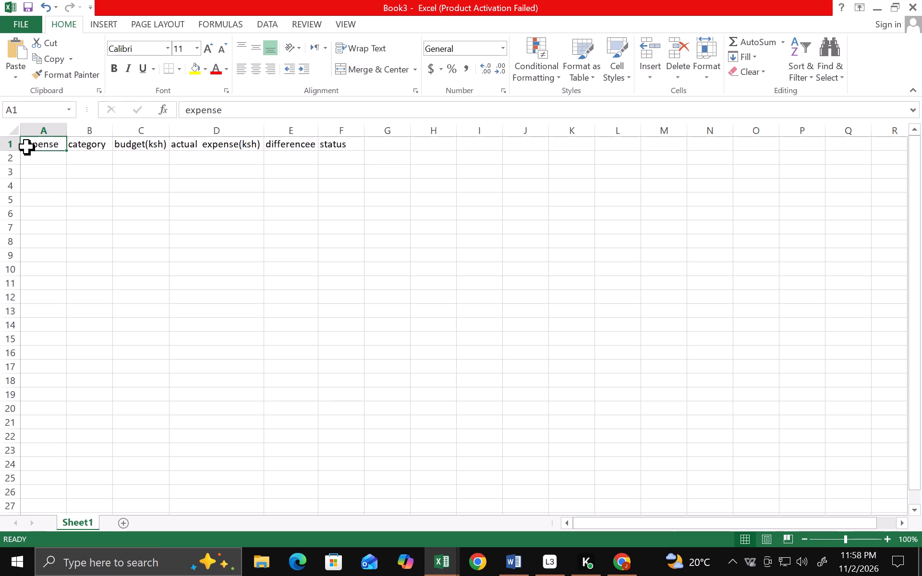
left_click_drag(26, 147, 278, 127)
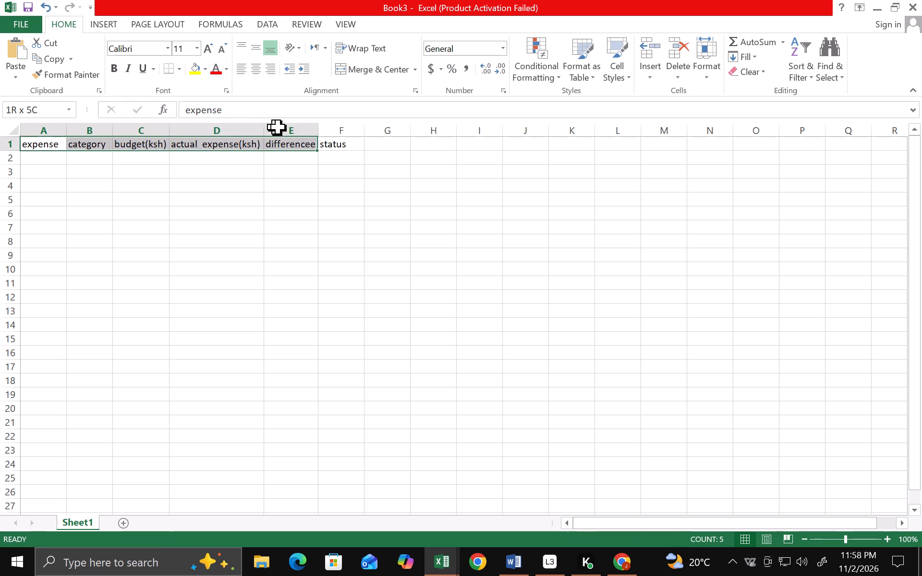
left_click_drag(278, 127, 325, 127)
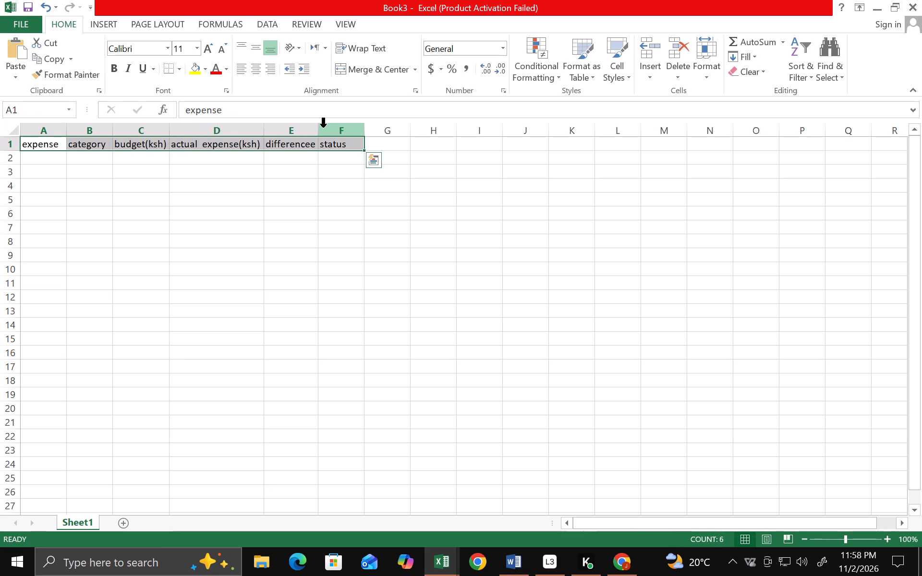
left_click(112, 66)
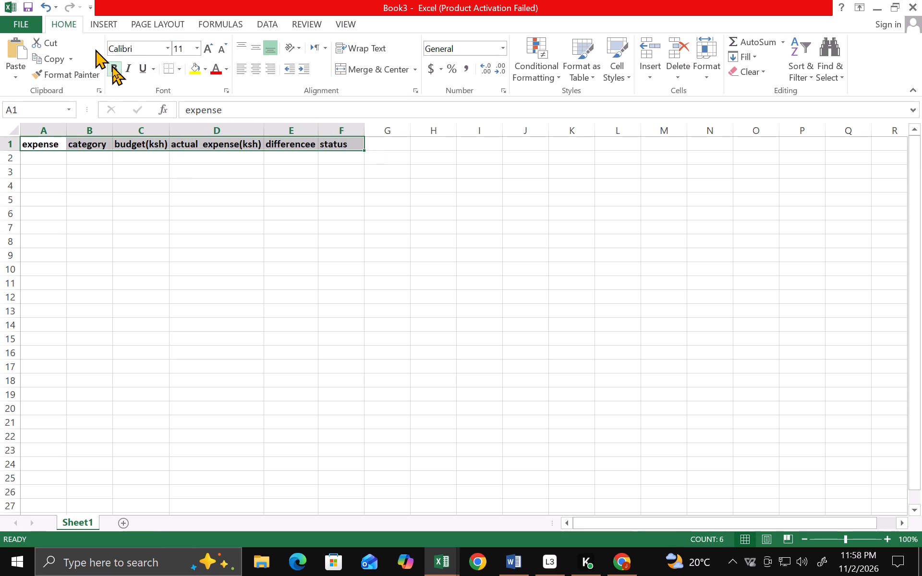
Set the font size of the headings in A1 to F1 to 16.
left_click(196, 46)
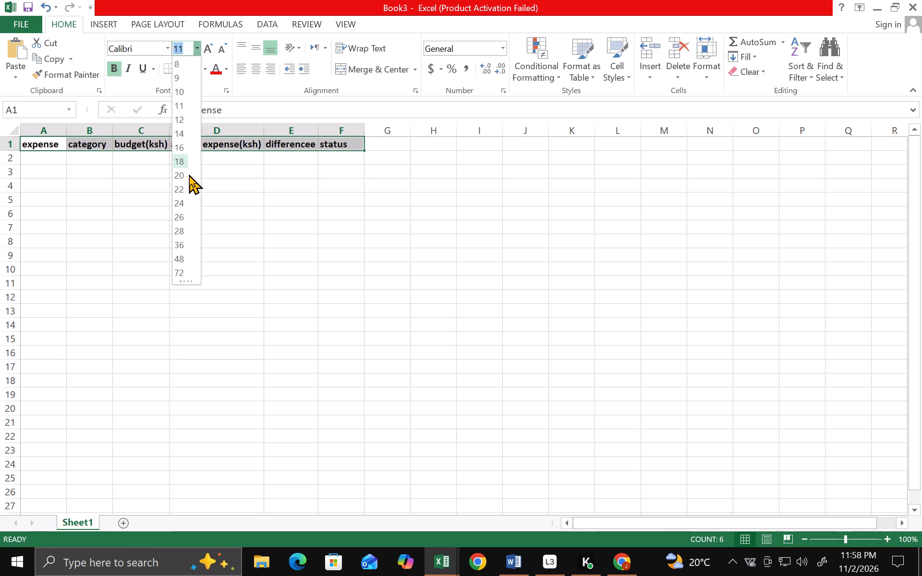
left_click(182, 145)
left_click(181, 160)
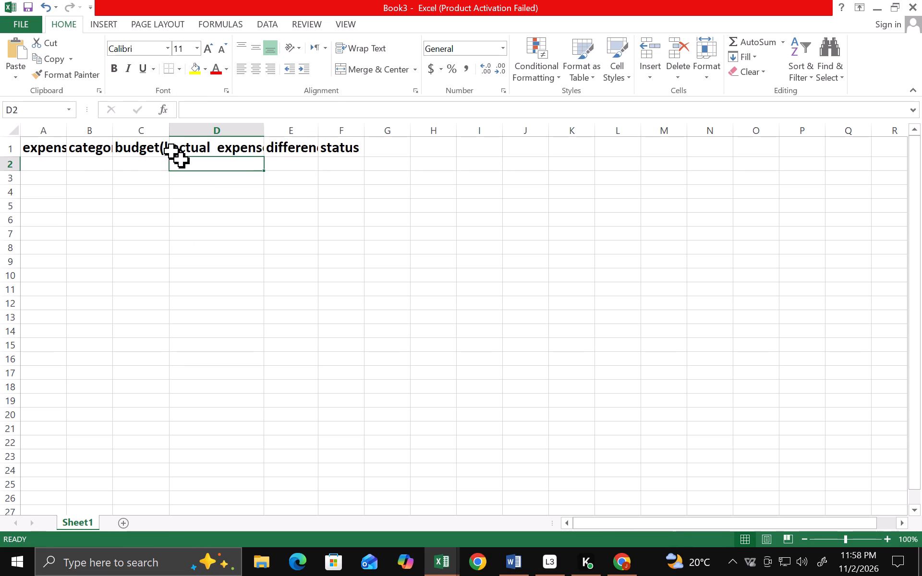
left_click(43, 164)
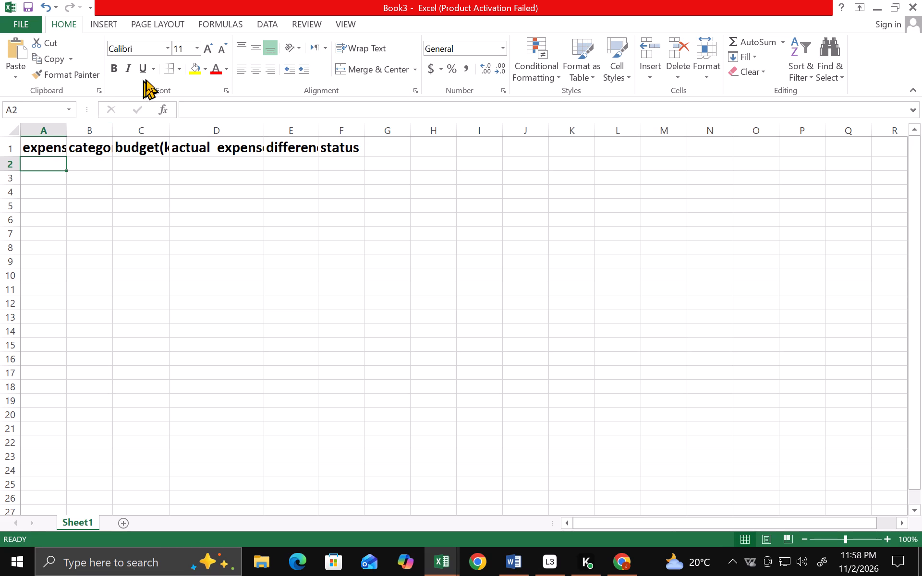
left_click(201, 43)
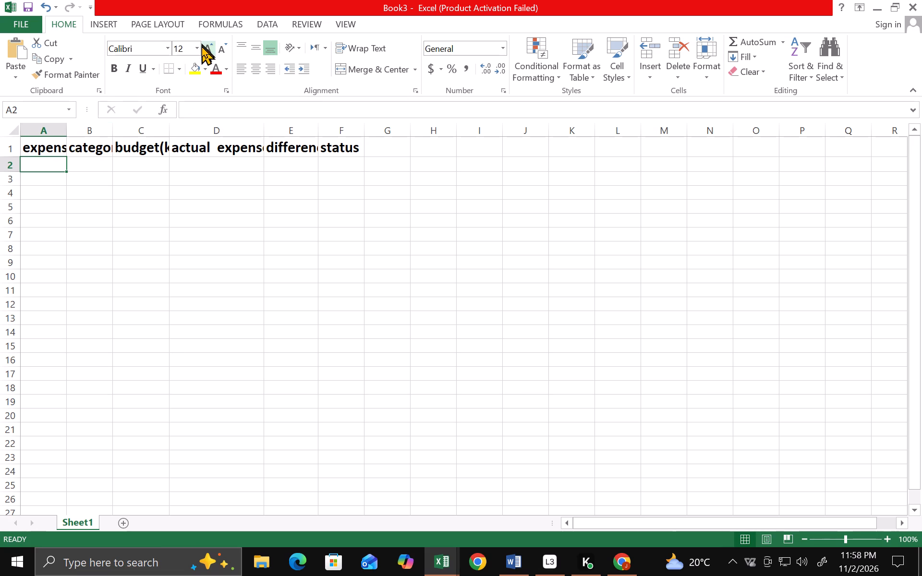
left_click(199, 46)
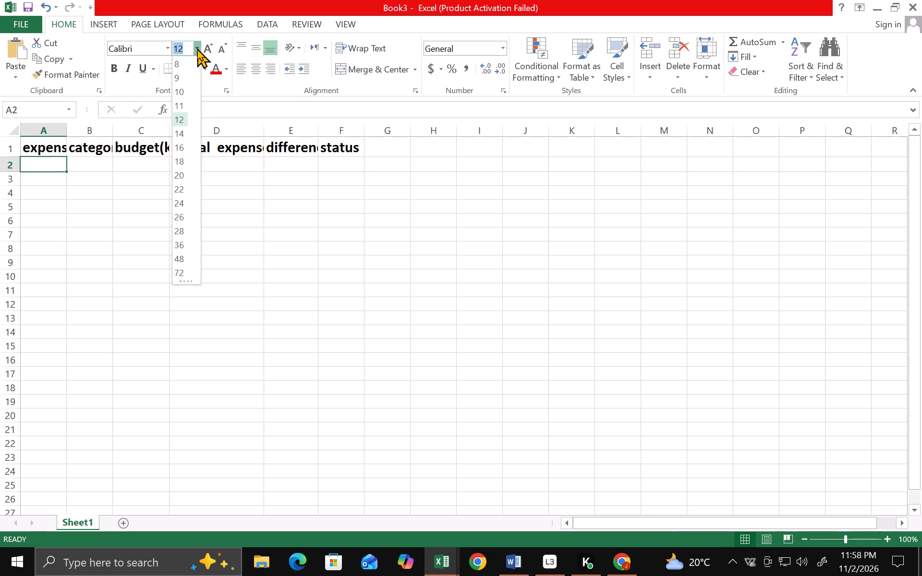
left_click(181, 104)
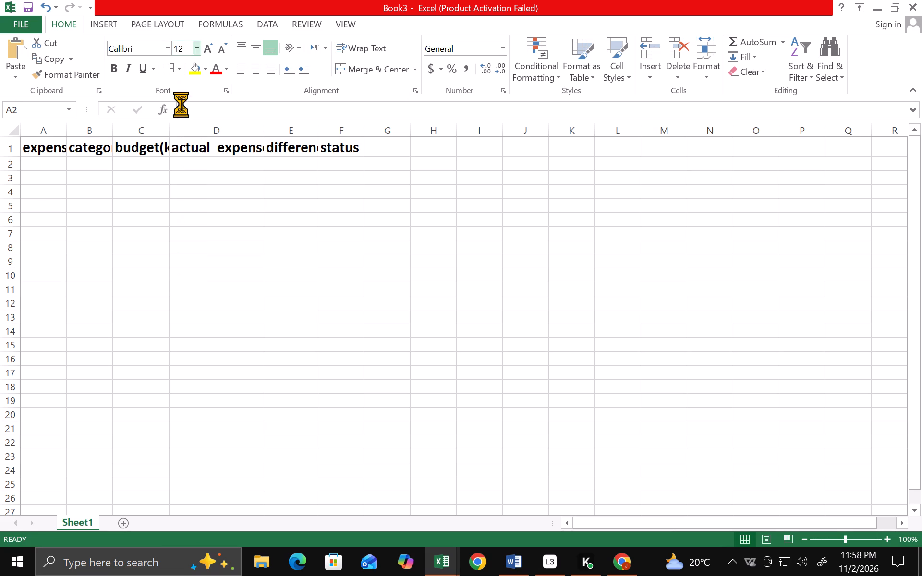
Set the font size of the headings in cells A1 to F1 to 12.
left_click(128, 151)
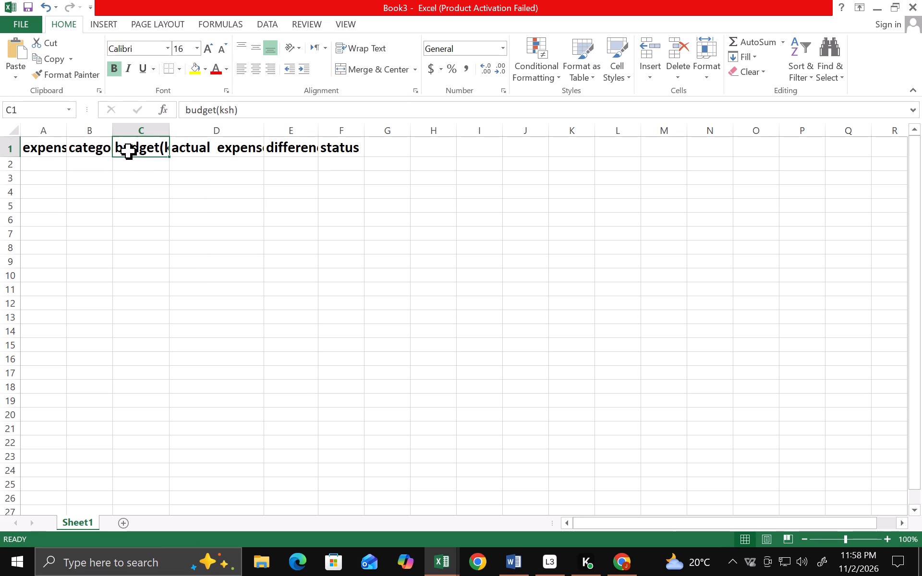
left_click(60, 148)
left_click_drag(60, 148, 77, 145)
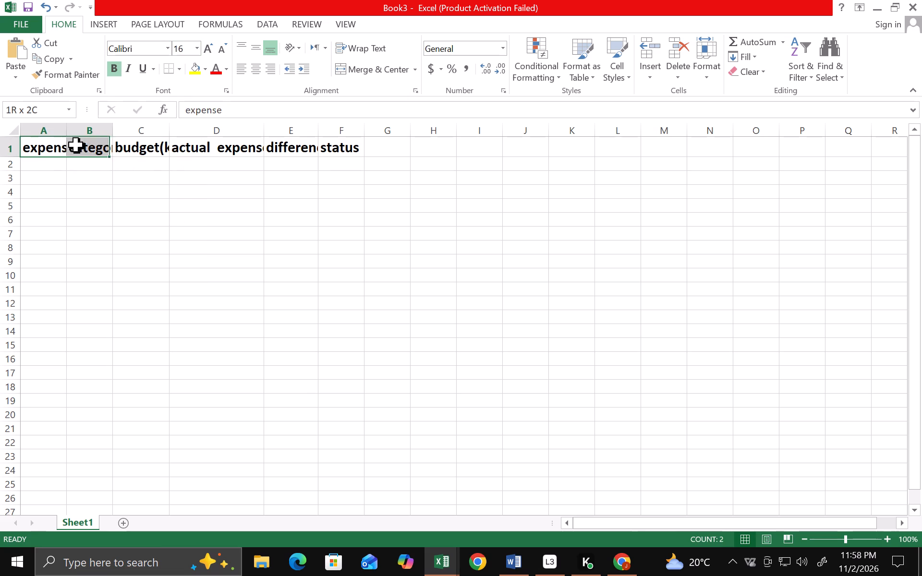
left_click_drag(77, 145, 306, 135)
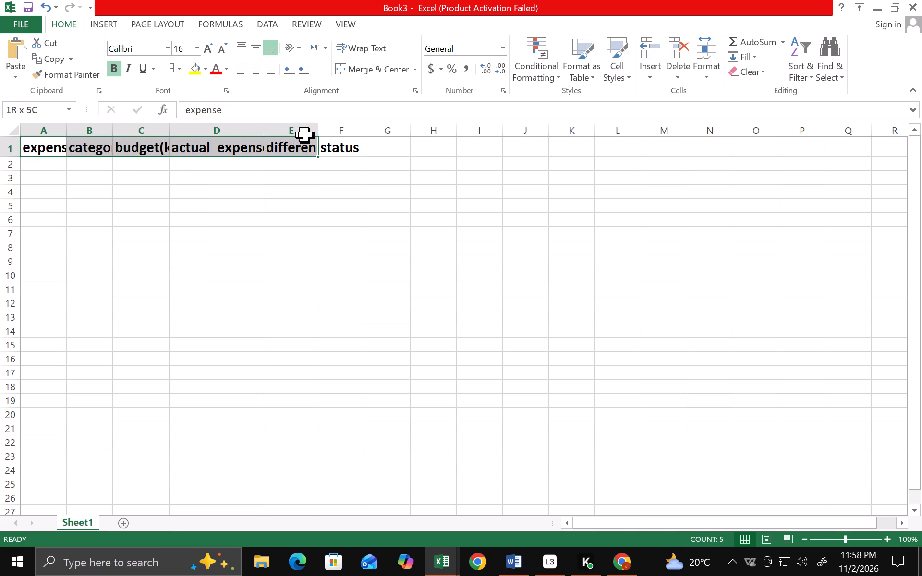
left_click_drag(306, 135, 326, 135)
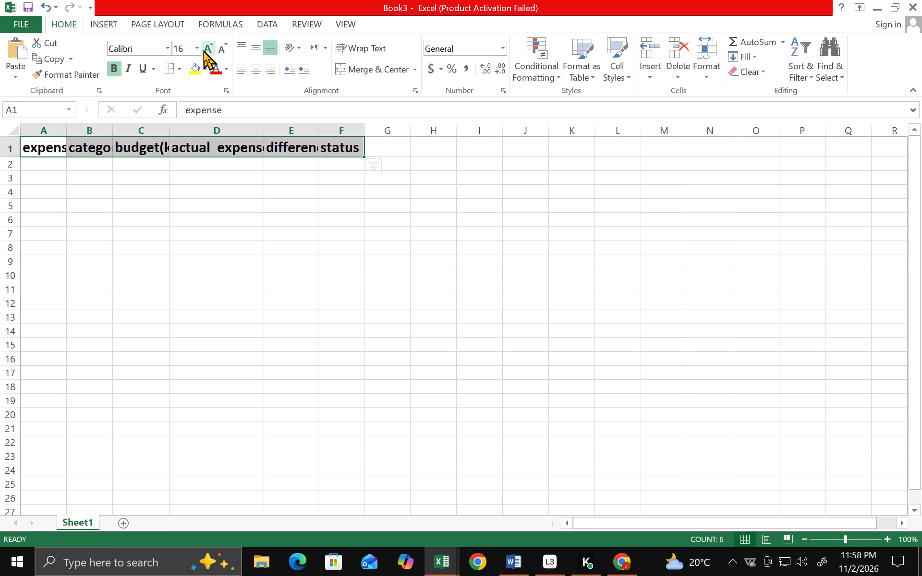
left_click(199, 49)
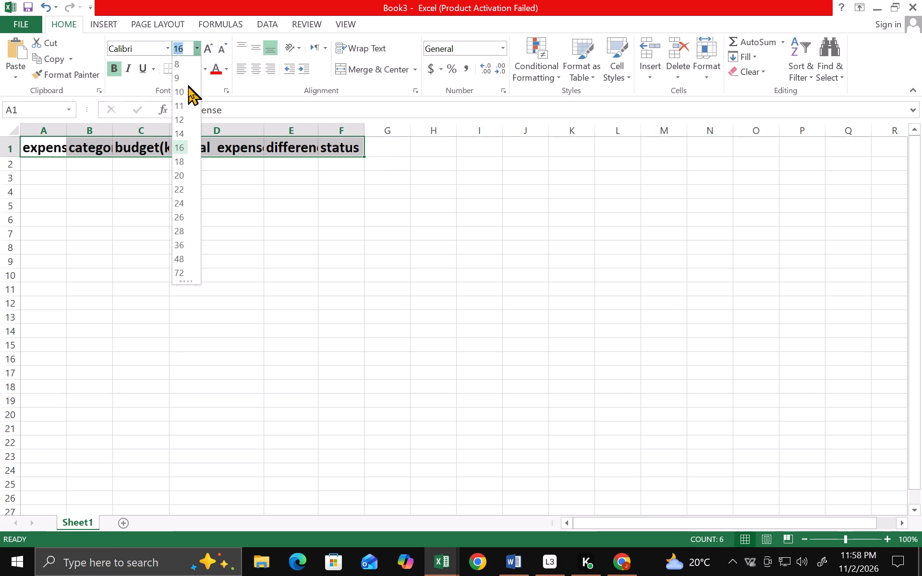
left_click(187, 117)
left_click(185, 120)
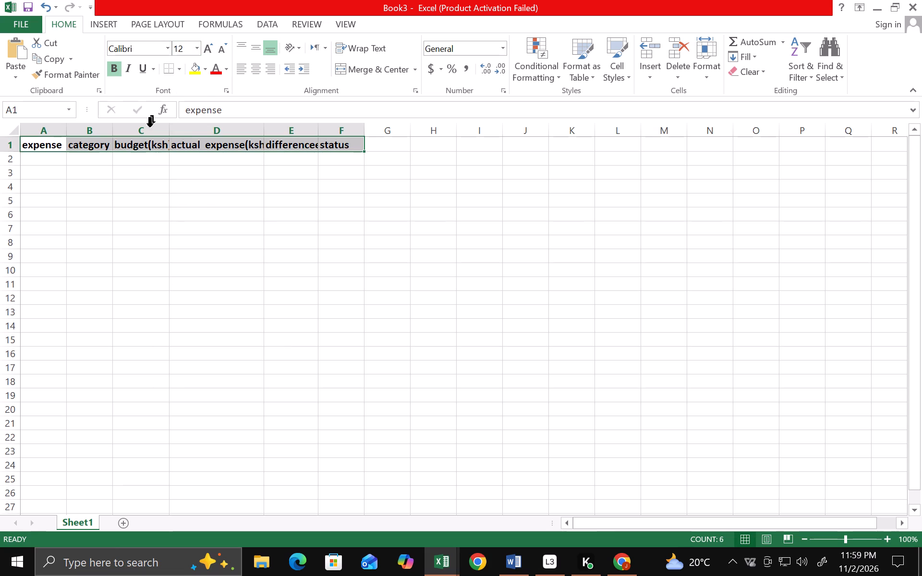
Auto-fit the actual expense, difference and budget columns (D, E and C) to their headings.
left_click(43, 158)
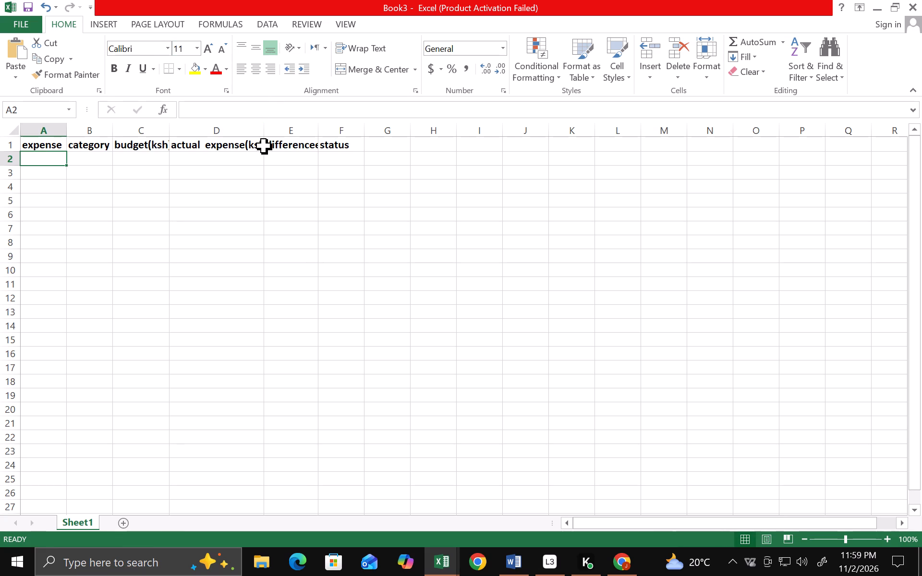
double_click(266, 133)
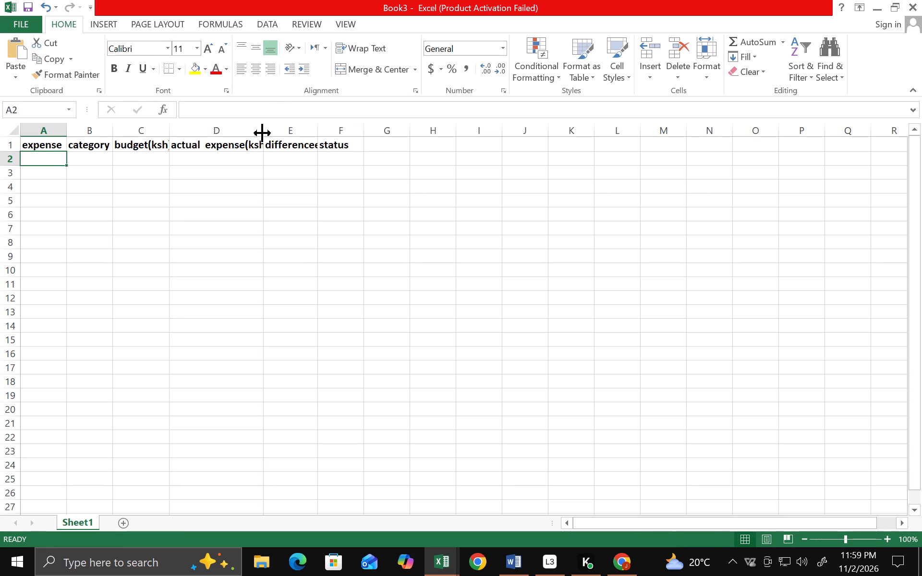
left_click(262, 132)
double_click(262, 132)
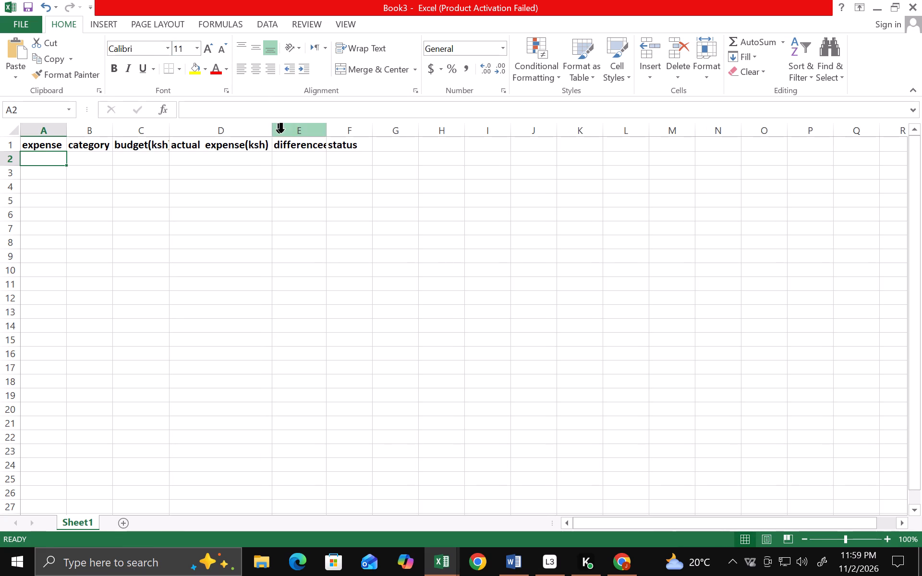
left_click(329, 134)
double_click(329, 134)
double_click(329, 132)
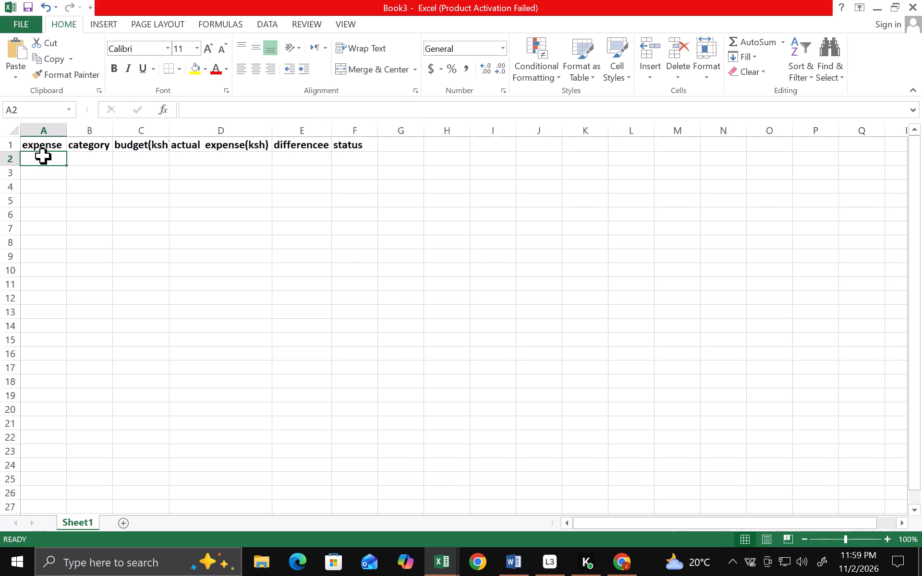
left_click(171, 139)
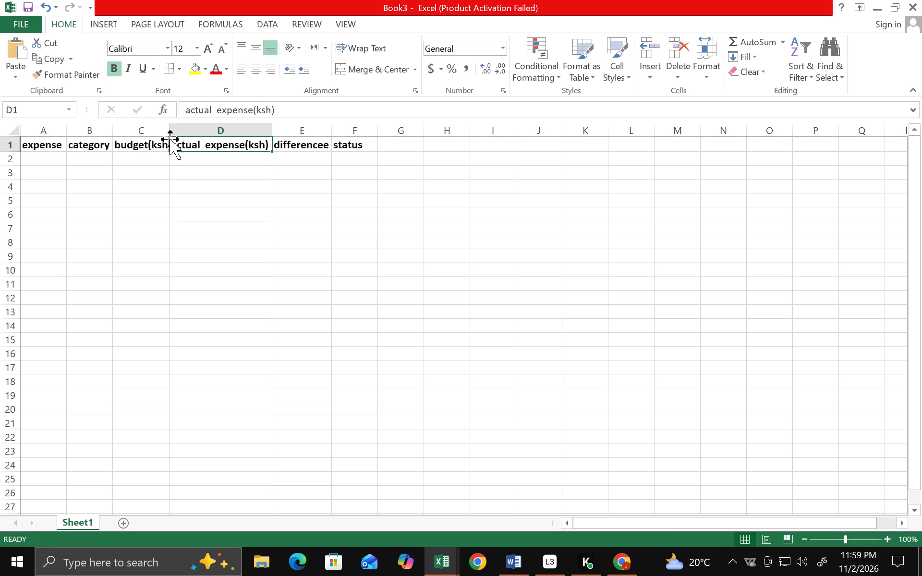
left_click(170, 139)
double_click(169, 134)
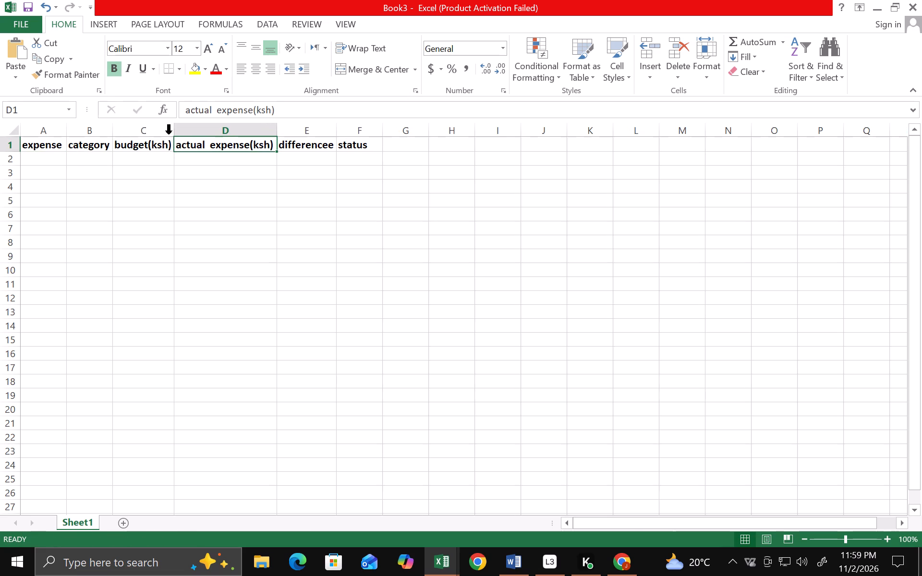
Fill cells A2 to D2 with expense "rent", category "fixed", budget 15000 and actual expense 15000.
left_click(28, 156)
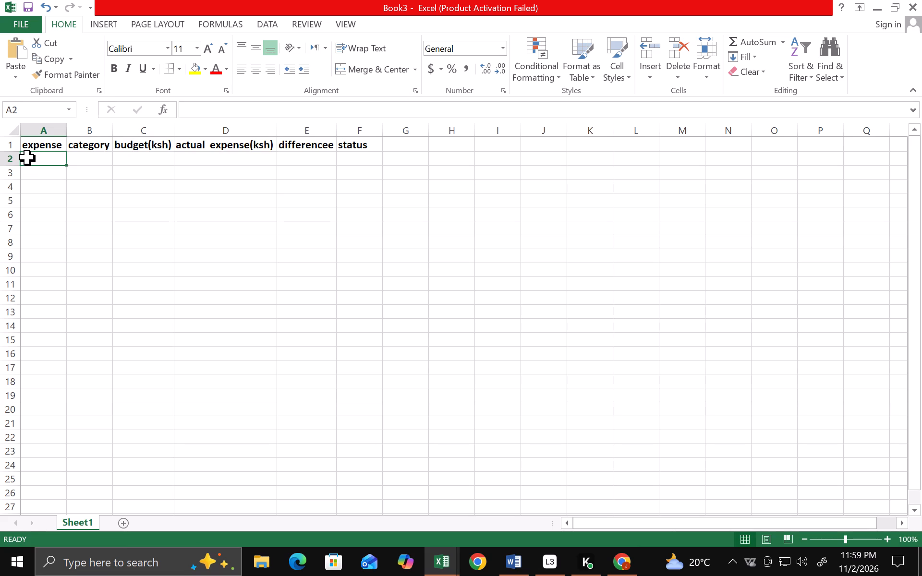
type("rent")
key("Tab")
type("fixed")
key("Tab")
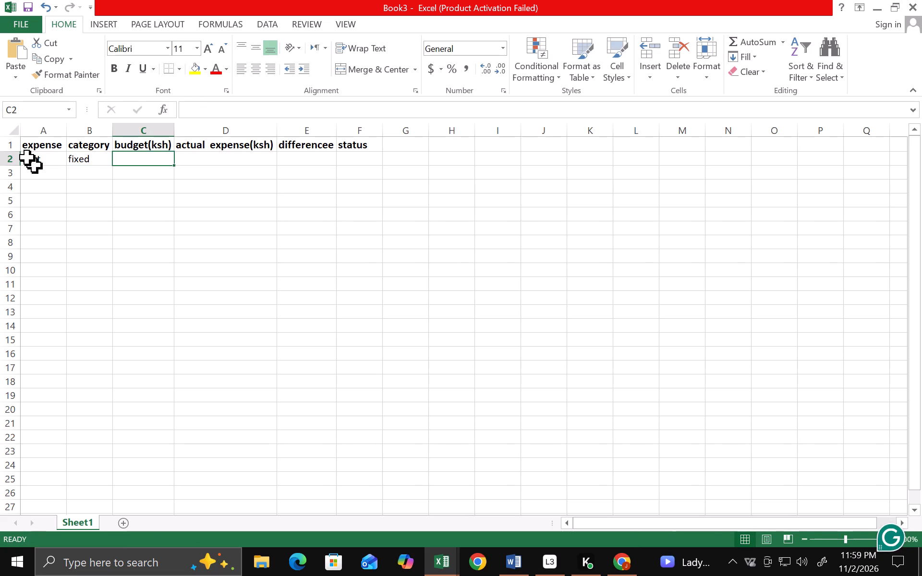
type("15000")
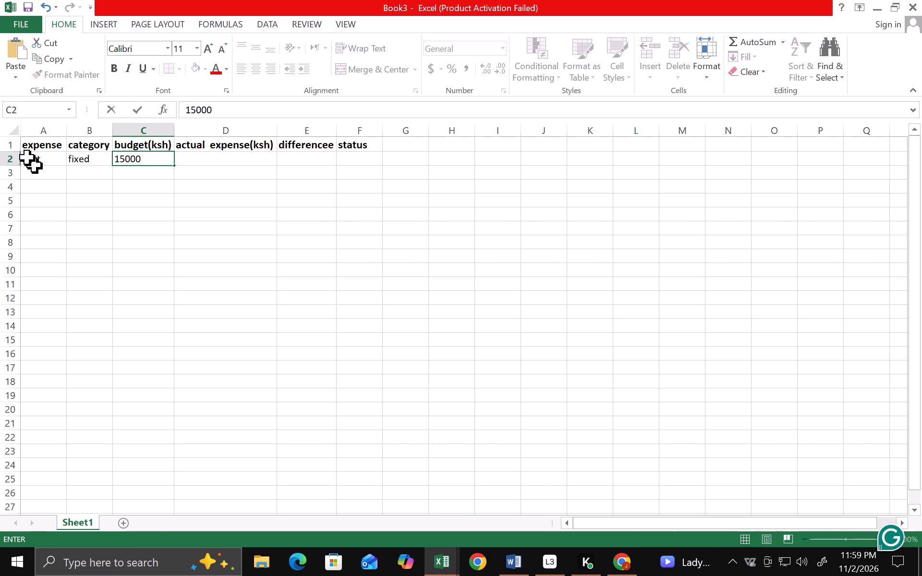
key("Tab")
key("1")
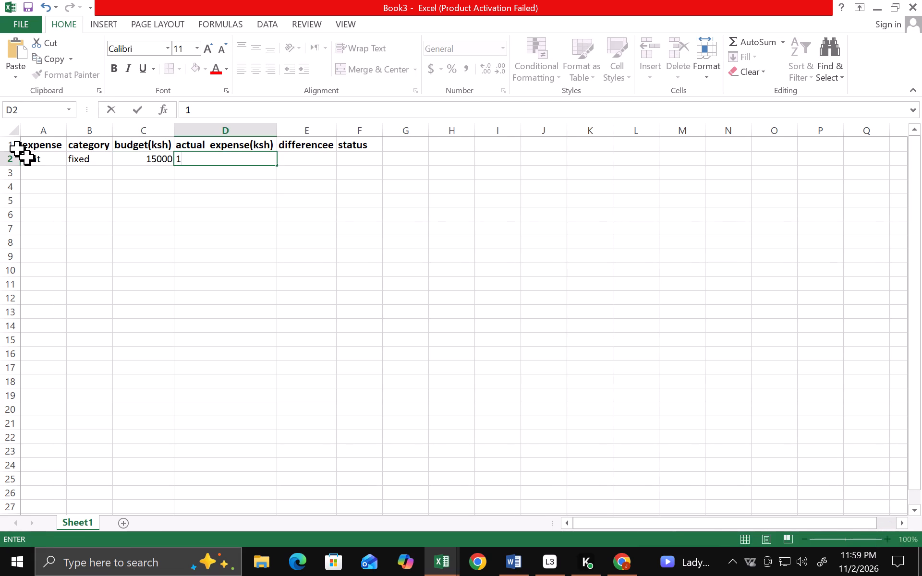
type("5000")
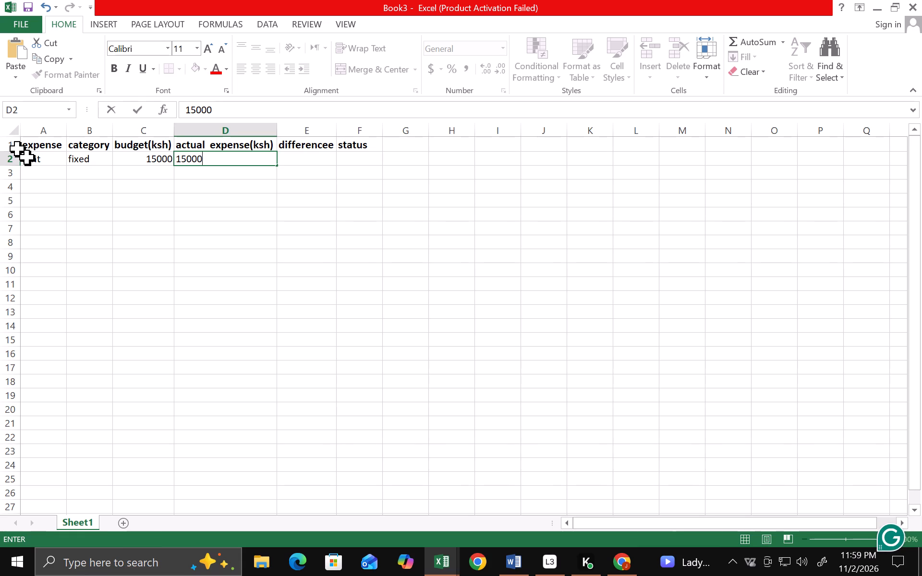
key("Tab")
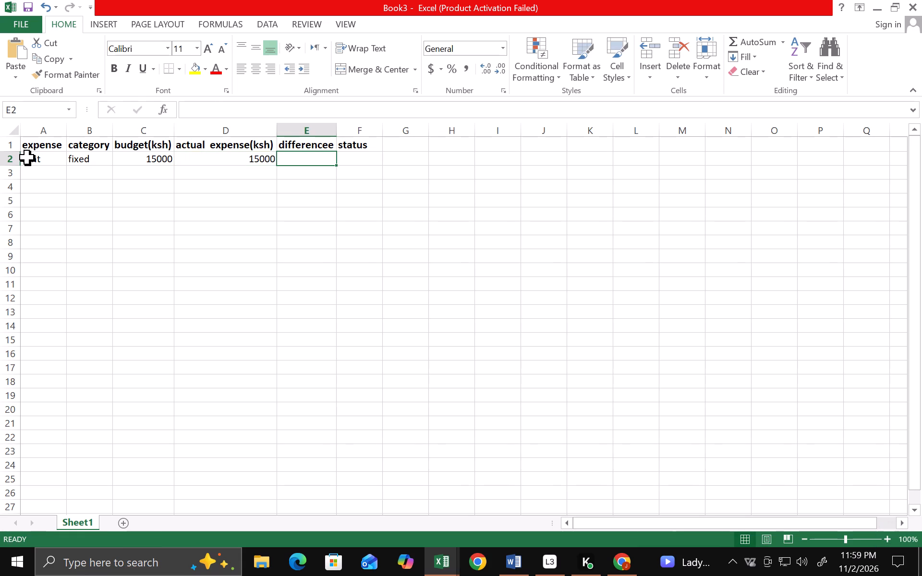
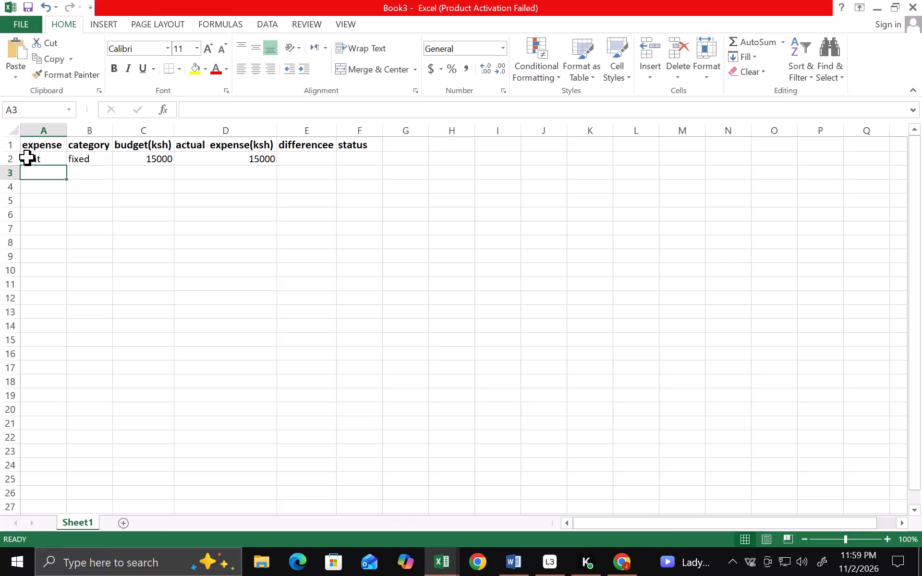
Fill cells A3 to D3 with expense "transport", category "variable", budget 8000 and actual expense 9500.
type("transport")
key("Tab")
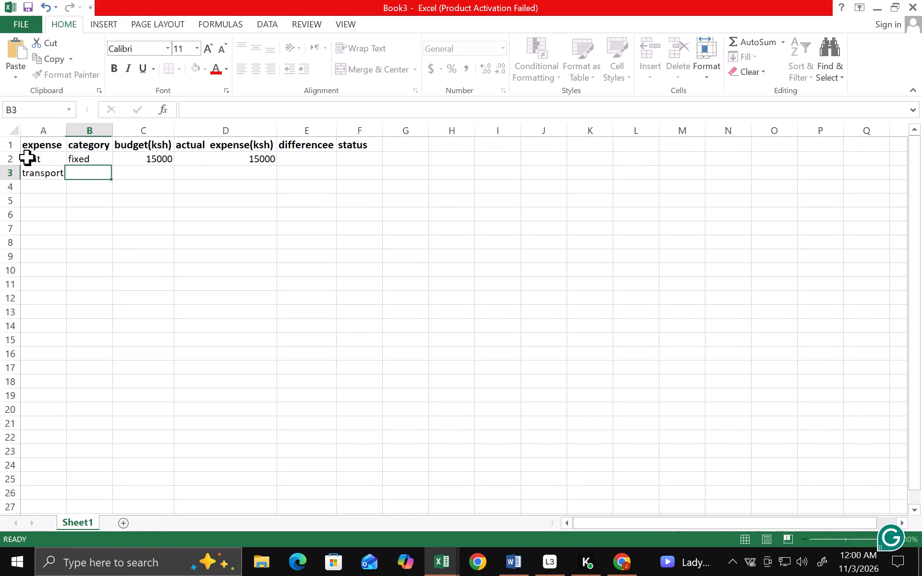
type("variab")
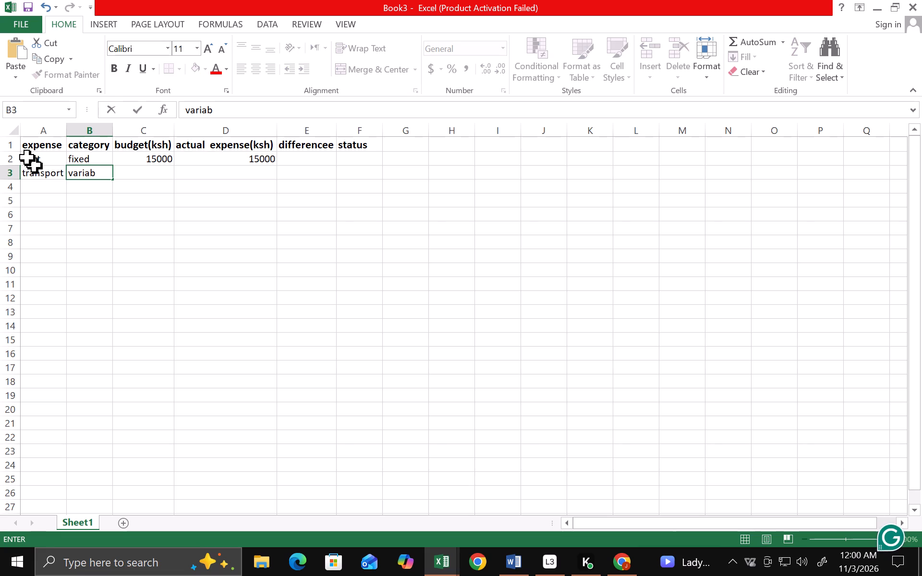
type("le")
key("Tab")
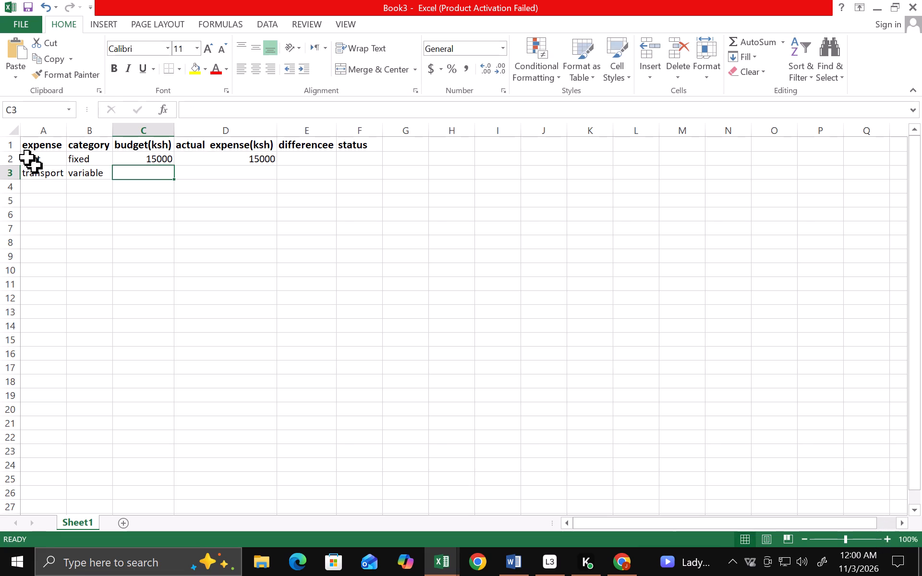
type("8000")
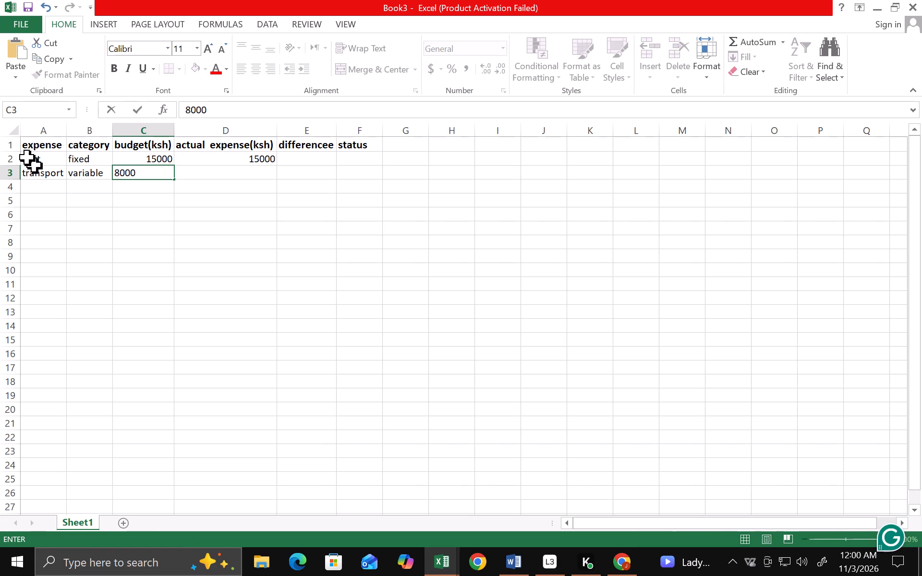
key("Tab")
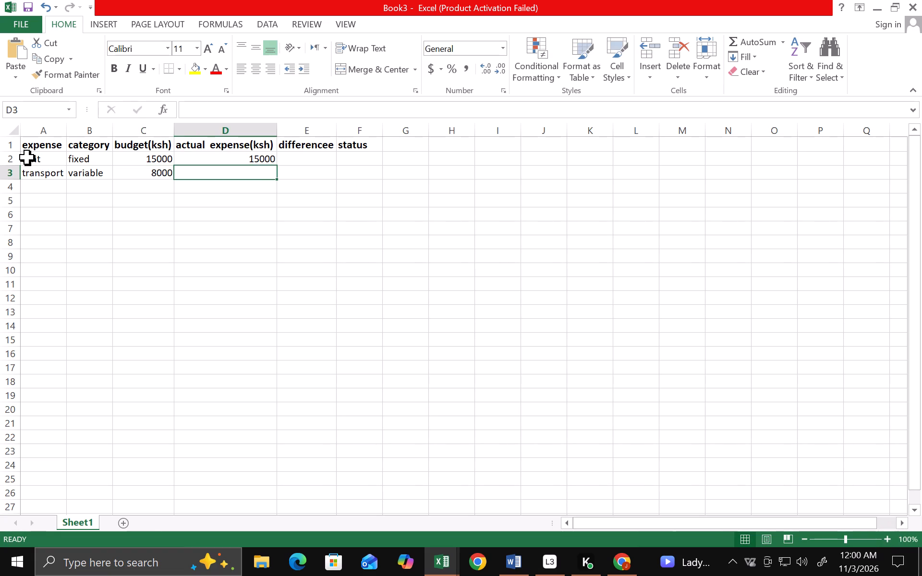
key("9")
type("500")
key("Return")
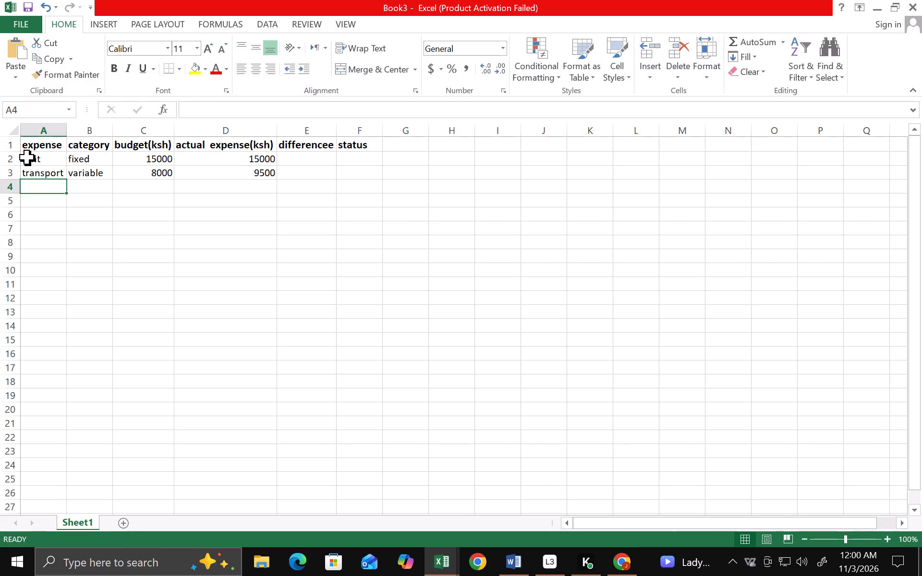
Fill cells A4 to D4 with expense "electricity", category "fixed", budget 5000 and actual expense 4200.
type("electricity")
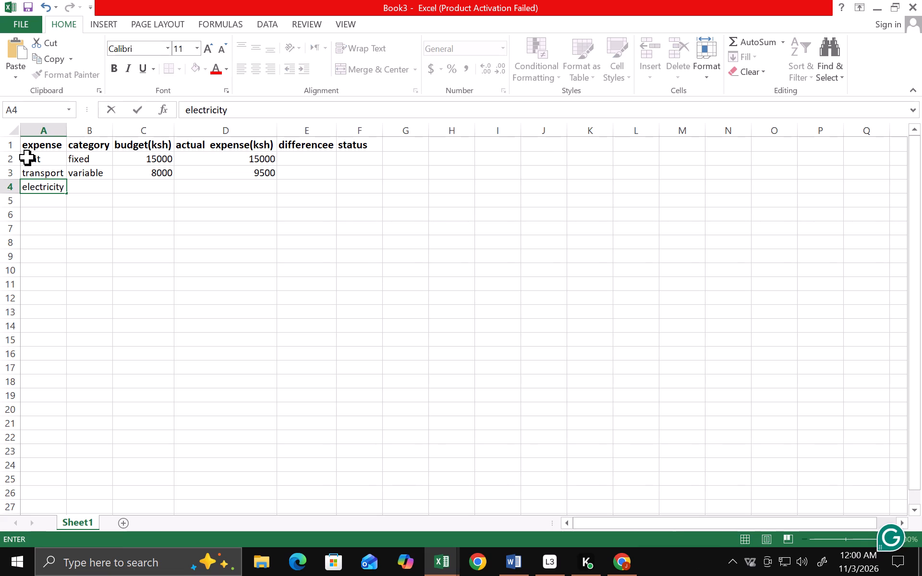
key("Tab")
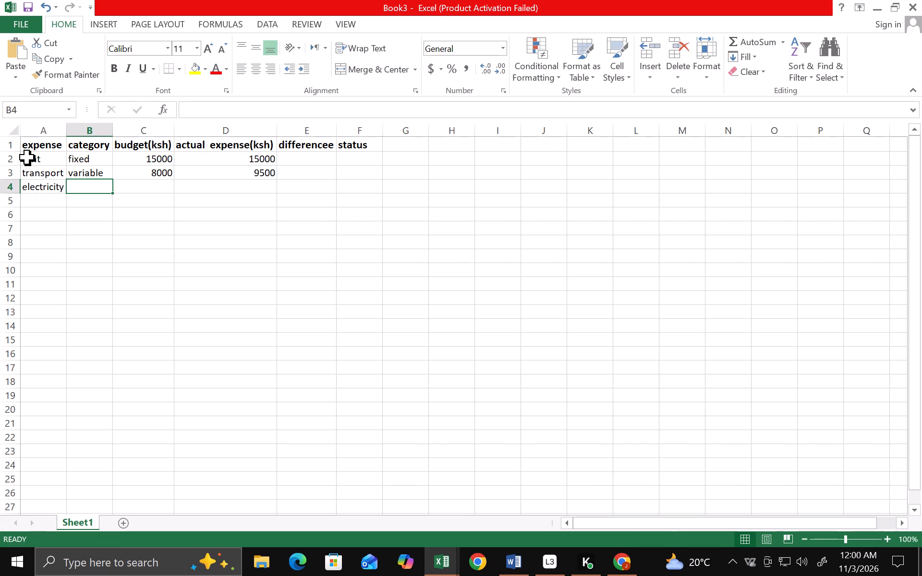
type("fixed")
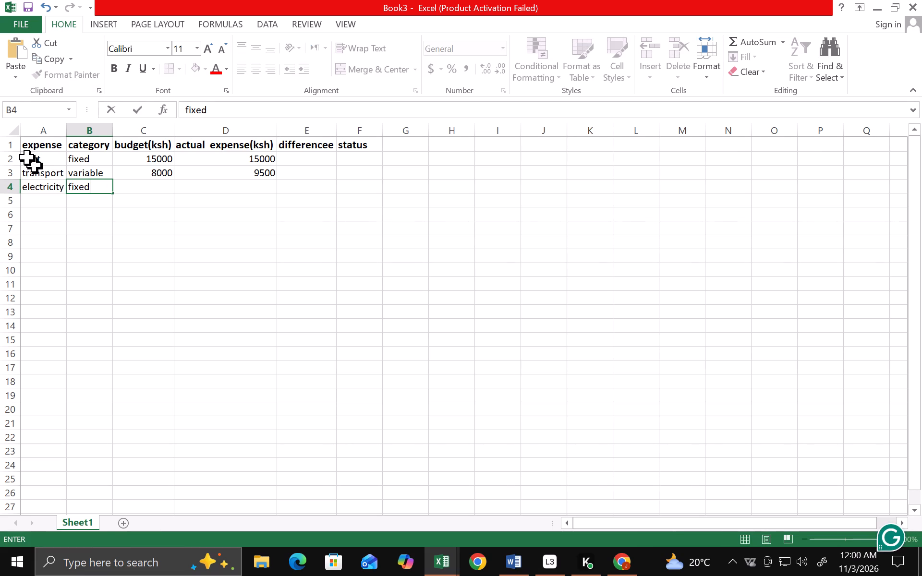
key("Tab")
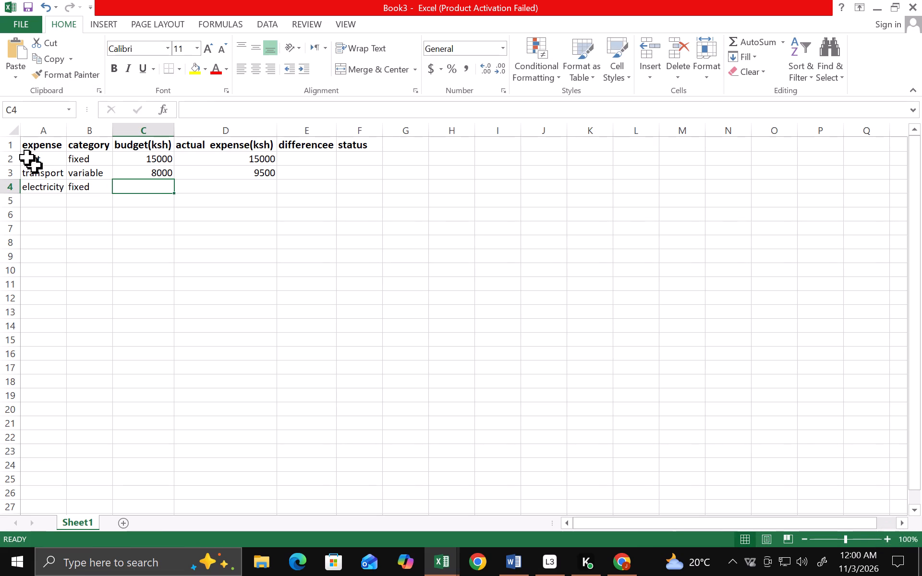
type("5000")
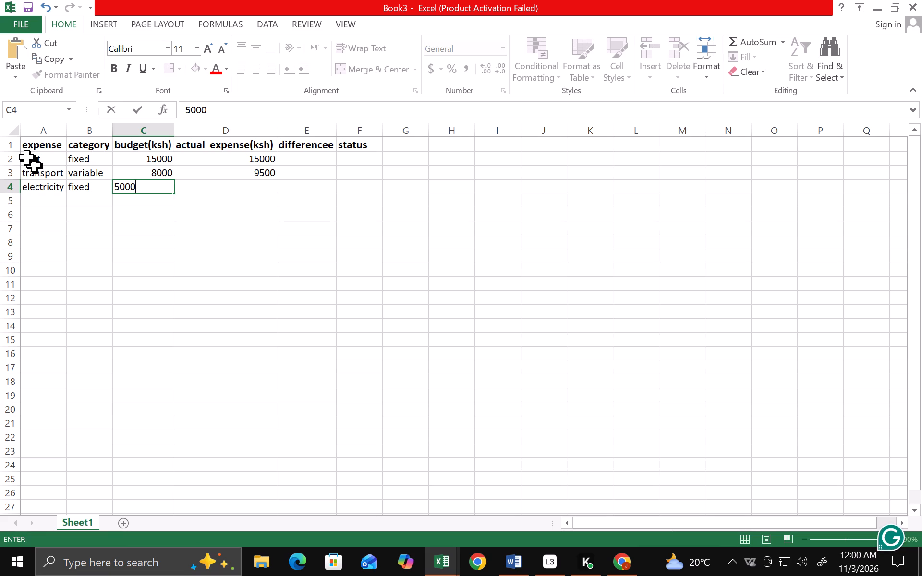
key("Tab")
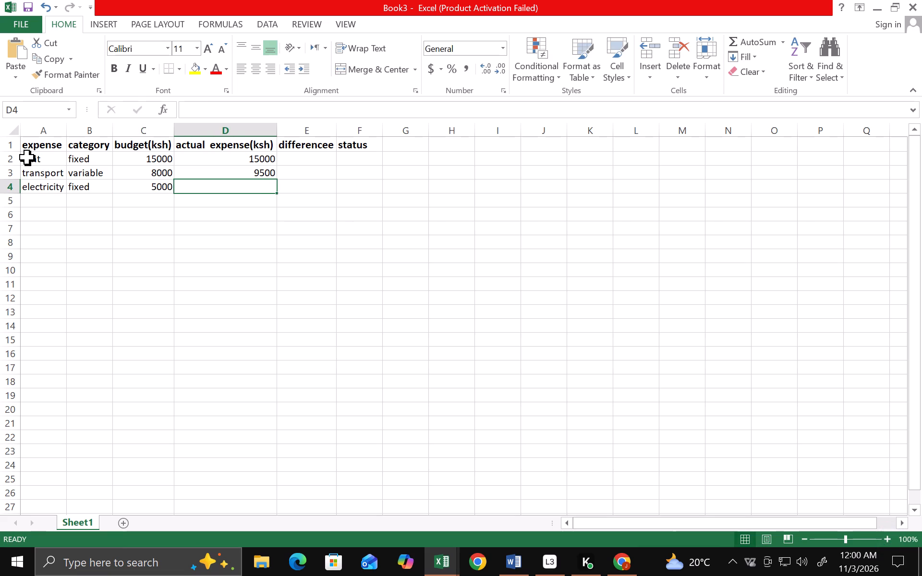
key("4")
type("200")
key("Return")
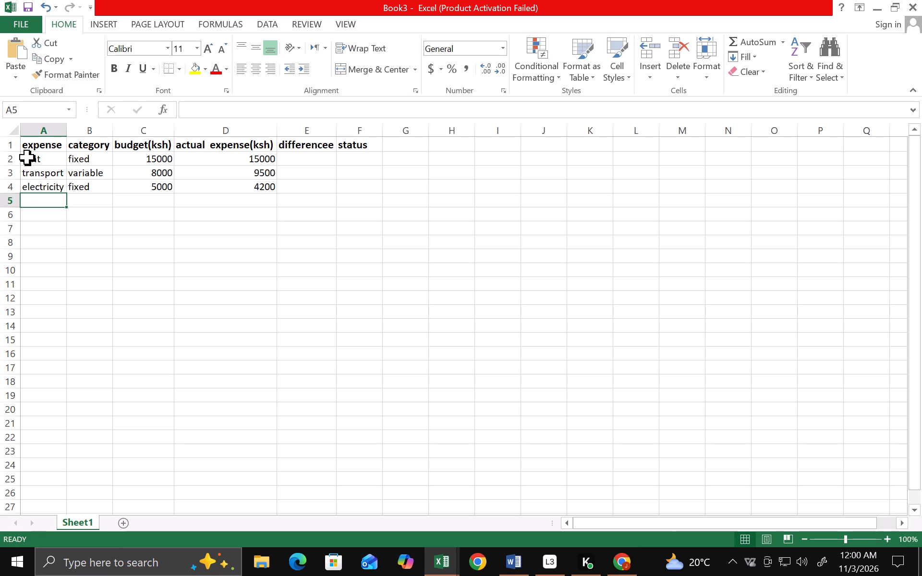
Fill cells A5 to D5 with expense "marketing", category "variable", budget 10000 and actual expense 12000.
type("marketing")
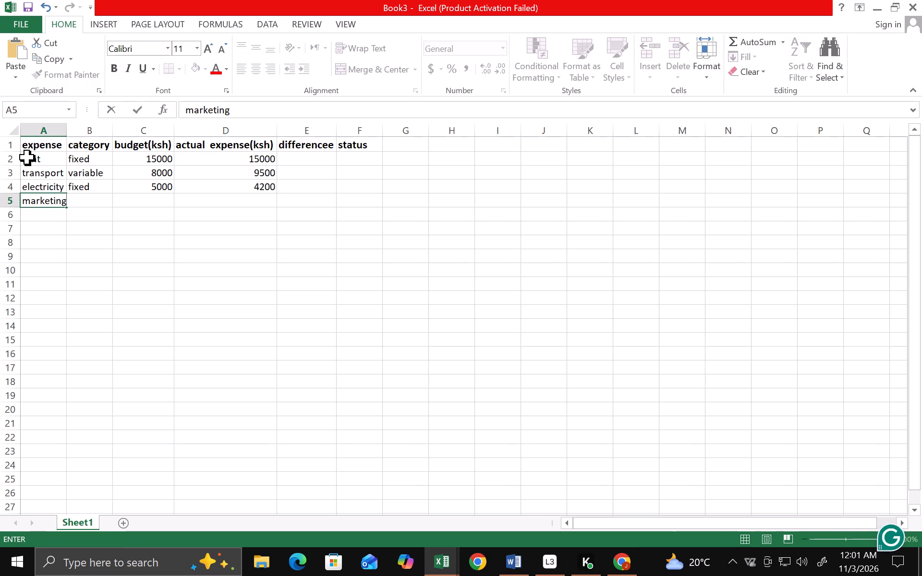
key("Tab")
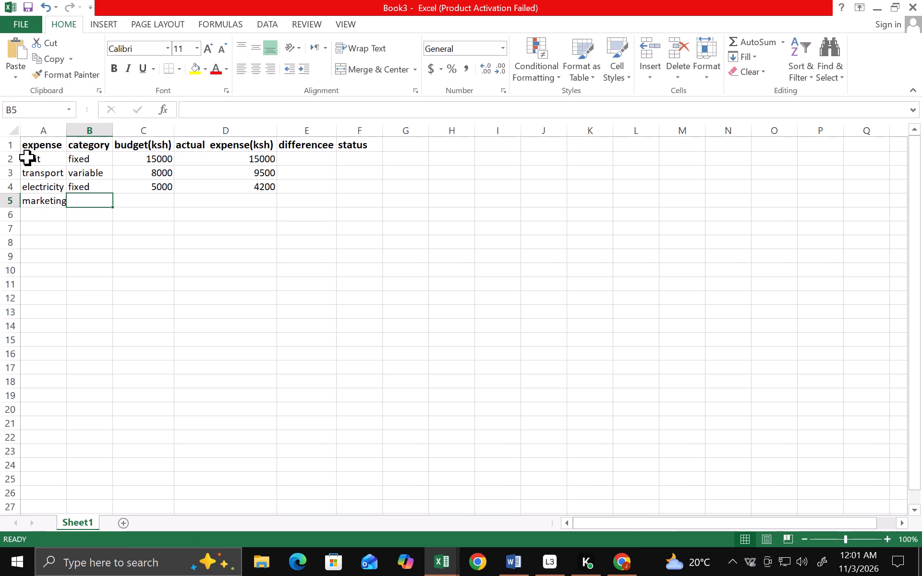
type("variable")
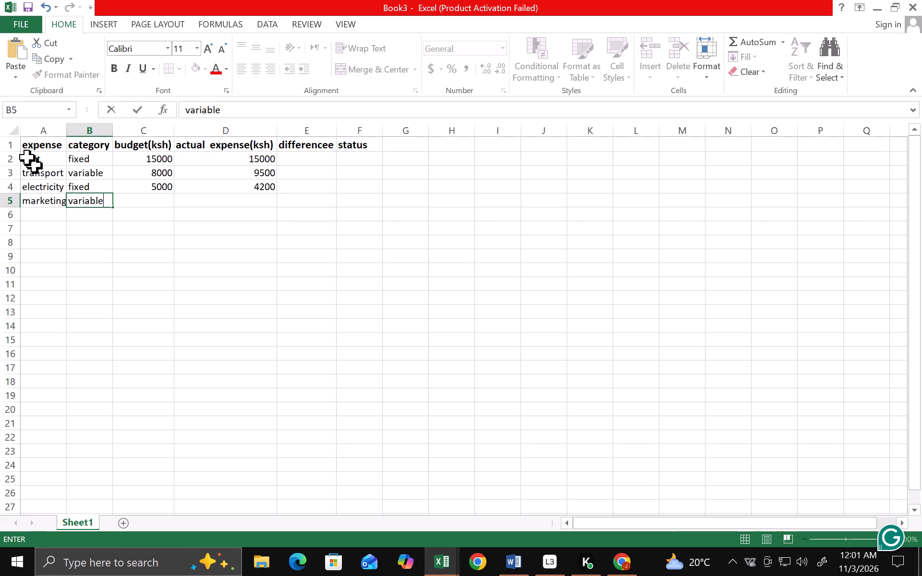
key("Tab")
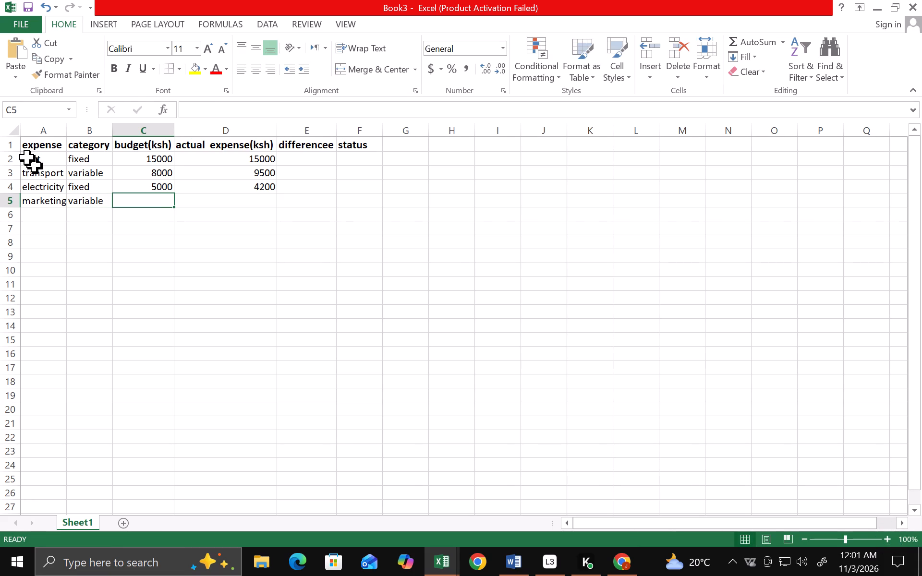
type("10000")
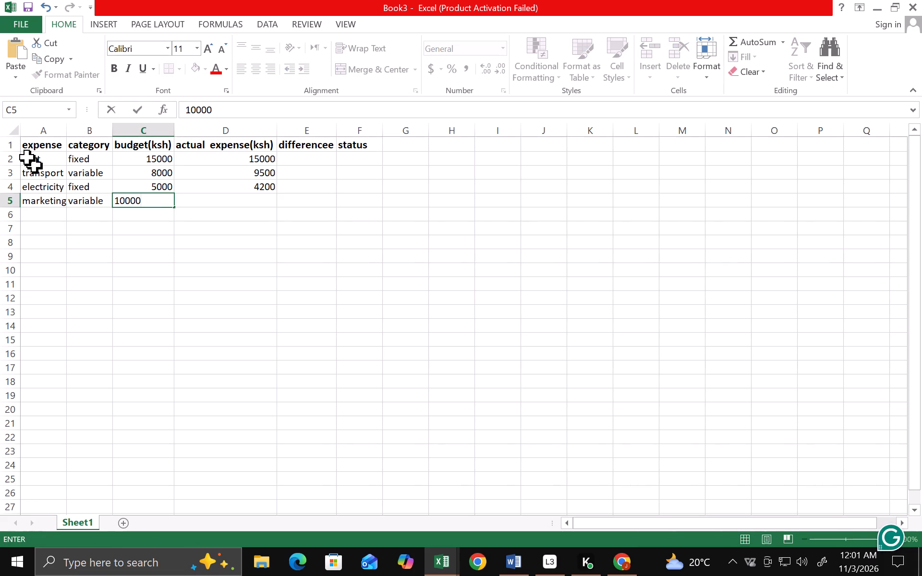
key("Tab")
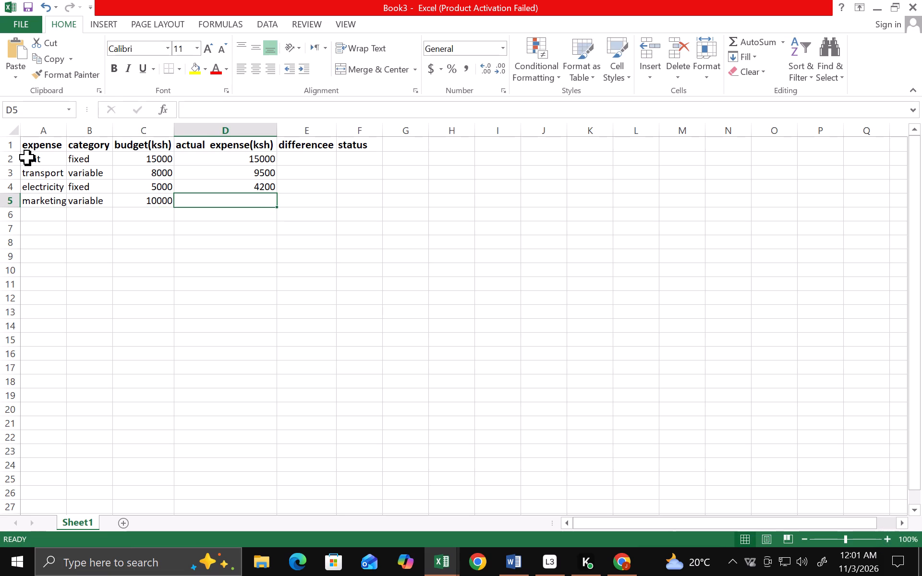
key("1")
key("2")
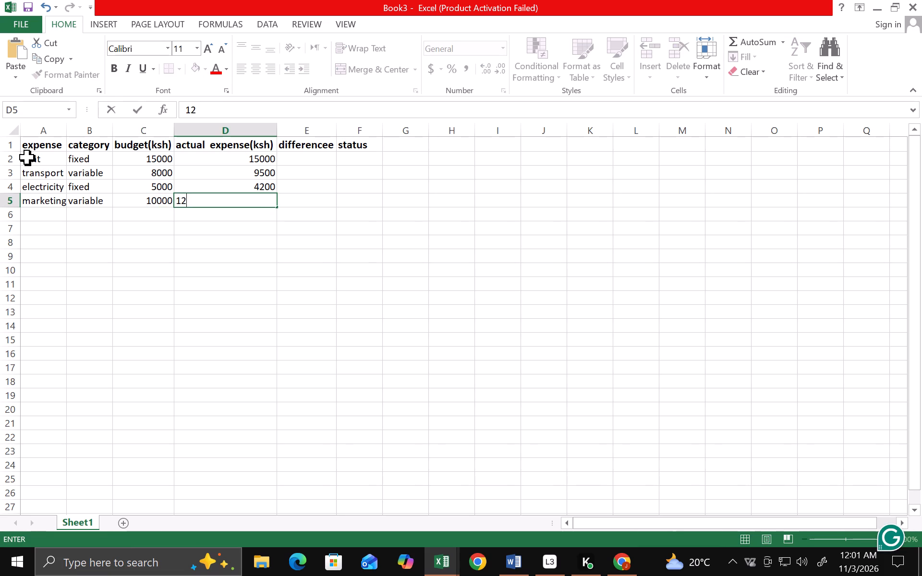
type("000")
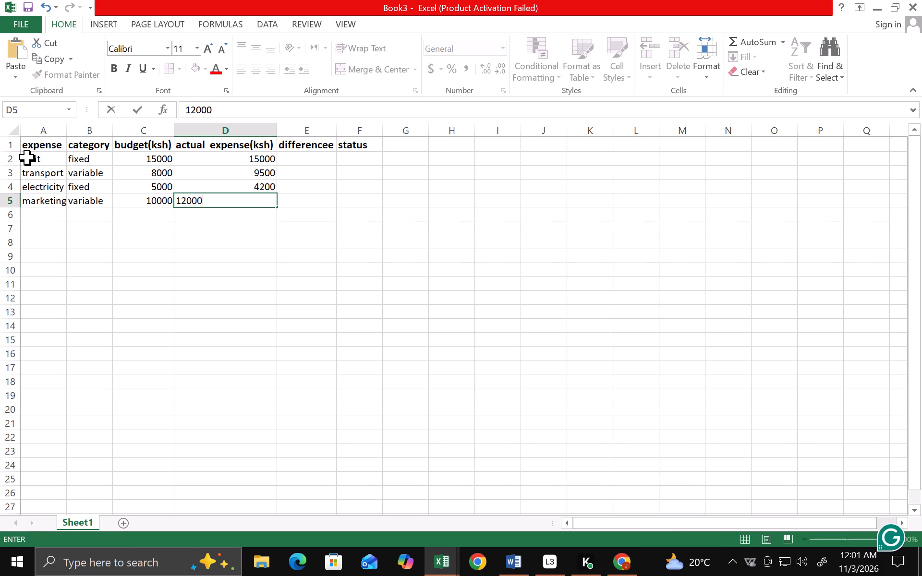
key("Return")
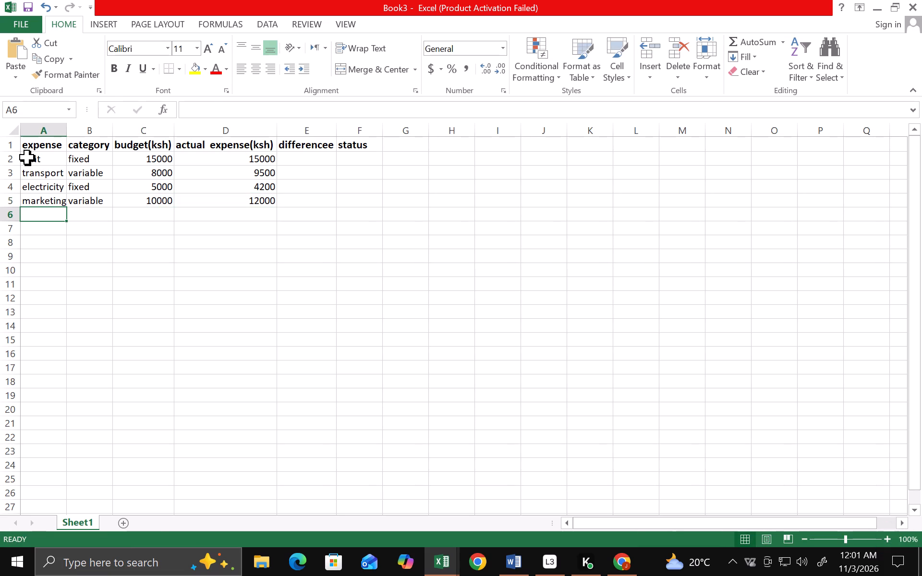
Fill cells A6 to D6 with expense "internet", category "fixed", budget 3000 and actual expense 3000.
type("internet")
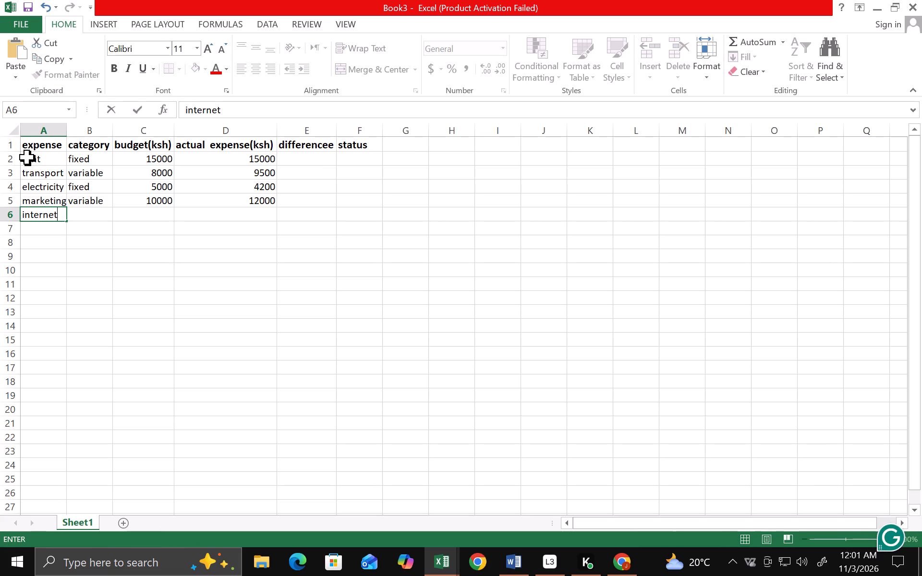
key("Tab")
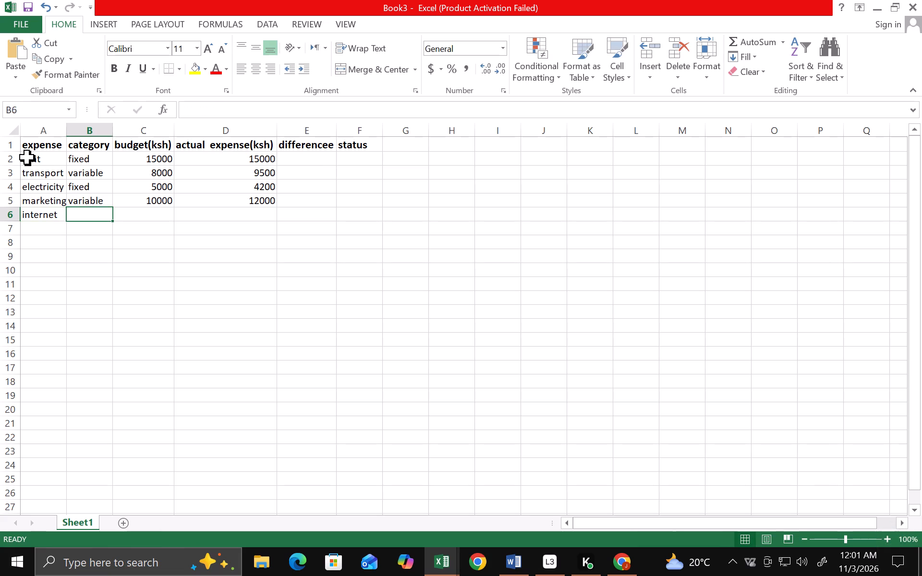
type("fixed")
key("Tab")
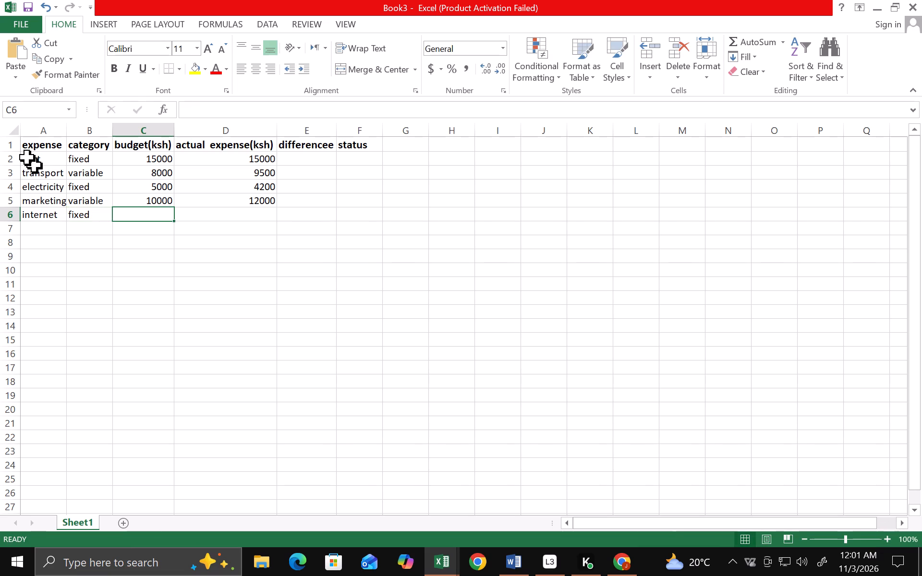
type("3000")
key("Tab")
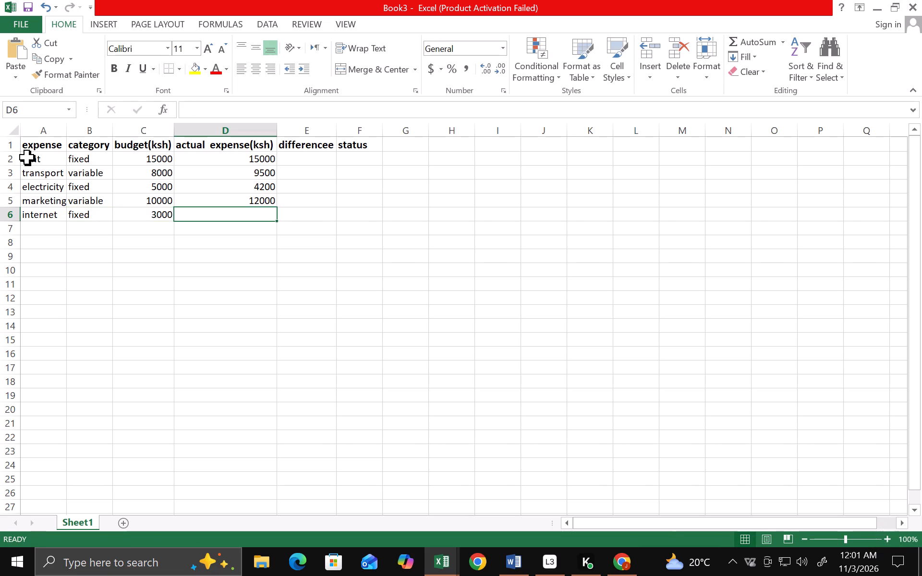
type("3000")
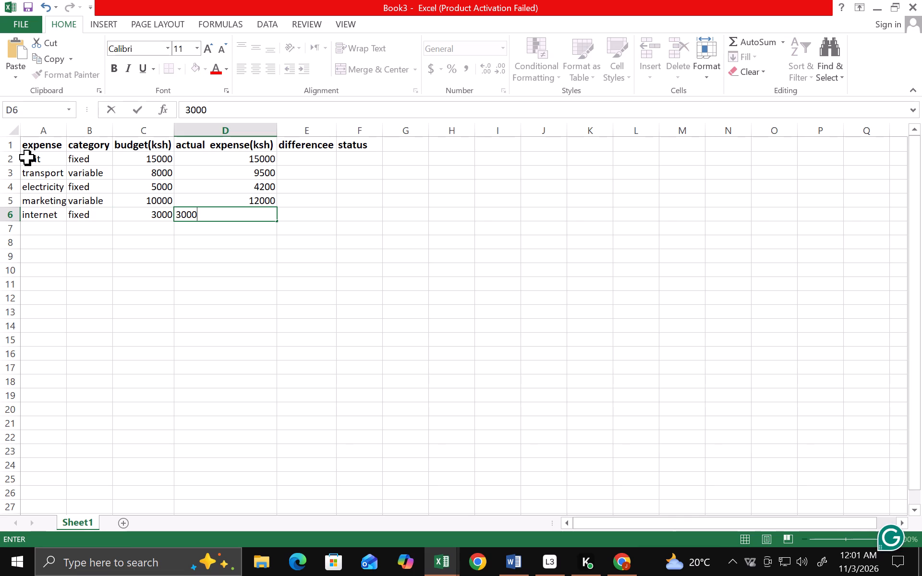
key("Return")
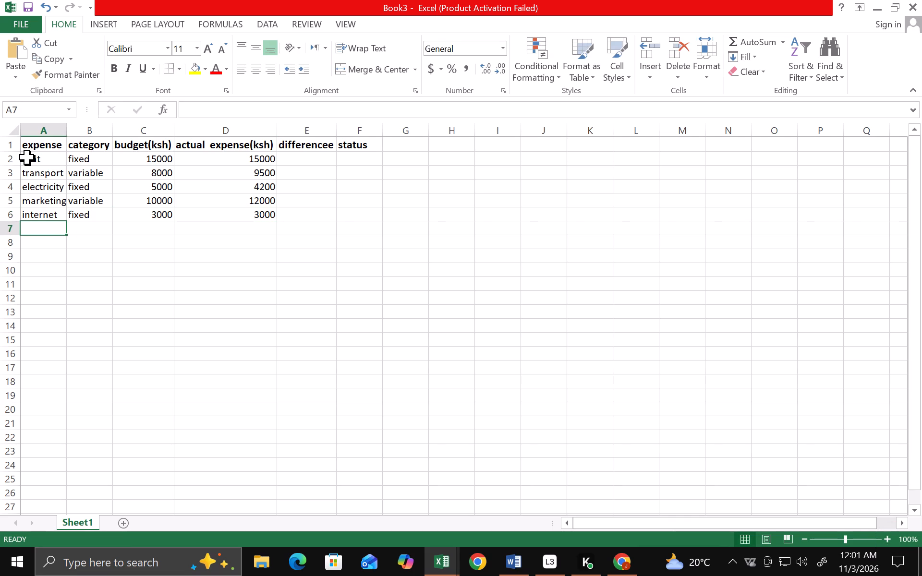
Fill cells A7 to D7 with expense "salaries", category "fixed", budget 30000 and actual expense 28000.
type("sa")
type("laries")
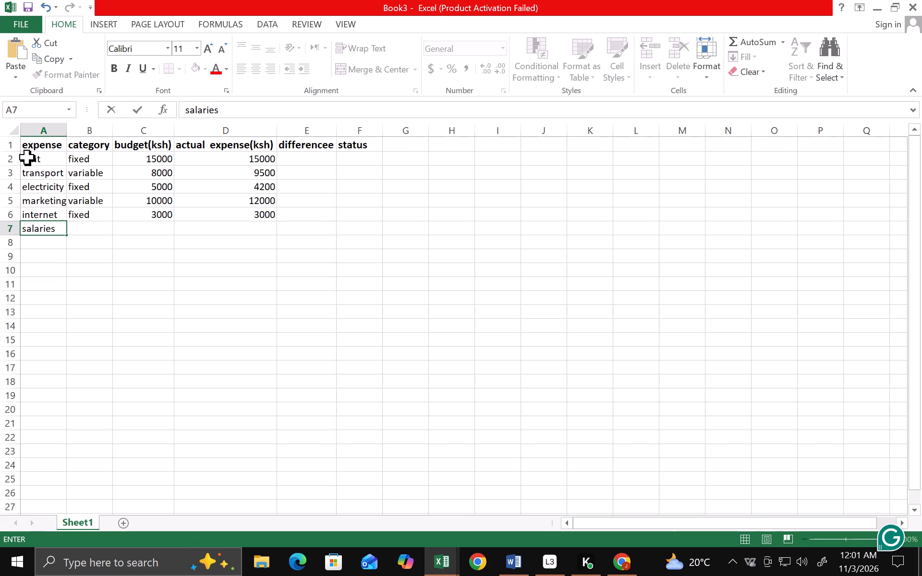
key("Tab")
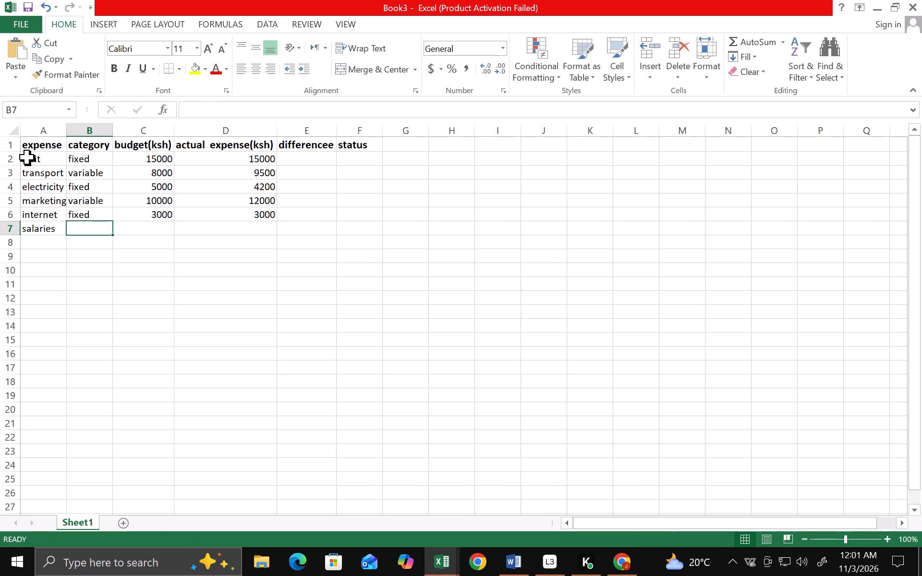
type("fixed")
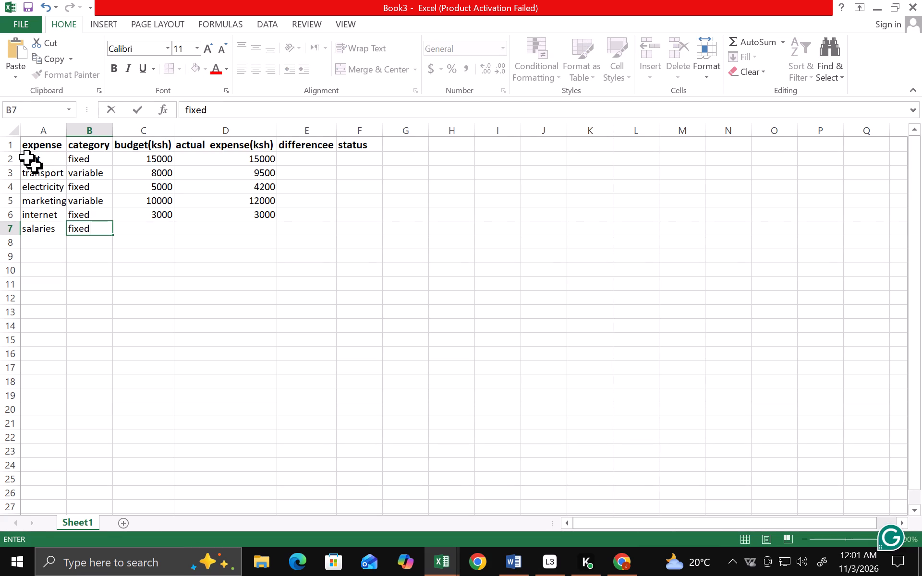
key("Tab")
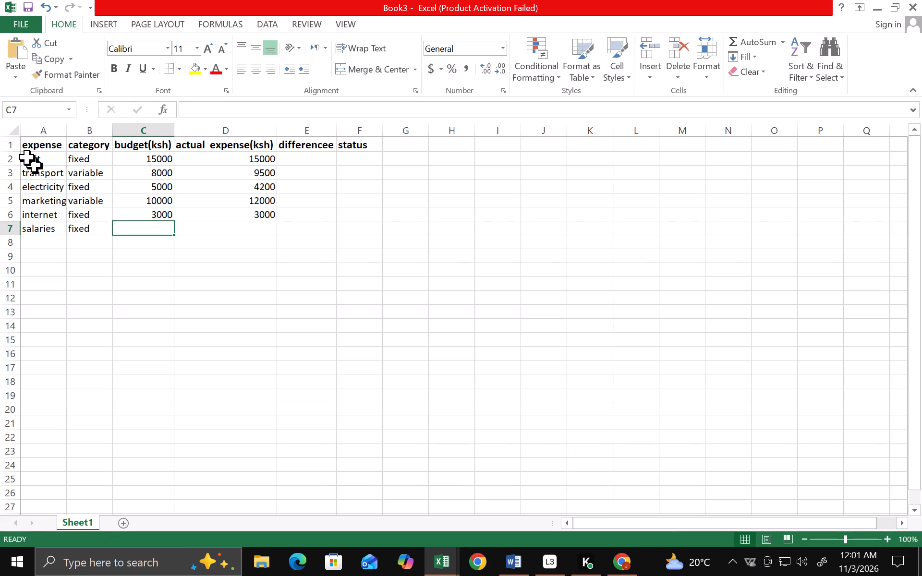
type("30000")
key("Tab")
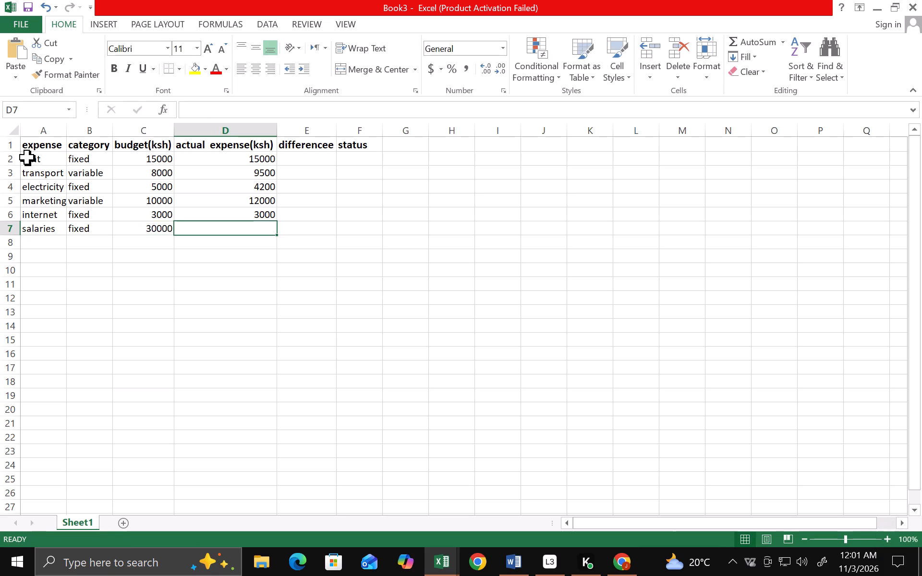
key("2")
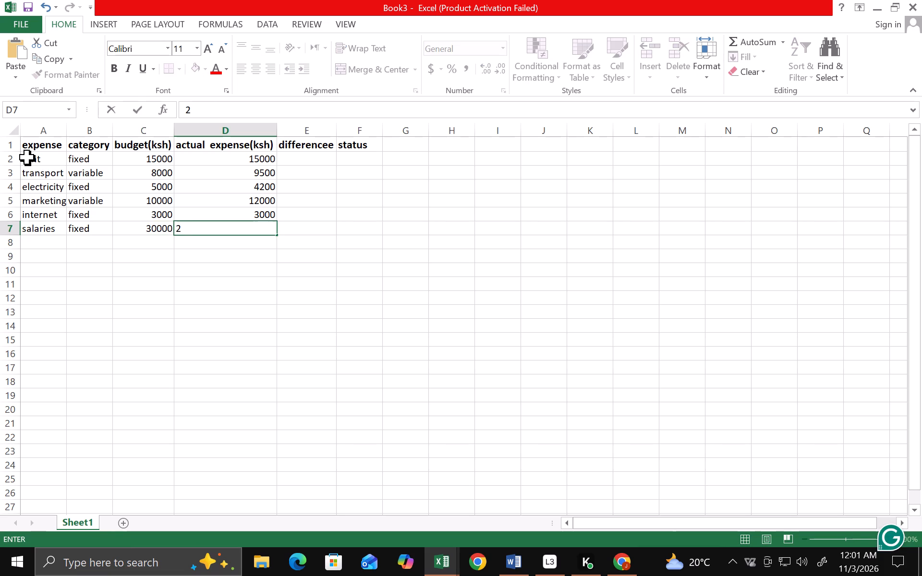
key("8")
type("000")
key("Return")
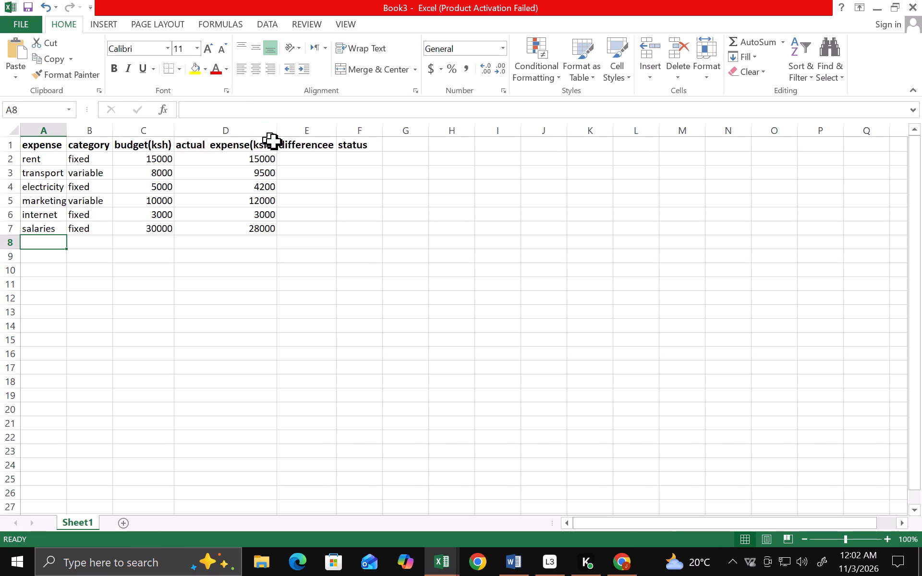
Enter the formula =c2-d2 in cell E2 to calculate the rent row's difference between budget and actual expense.
left_click(301, 149)
left_click(286, 162)
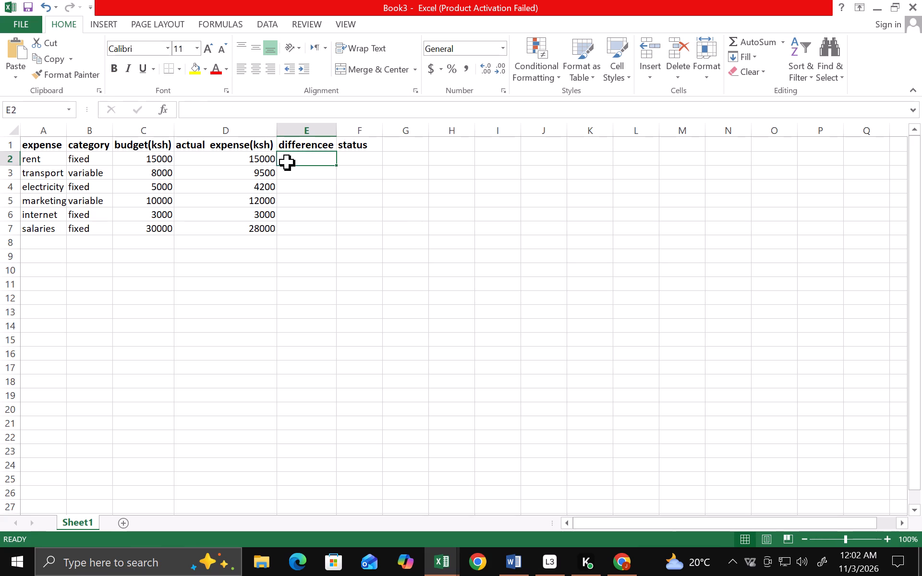
key("equal")
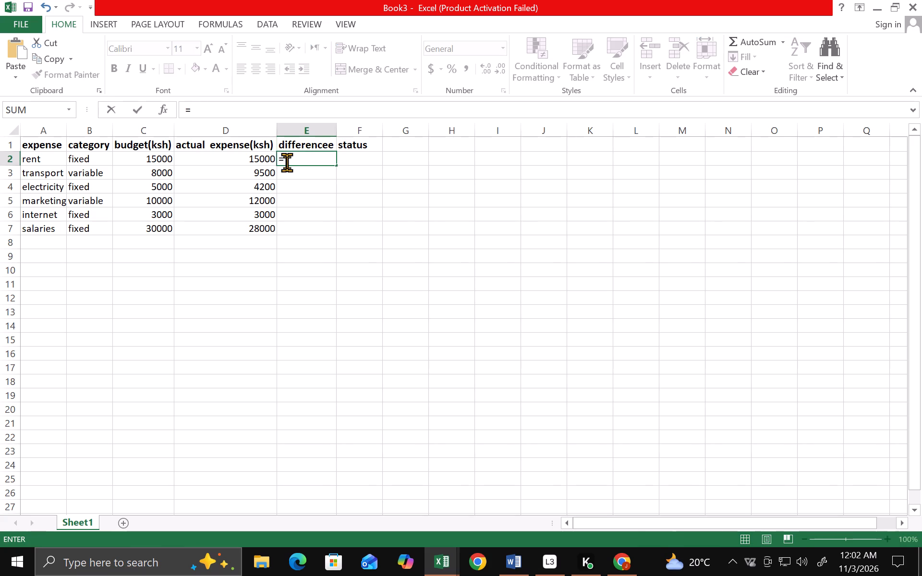
key("c")
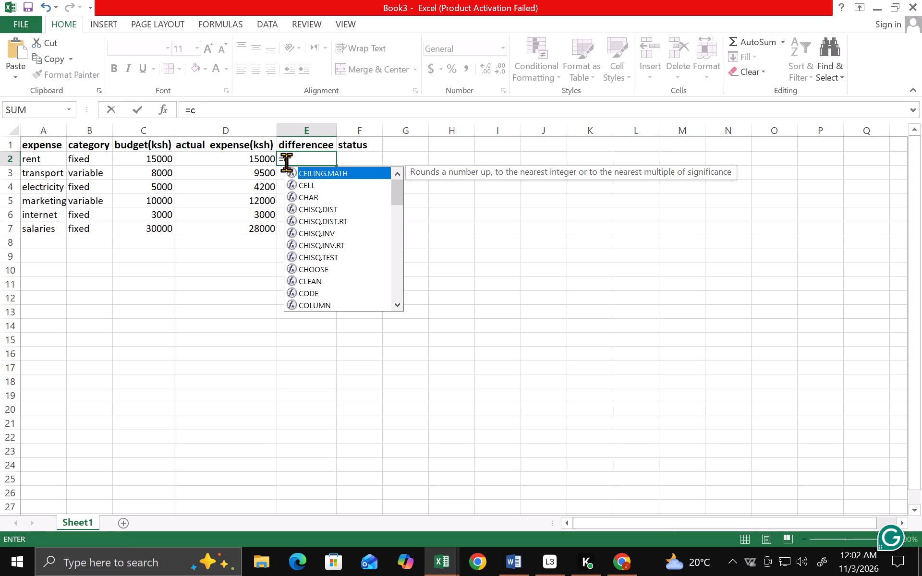
key("2")
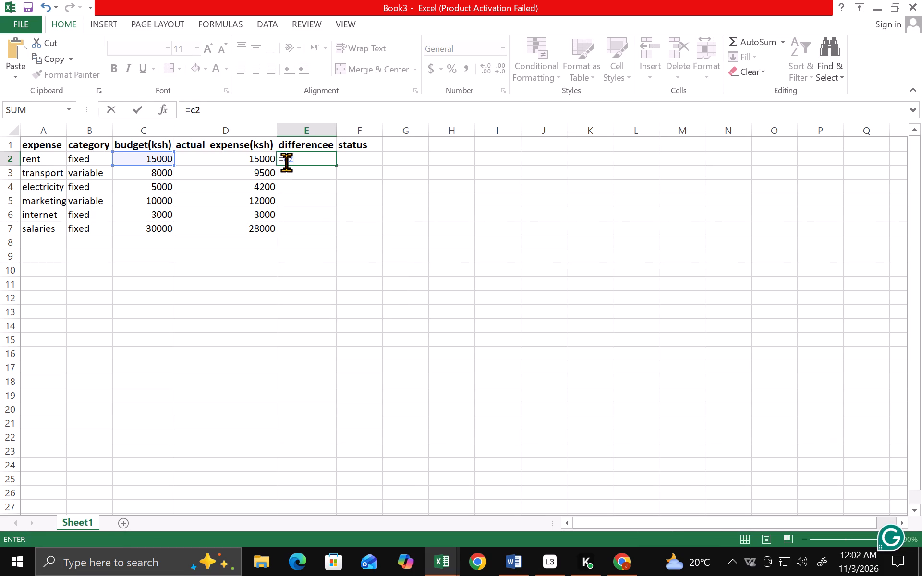
key("minus")
key("d")
key("2")
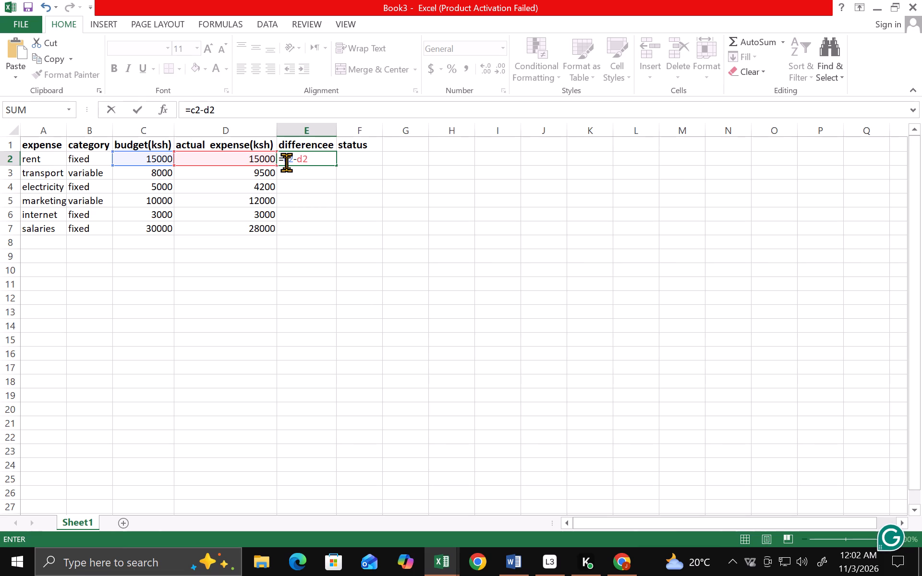
key("Return")
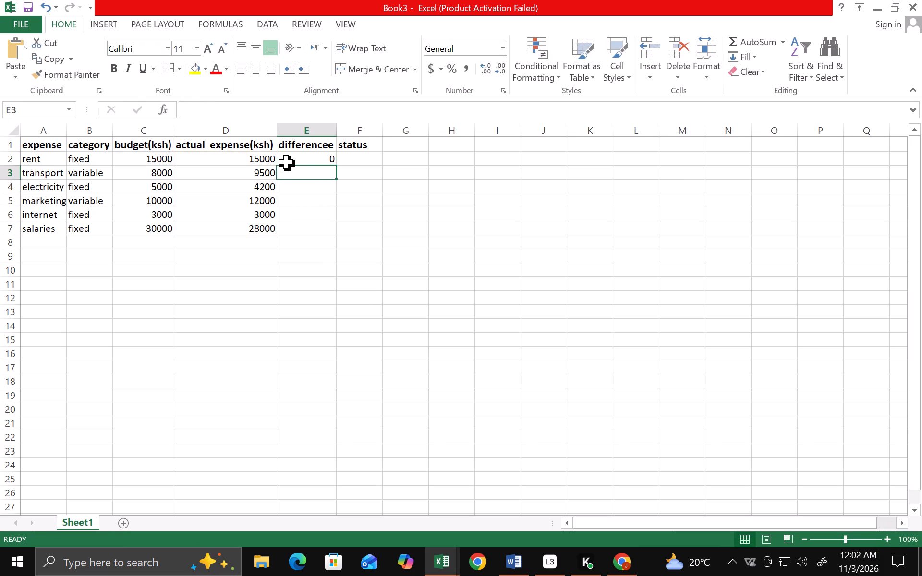
Fill the difference formula from cell E2 down through E7, covering all expense rows.
left_click(320, 154)
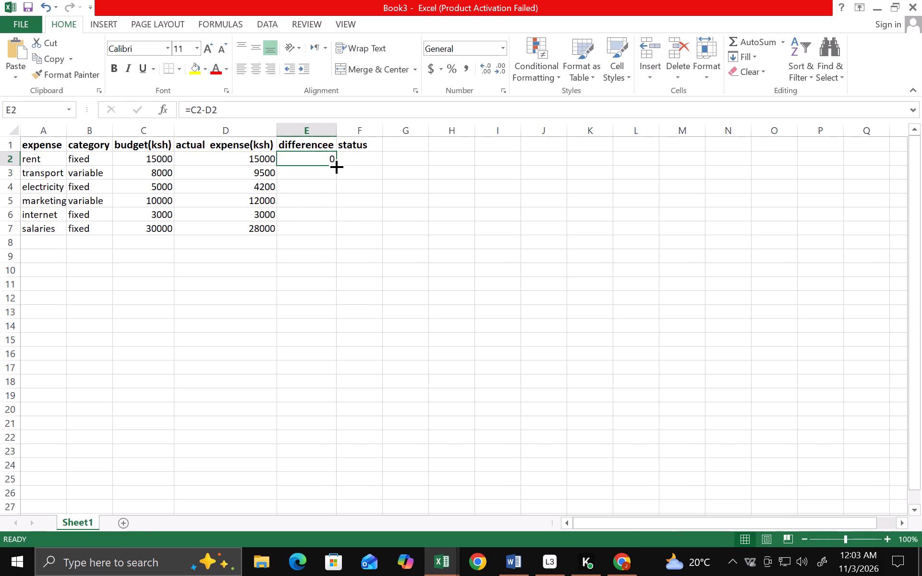
left_click_drag(335, 163, 330, 230)
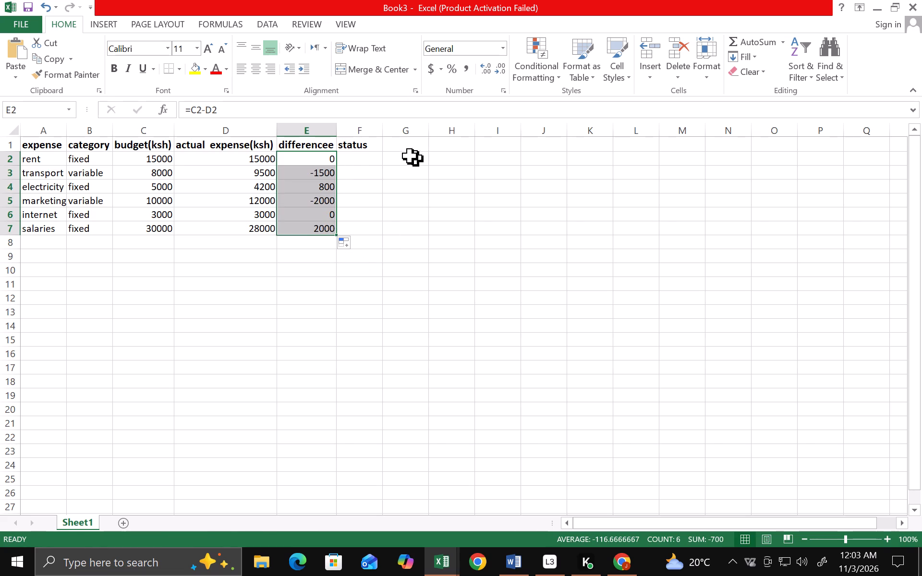
Select cell F2, the rent row's status cell.
left_click(351, 156)
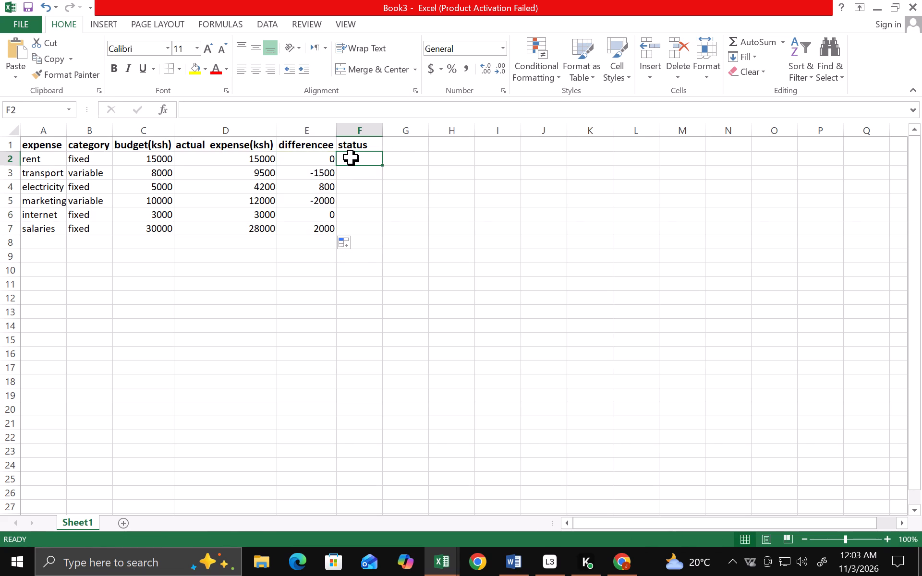
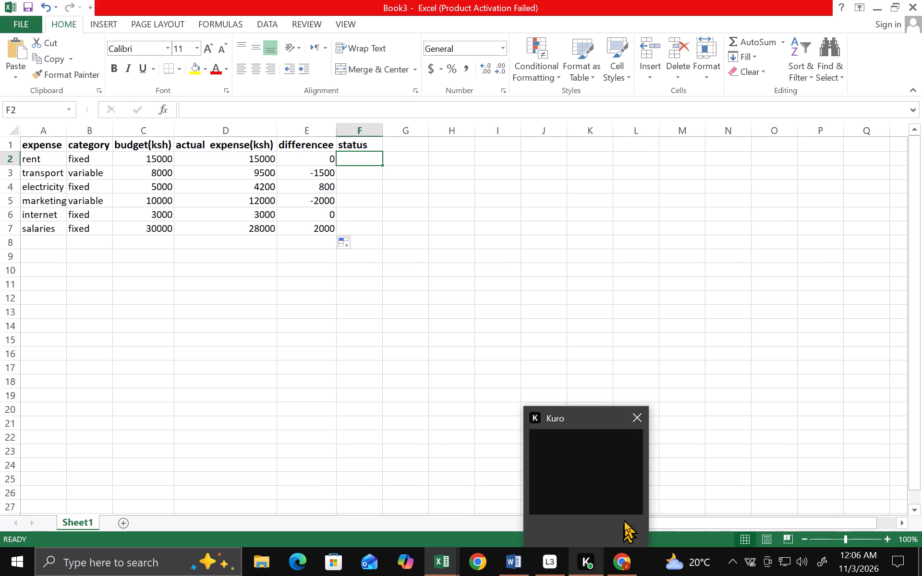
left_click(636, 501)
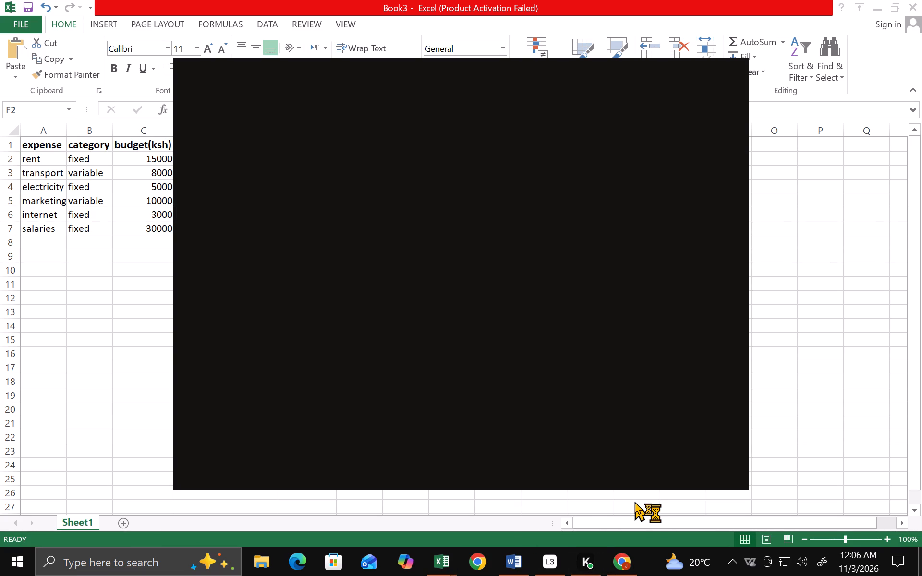
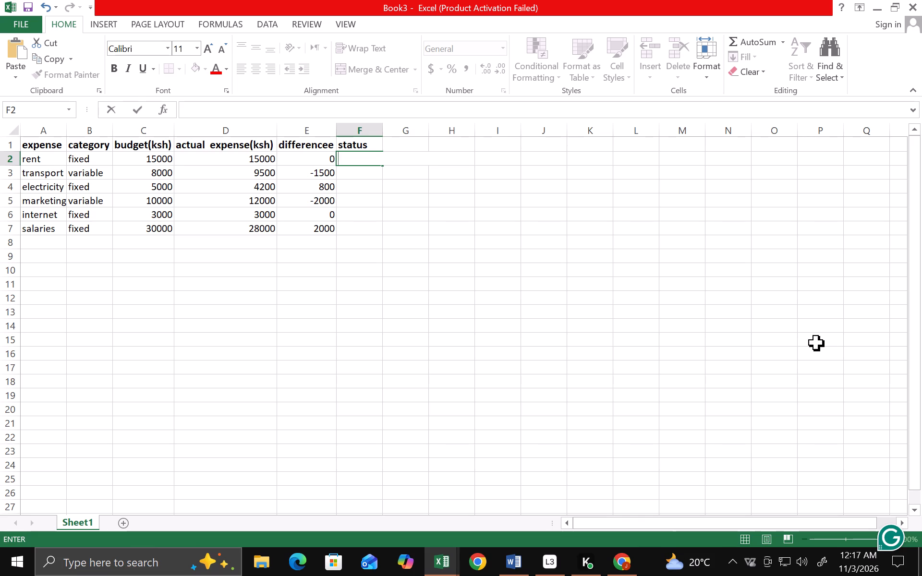
Start an IF formula in the rent row's status cell F2 that returns "overbudget" when E2<0.
key("equal")
type("if")
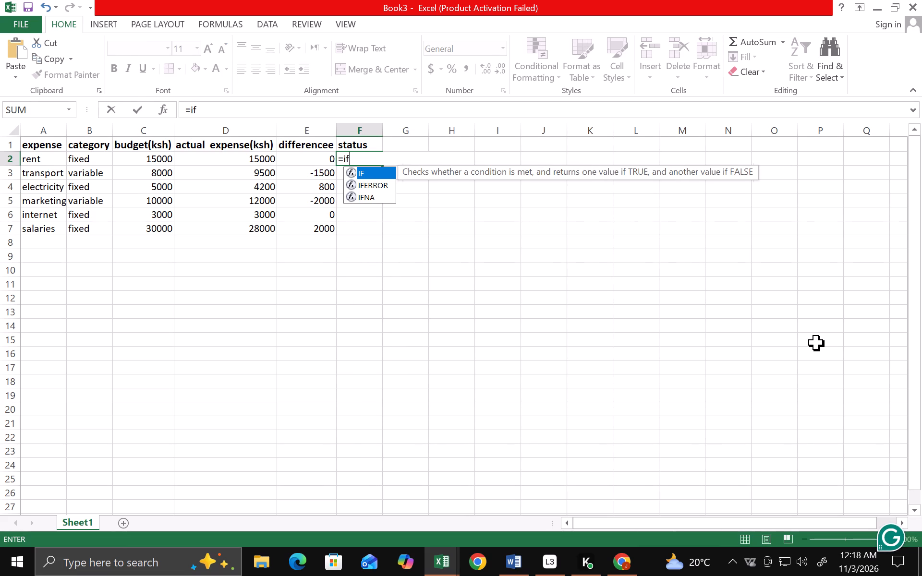
key("shift+parenleft")
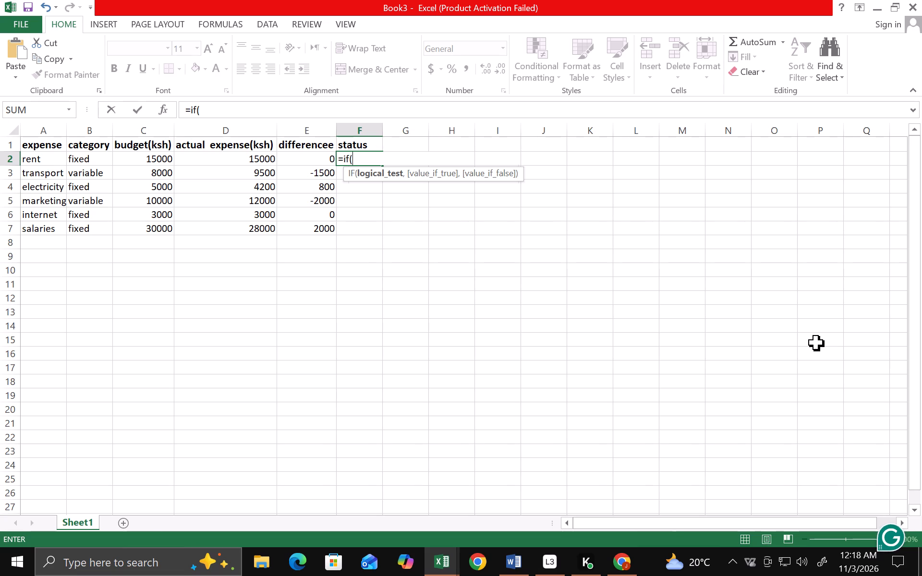
key("e")
key("2")
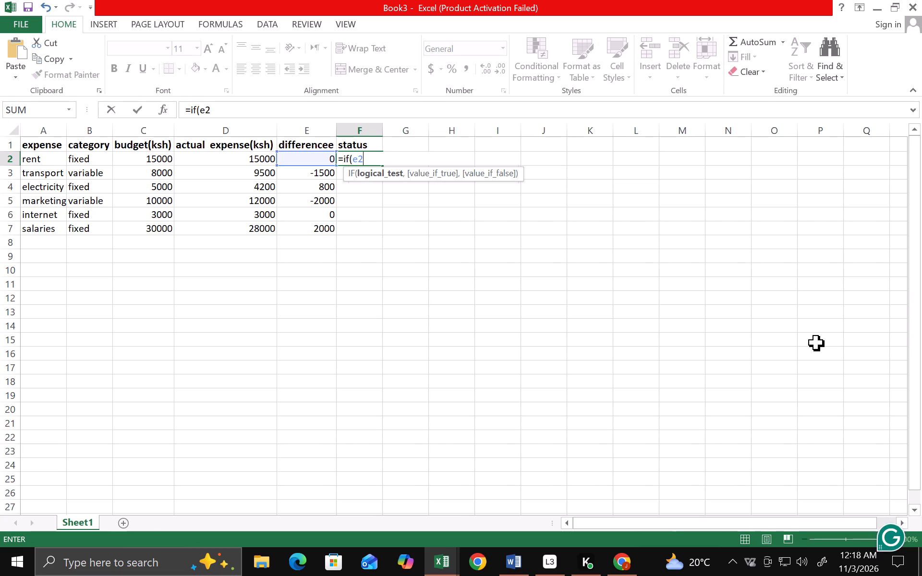
key("shift+less")
key("0")
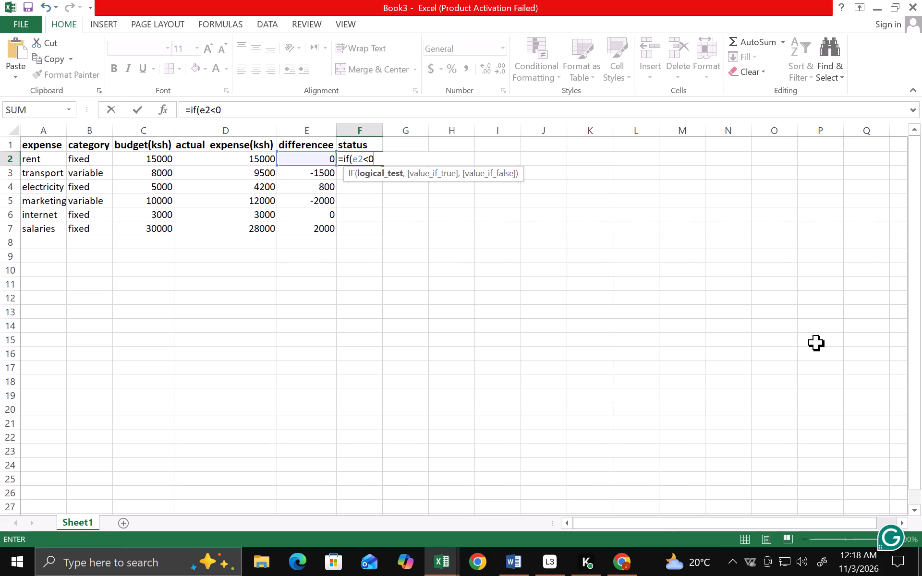
key("comma")
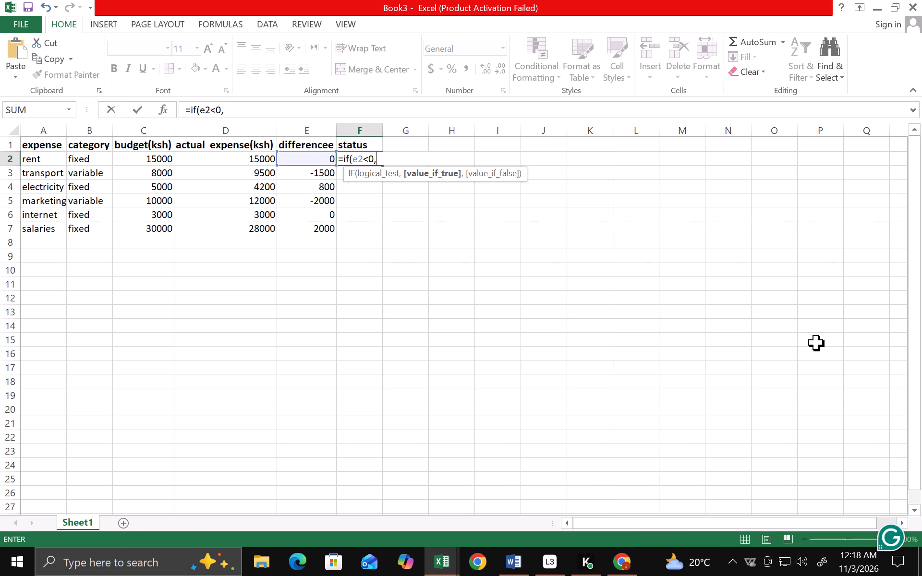
key("shift+quotedbl")
type("overbudget")
key("shift+quotedbl")
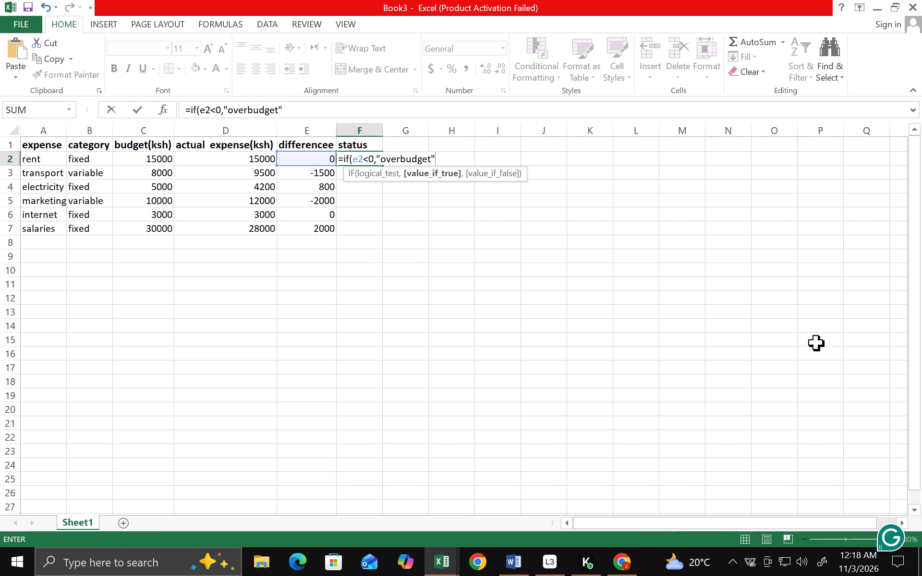
key("comma")
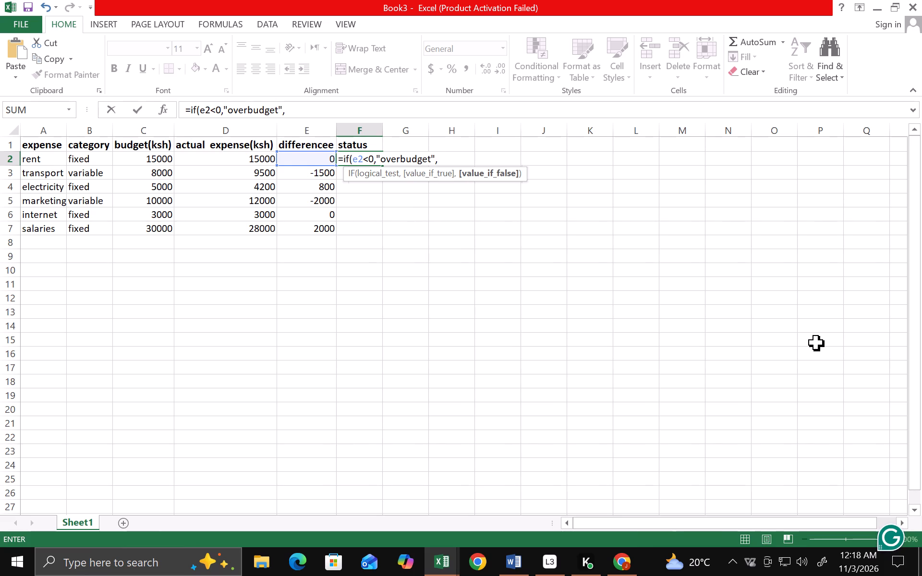
Nest a second IF as the formula's false value, returning "underbudget" when E2>0.
type("if")
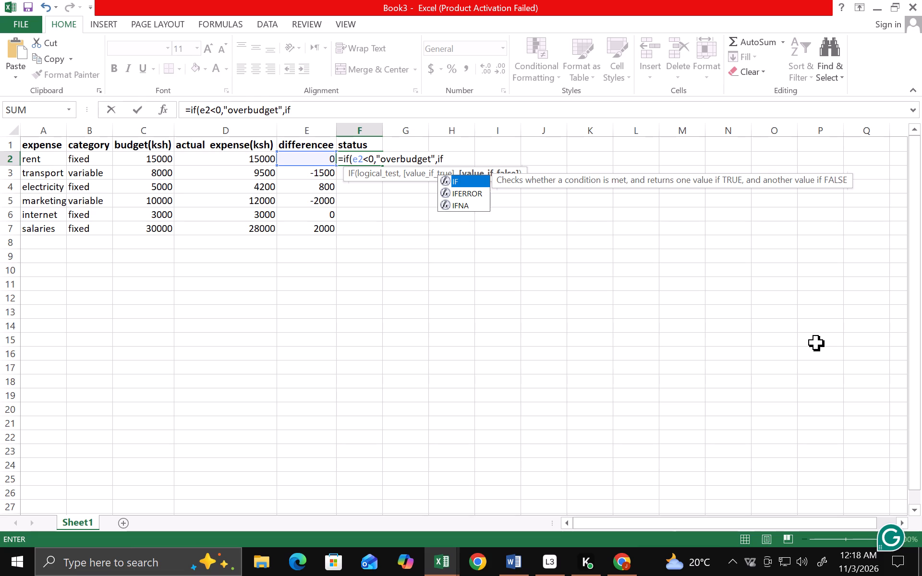
key("shift+parenleft")
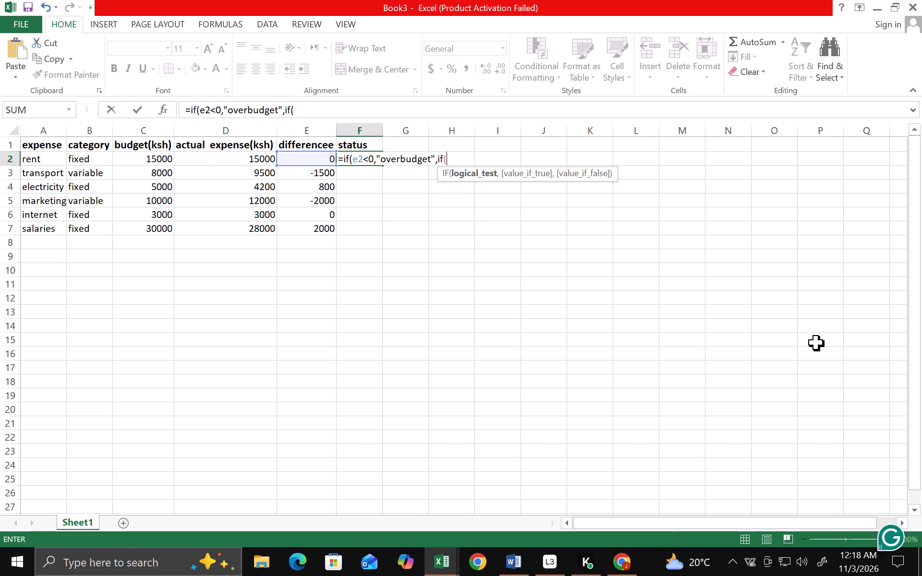
type("e2")
key("equal")
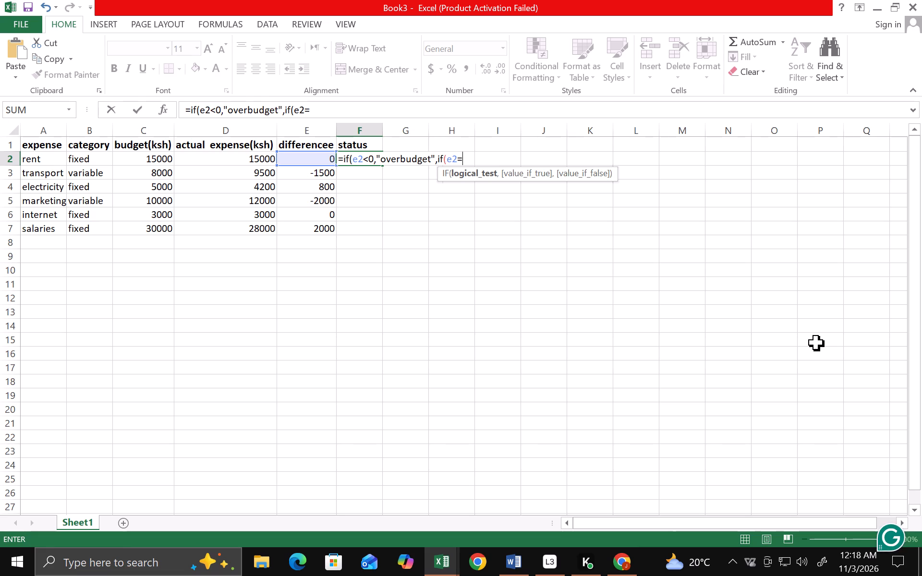
key("o")
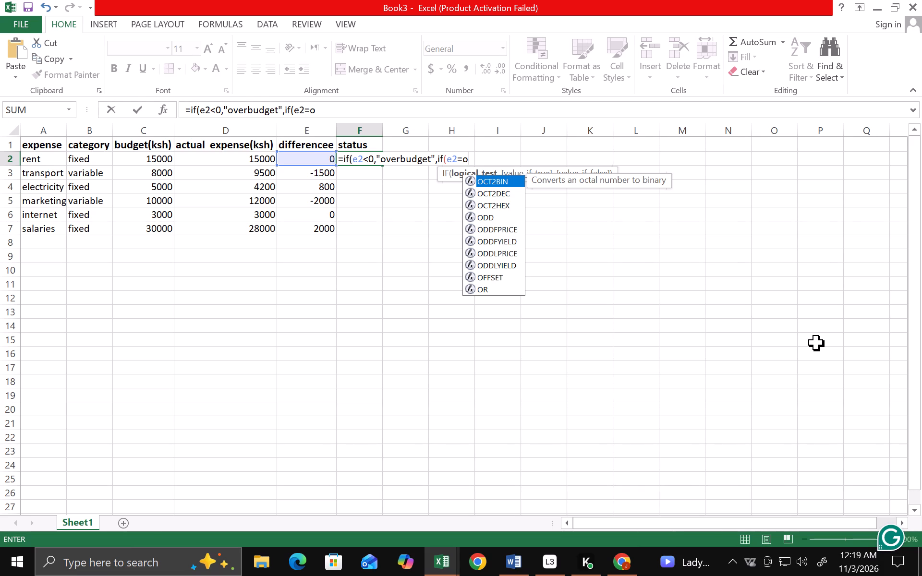
key("BackSpace")
key("BackSpace")
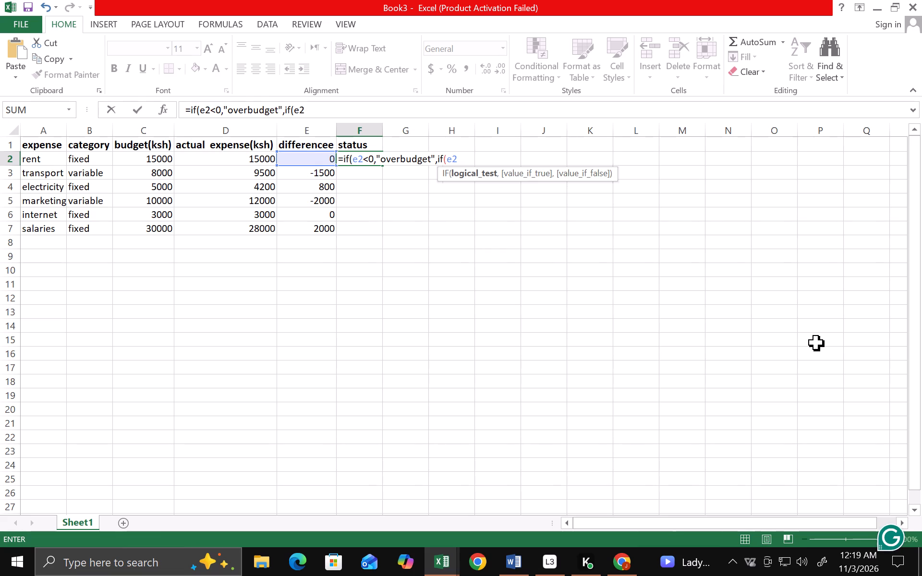
key("shift+greater")
key("0")
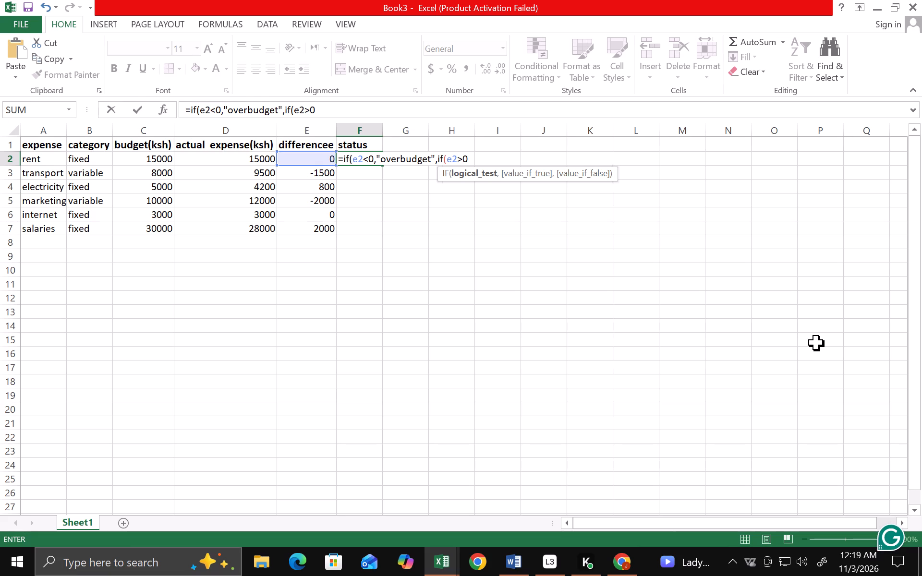
key("comma")
key("shift+quotedbl")
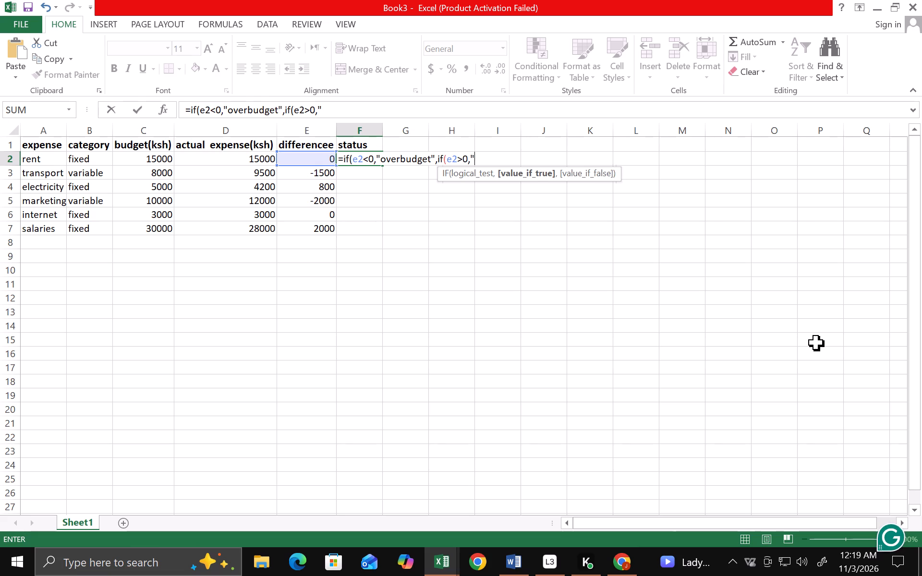
type("underbudget")
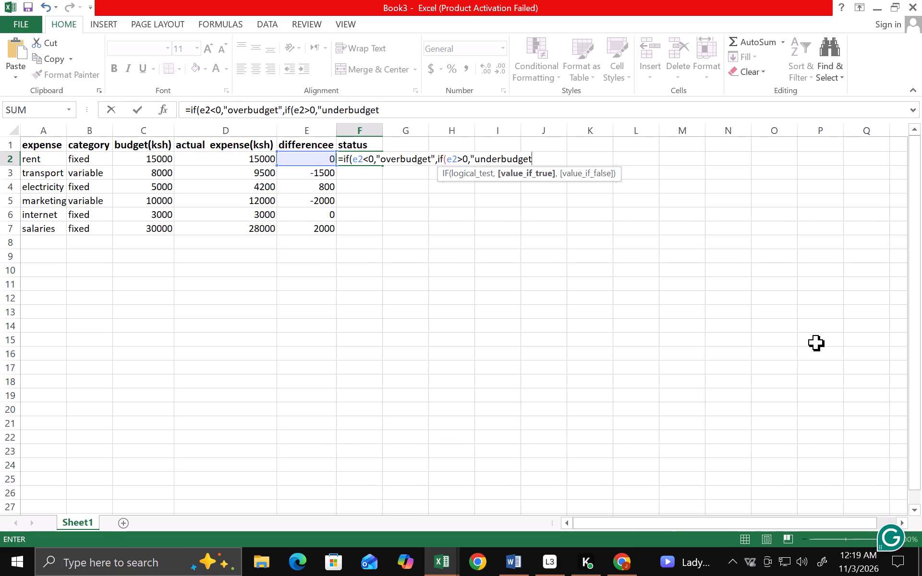
key("shift+quotedbl")
key("comma")
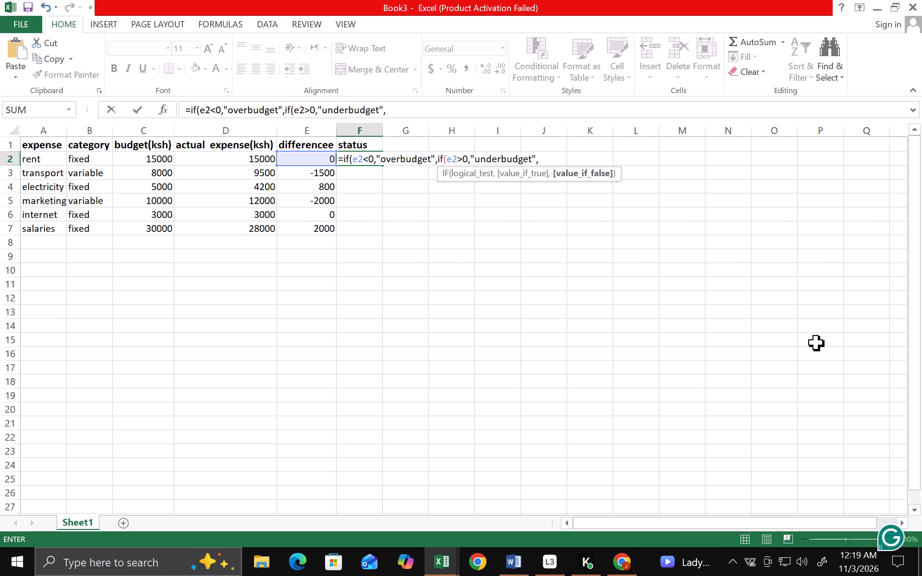
Complete the status formula with "on budget" as the final false value, close both IFs and accept the formula correction.
key("shift+quotedbl")
key("o")
type("n")
key("space")
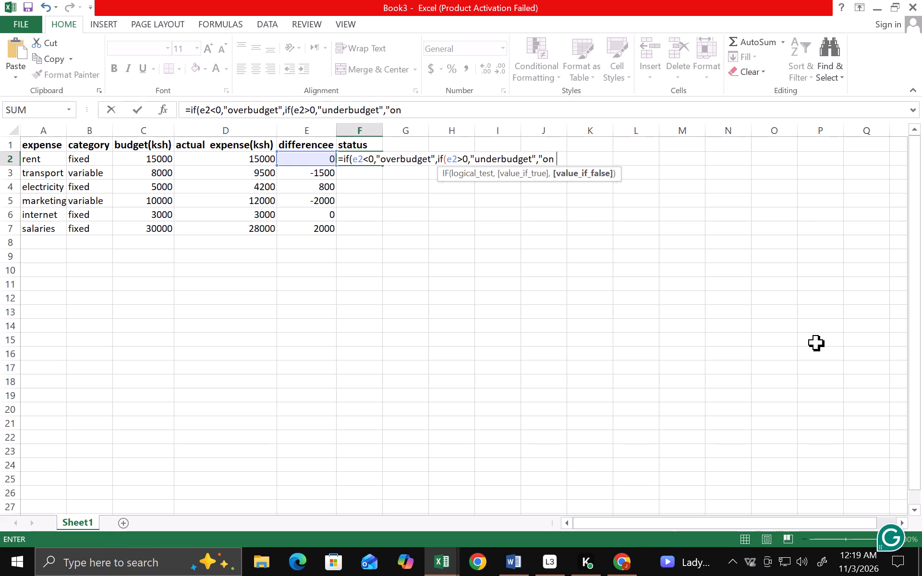
type("budget")
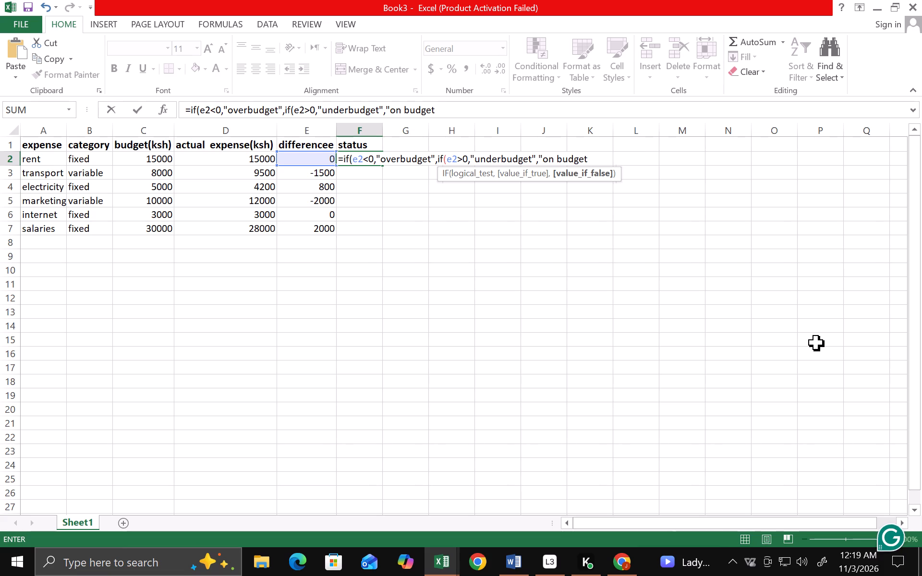
key("0")
key("BackSpace")
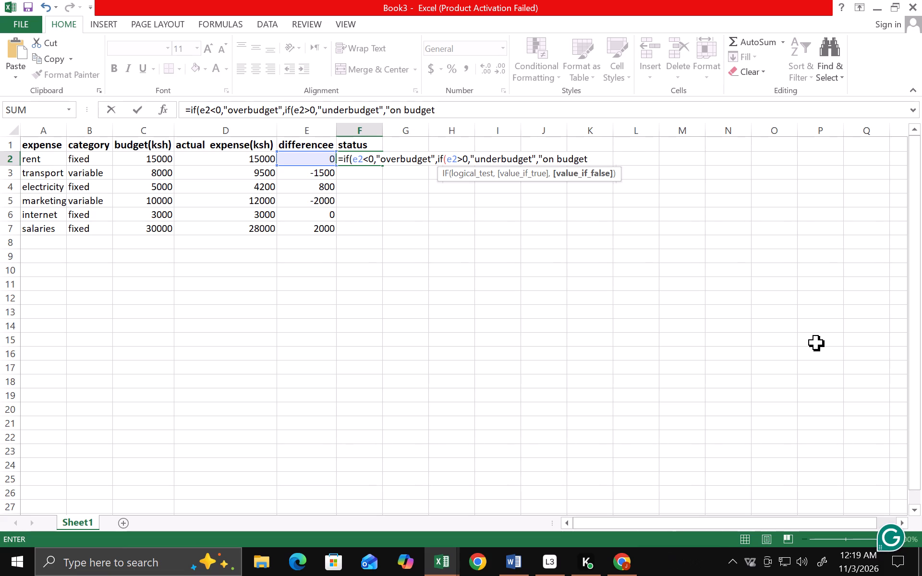
key("shift+parenright")
key("shift+parenright")
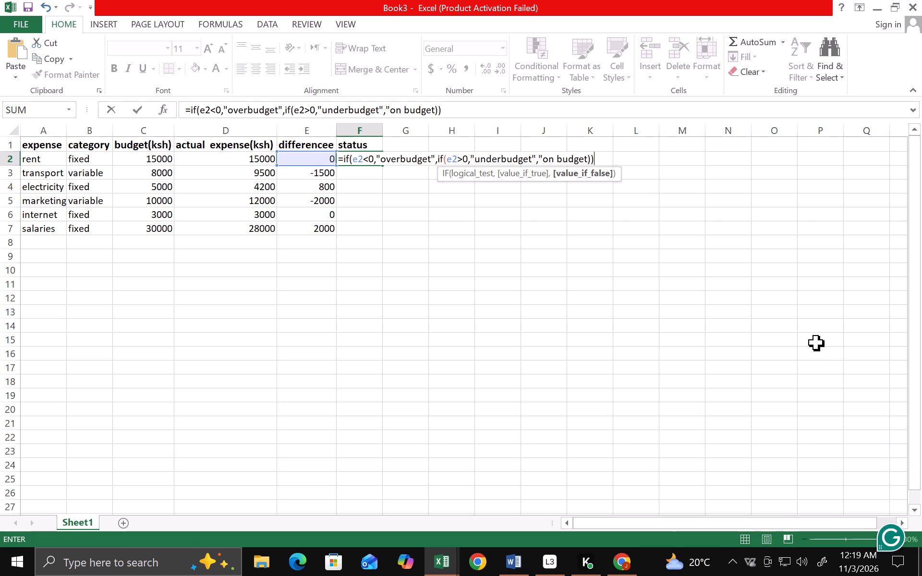
key("Return")
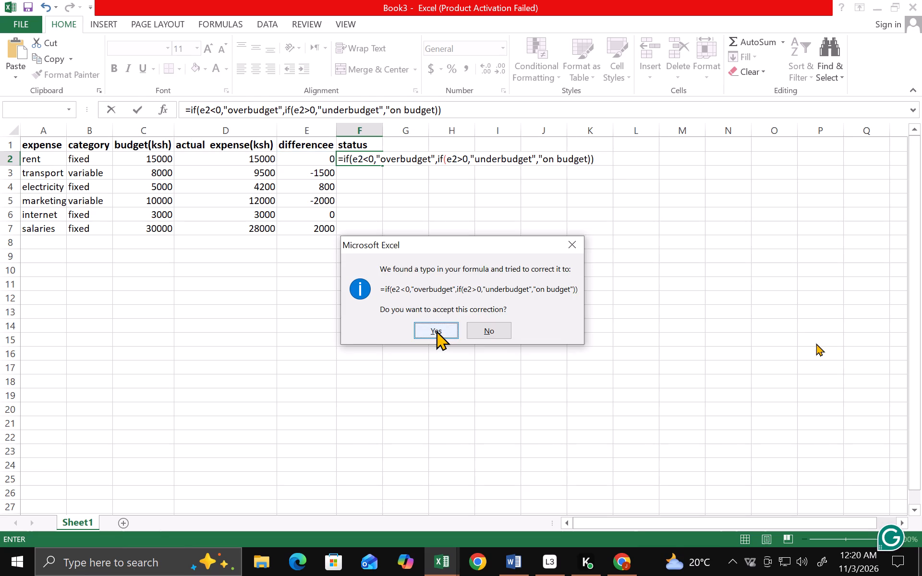
left_click(436, 330)
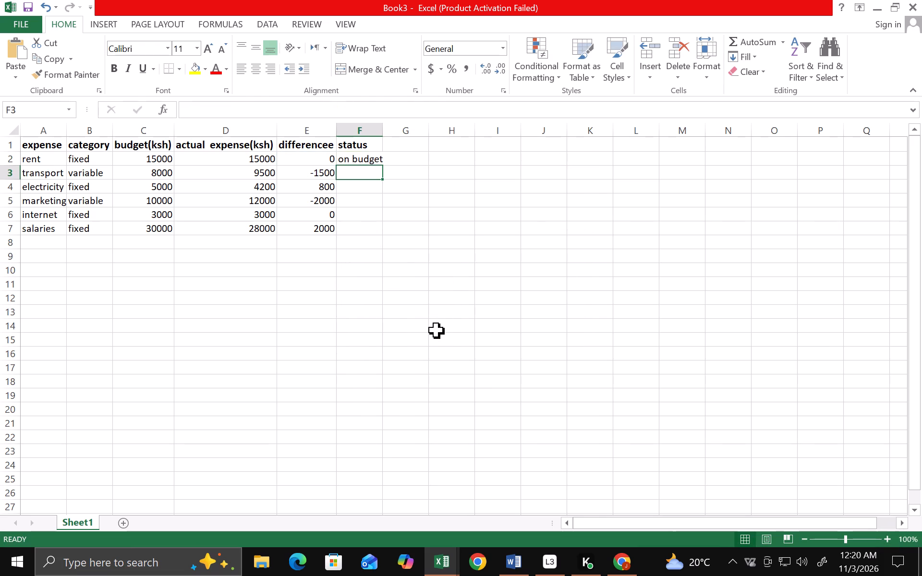
Fill the status formula from F2 down to the salaries row, F7.
left_click(376, 159)
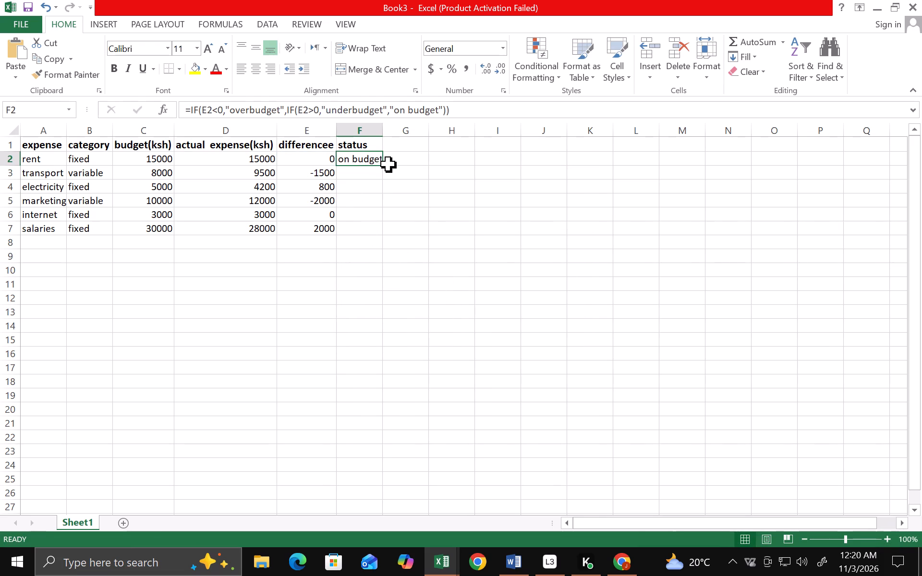
left_click(381, 160)
left_click_drag(381, 166, 381, 185)
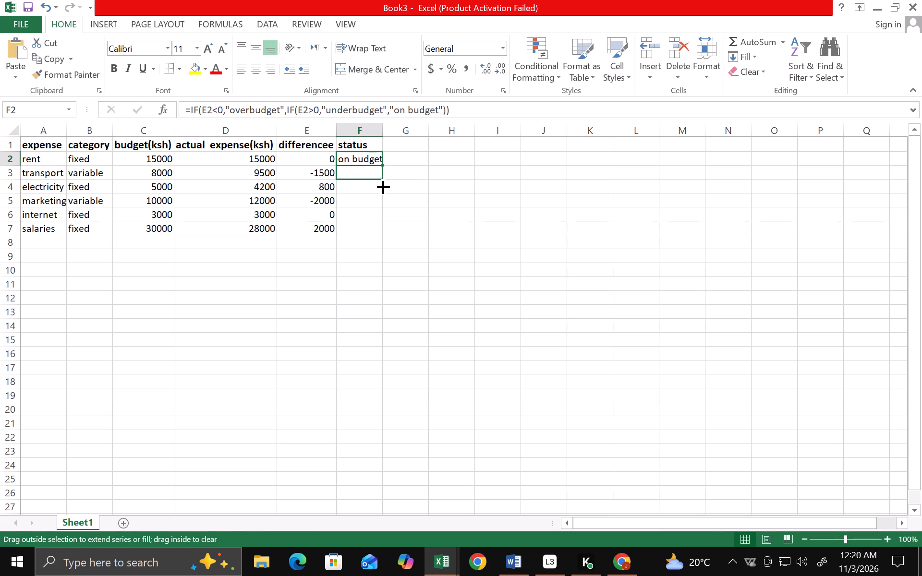
left_click_drag(381, 185, 381, 230)
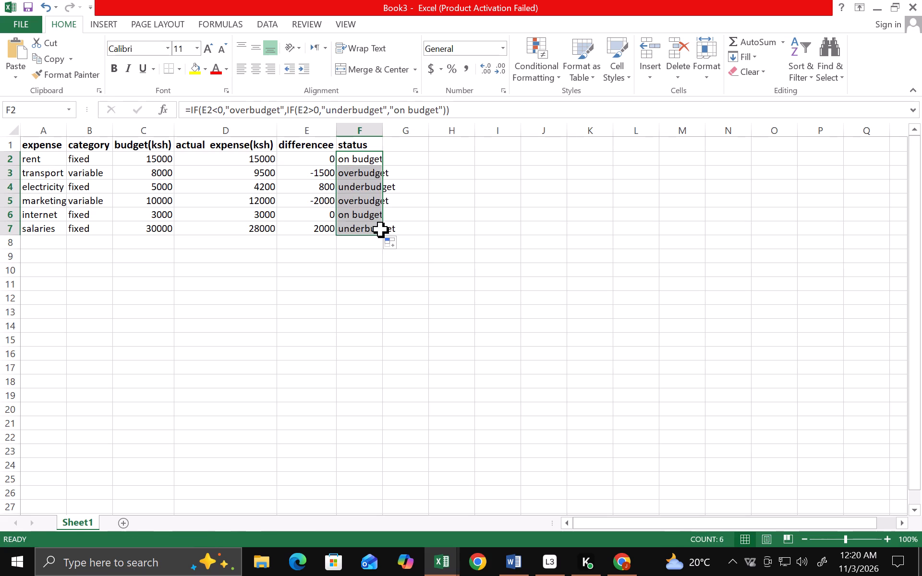
Auto-fit the width of the status column F to its longest text.
left_click(385, 138)
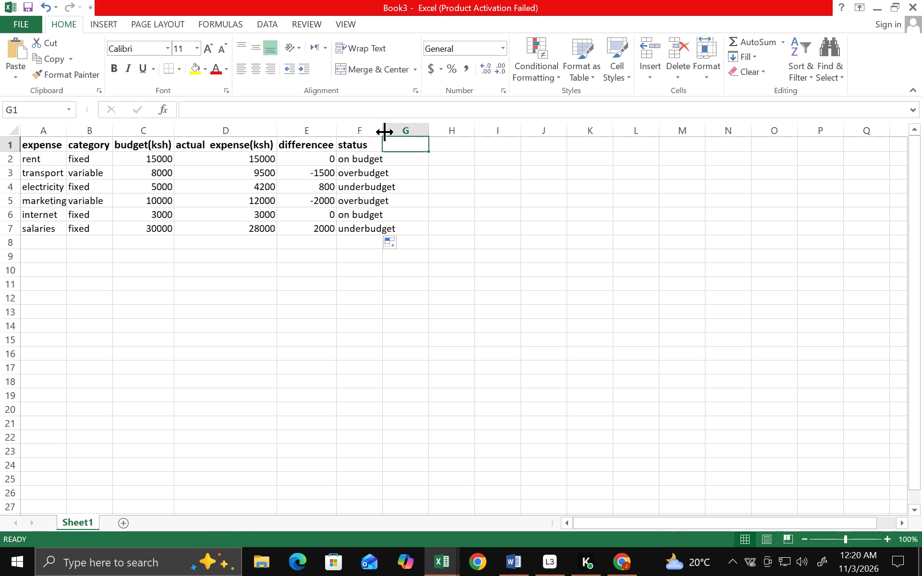
double_click(385, 132)
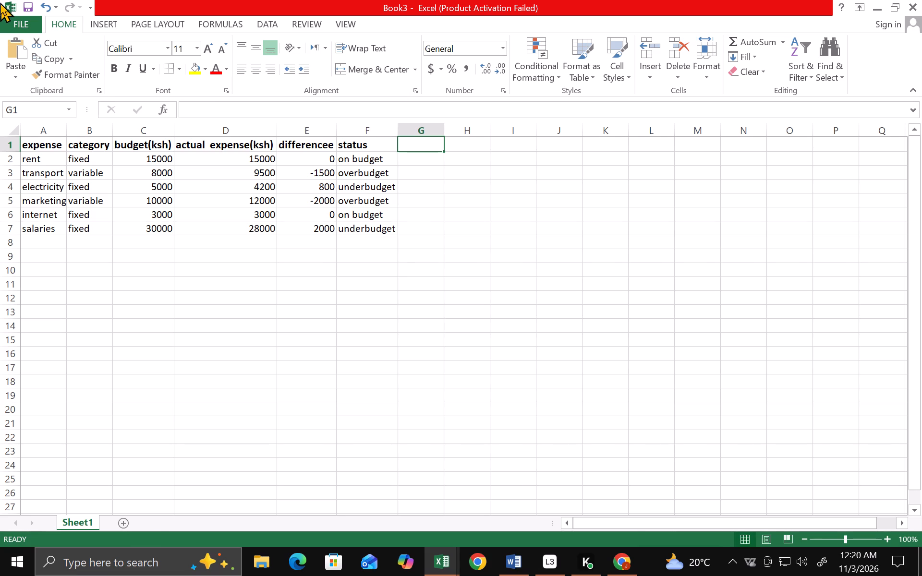
Enter the label "total budget" in B9, below the table, and auto-fit column B to it.
left_click(139, 245)
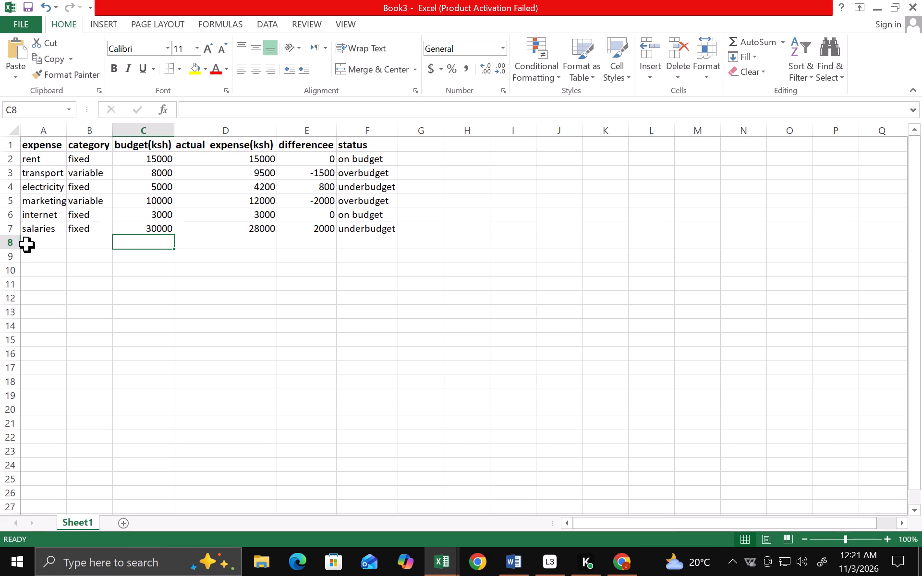
left_click(72, 249)
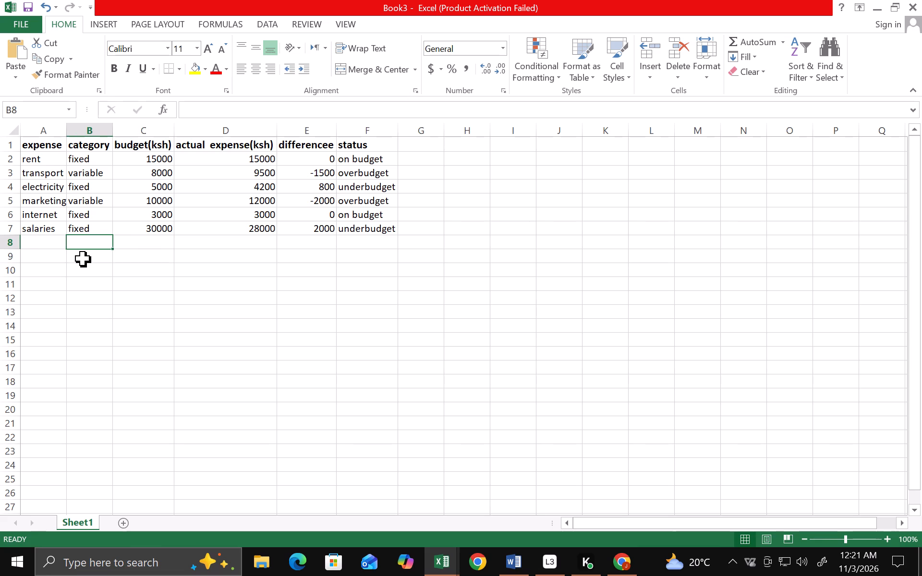
left_click(83, 259)
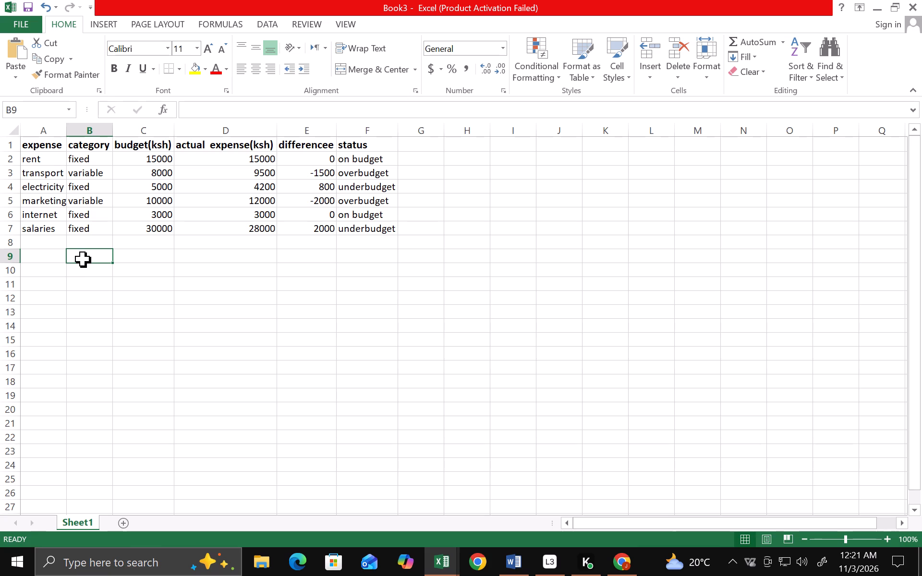
type("tota")
type("l budget")
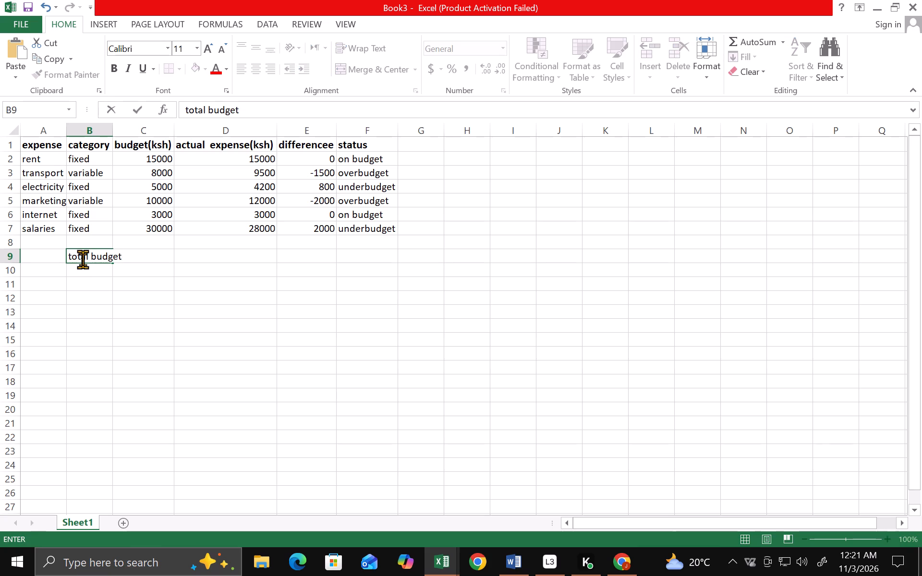
left_click(114, 138)
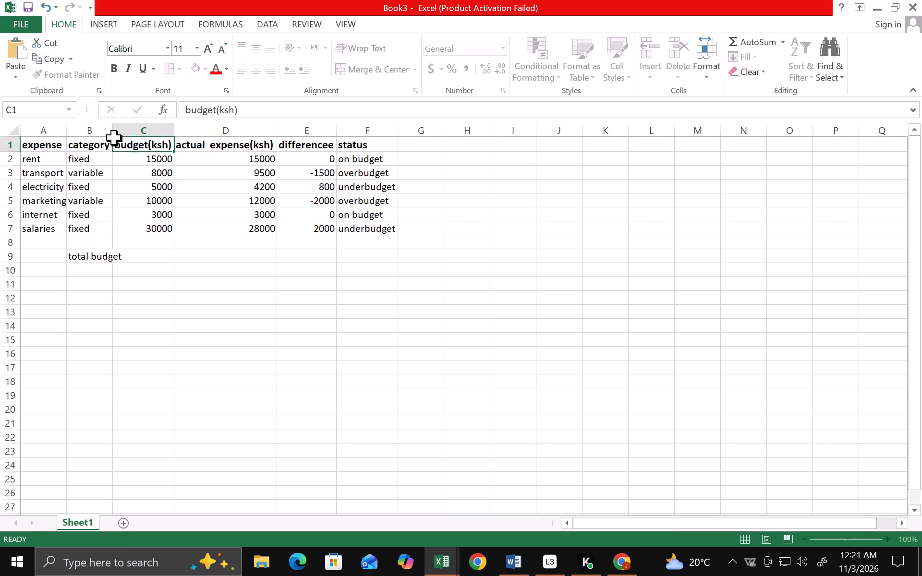
left_click(110, 140)
left_click(111, 140)
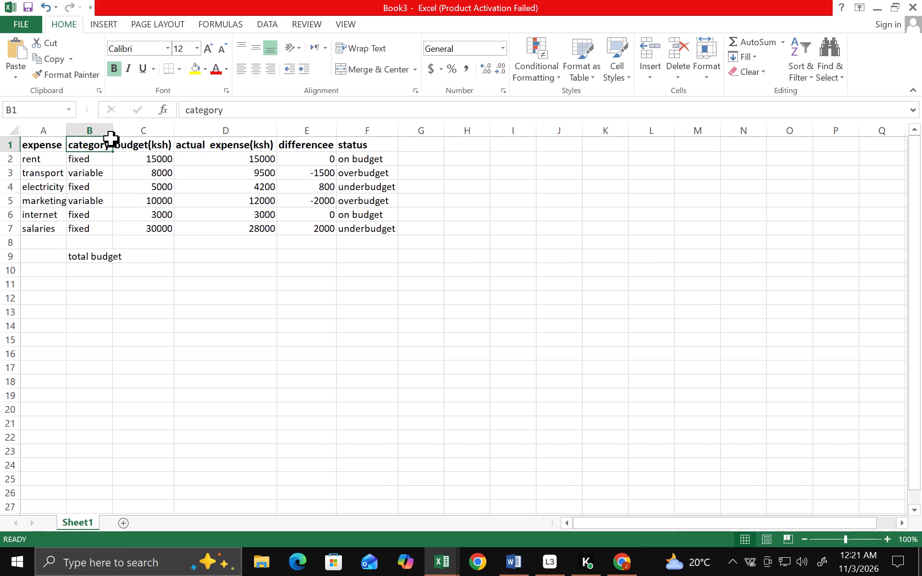
double_click(110, 133)
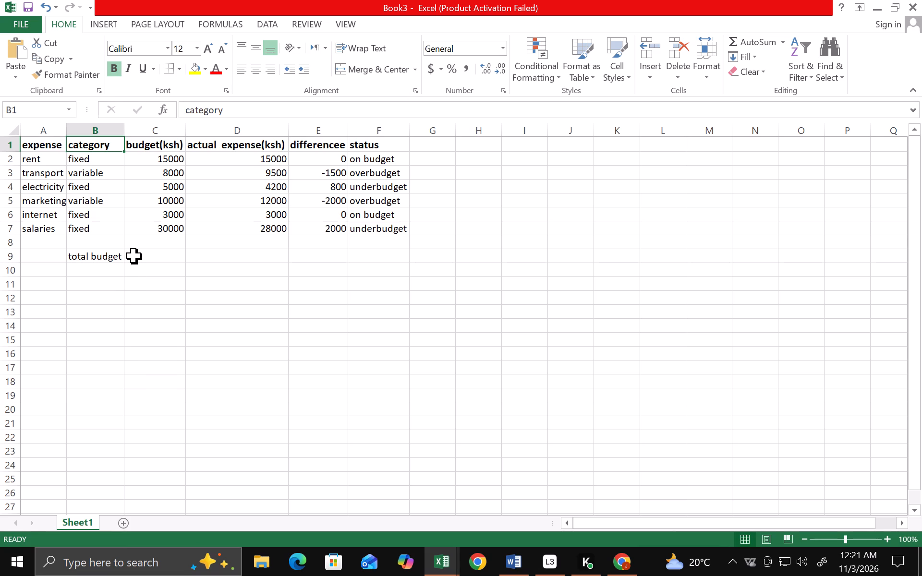
Calculate the total budget in C9 with the formula =sum(c2:c7).
left_click(76, 276)
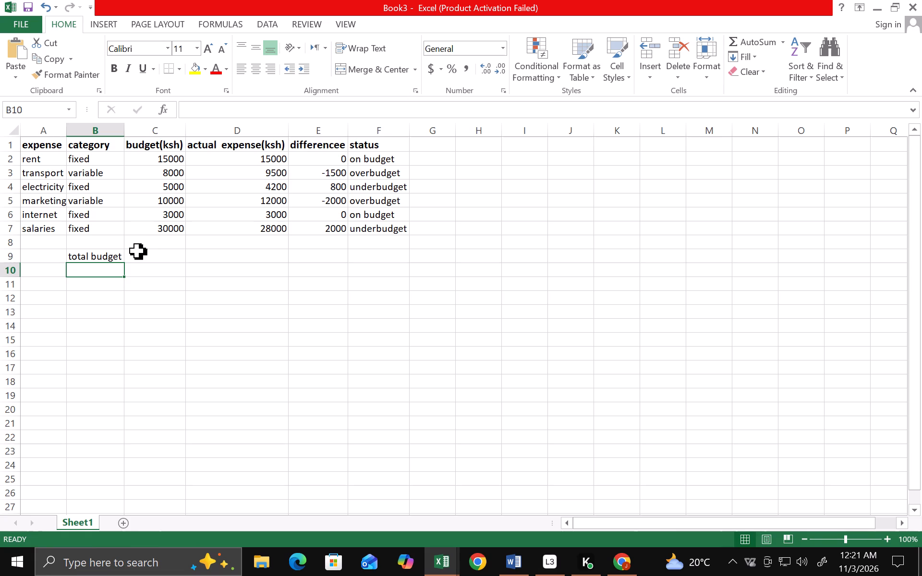
left_click(137, 251)
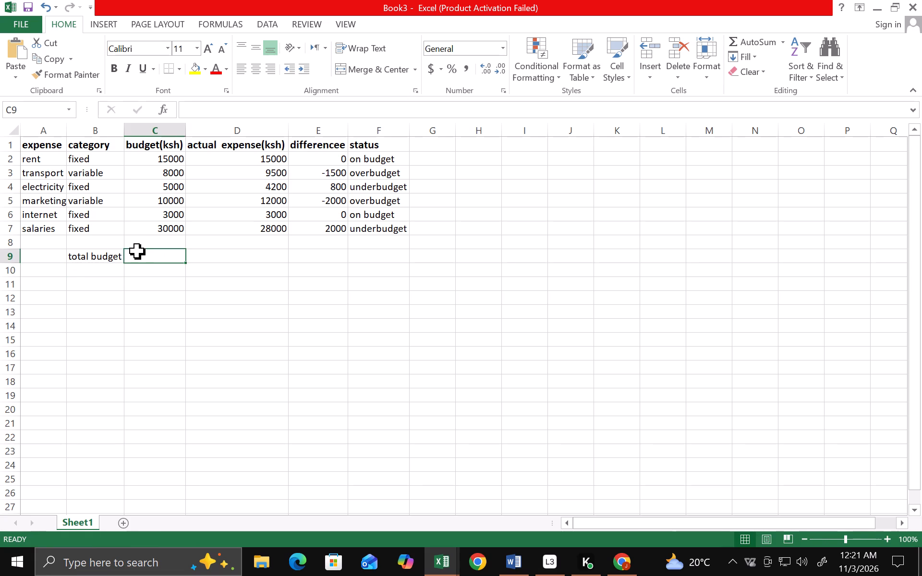
type("=s")
type("um")
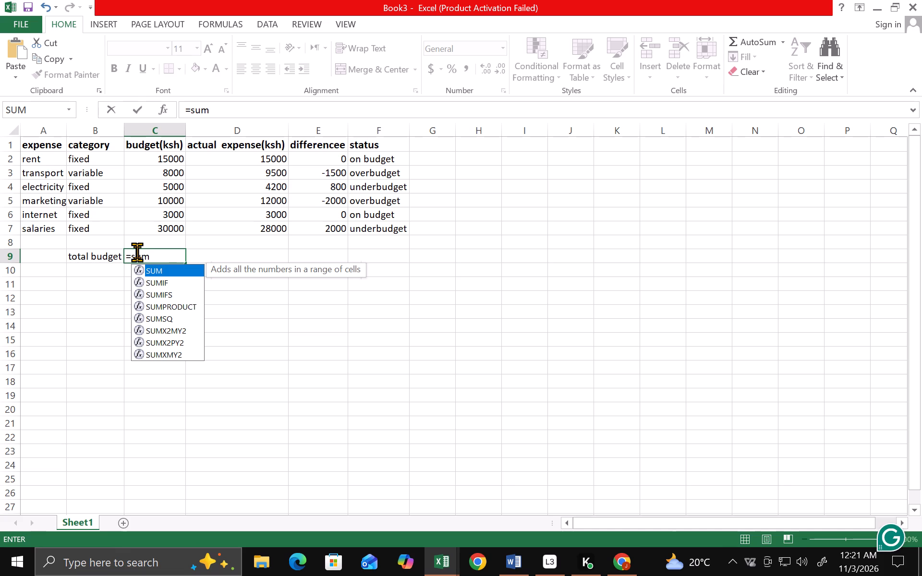
key("shift+parenleft")
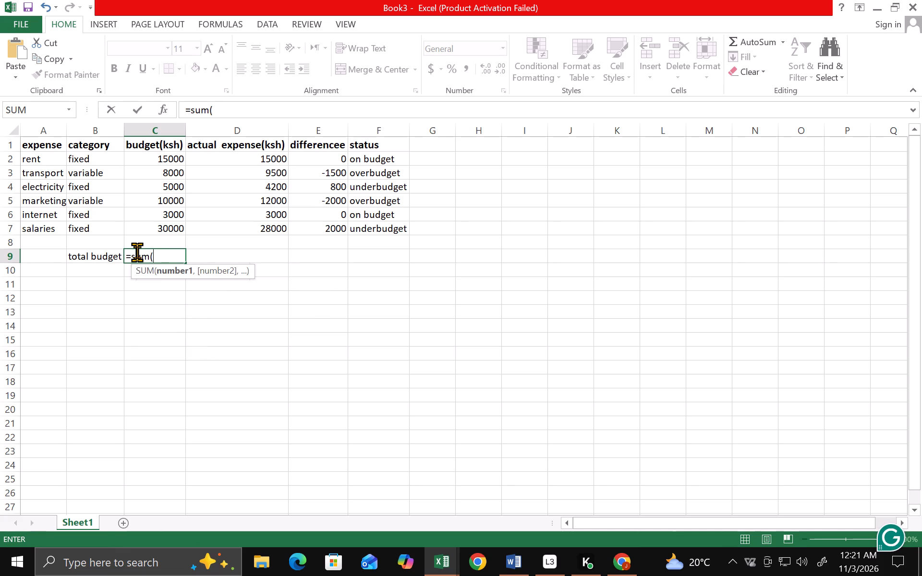
type("c2")
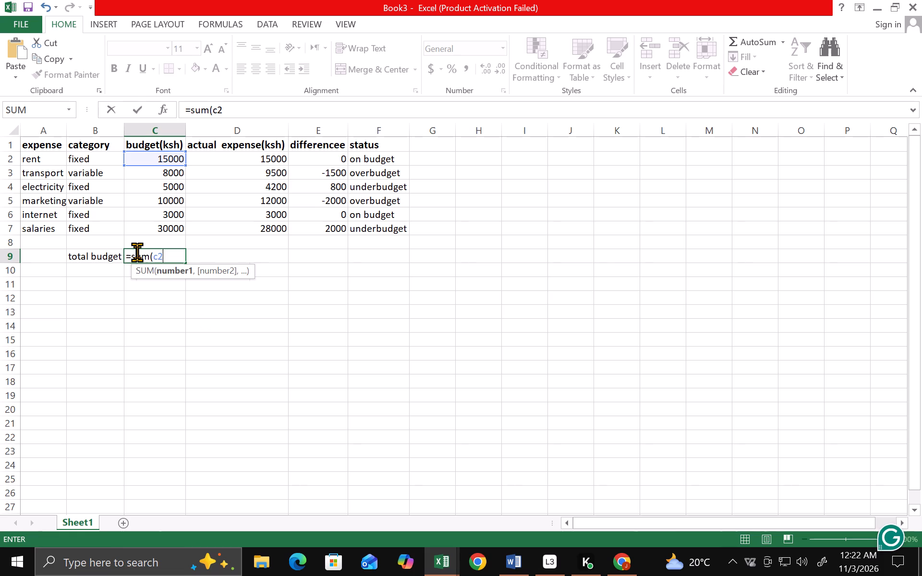
key("shift+colon")
key("c")
key("7")
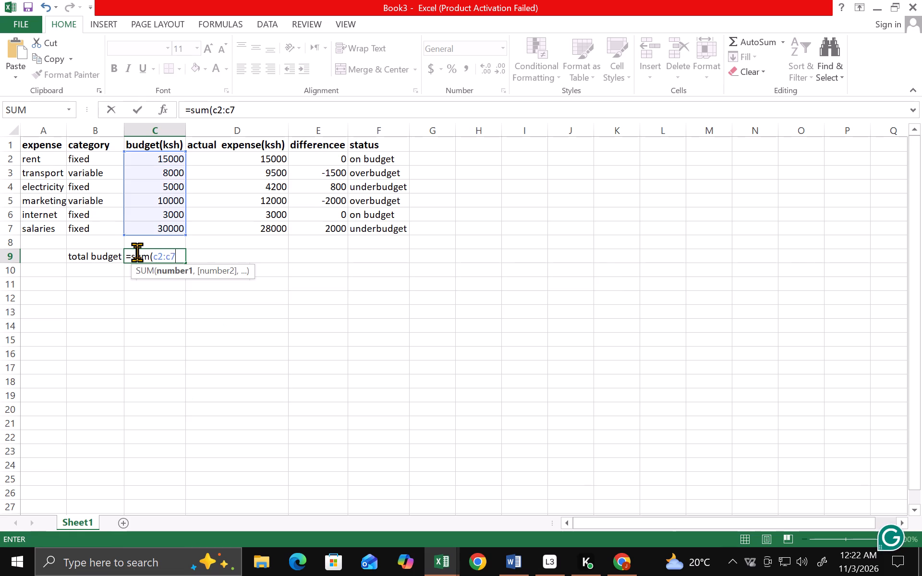
key("shift+parenright")
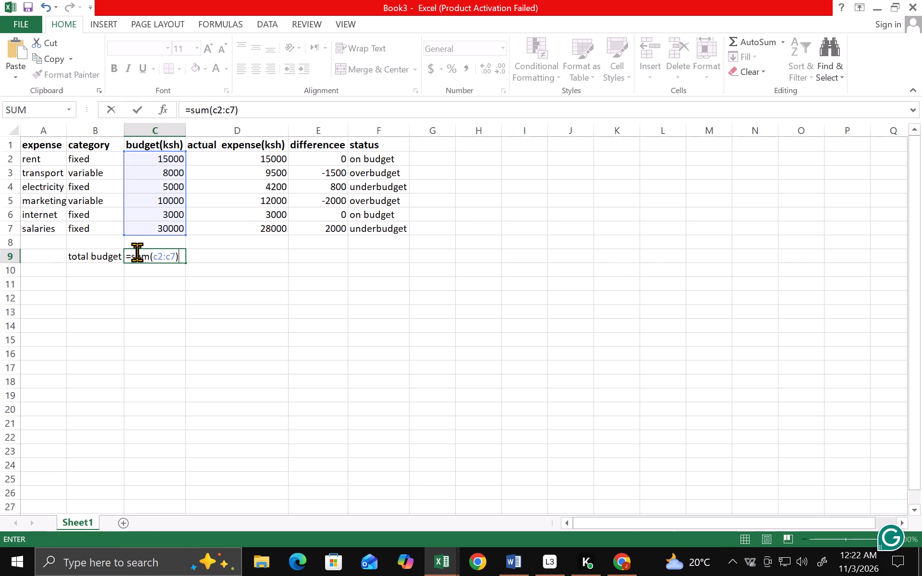
key("Return")
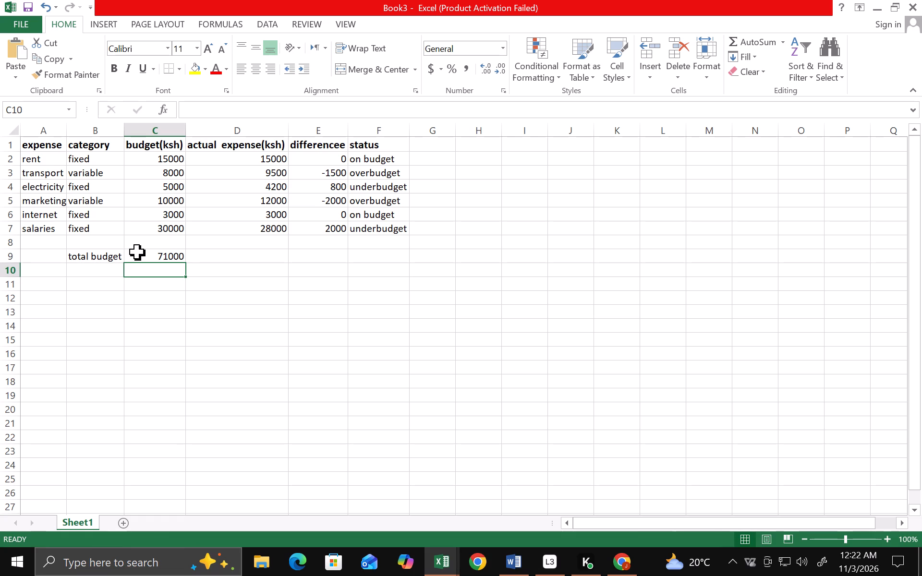
Enter the label "total actual expenses" in B10 and auto-fit column B to show it fully.
left_click(67, 266)
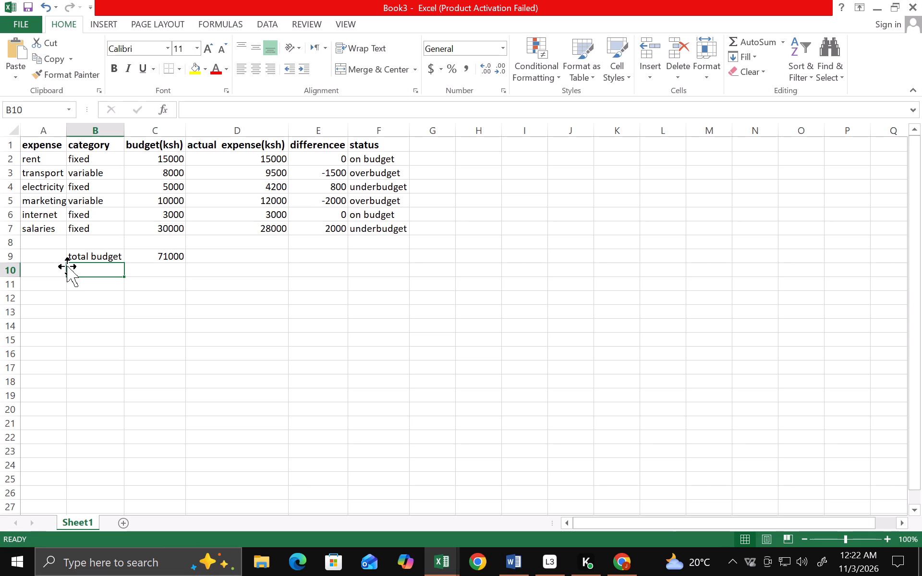
type("tots")
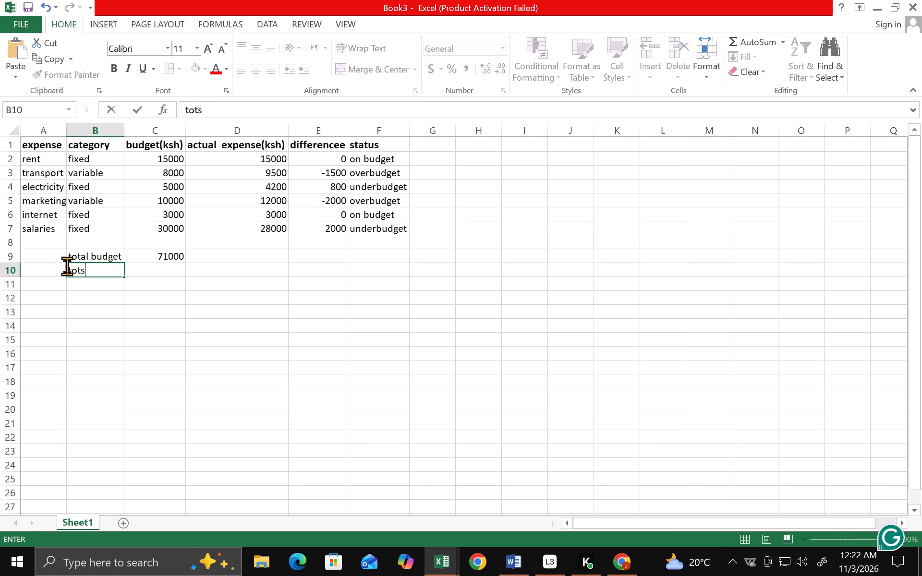
key("BackSpace")
type("al actual expen")
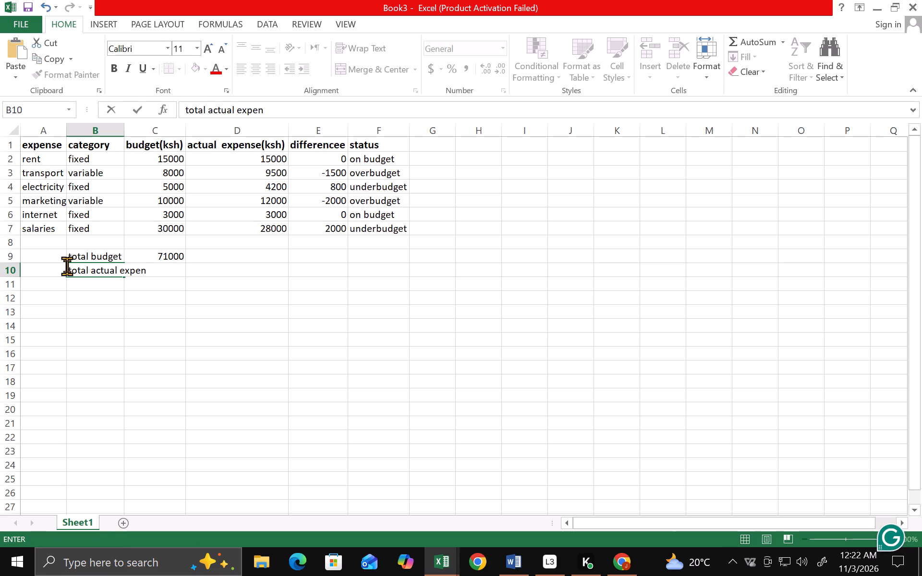
type("ses")
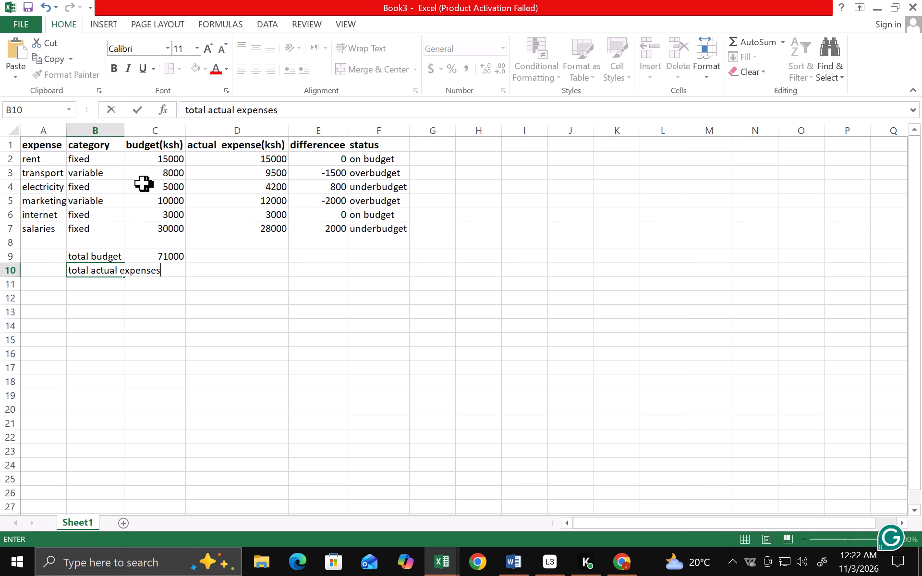
left_click(127, 135)
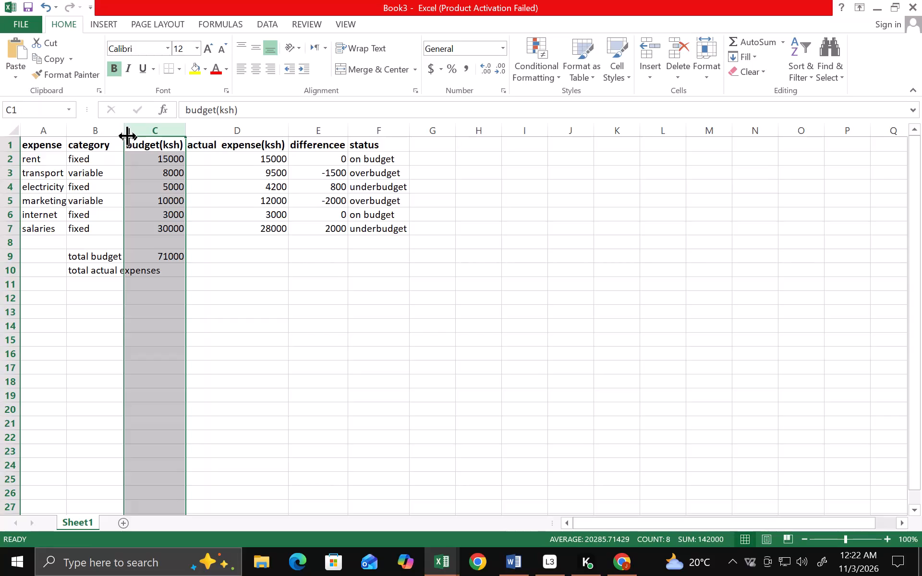
double_click(127, 135)
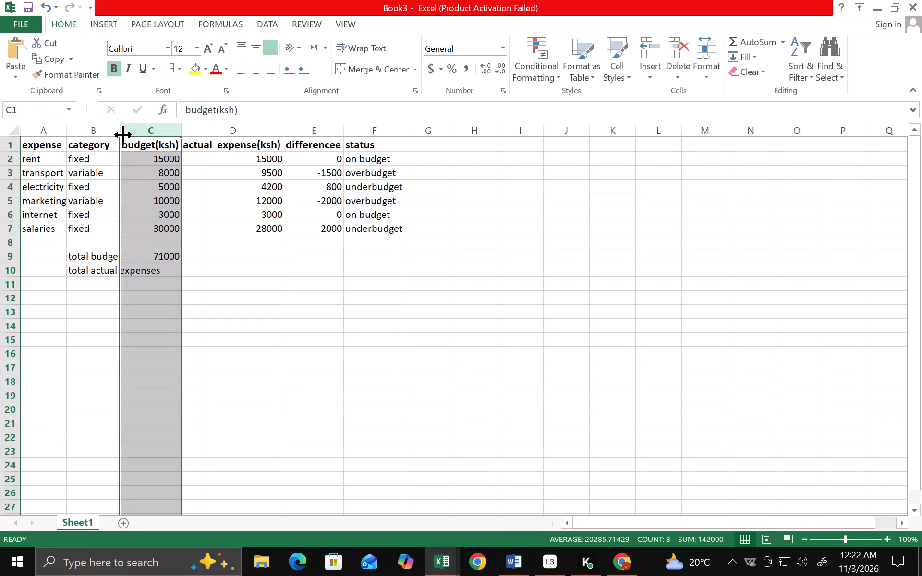
double_click(123, 135)
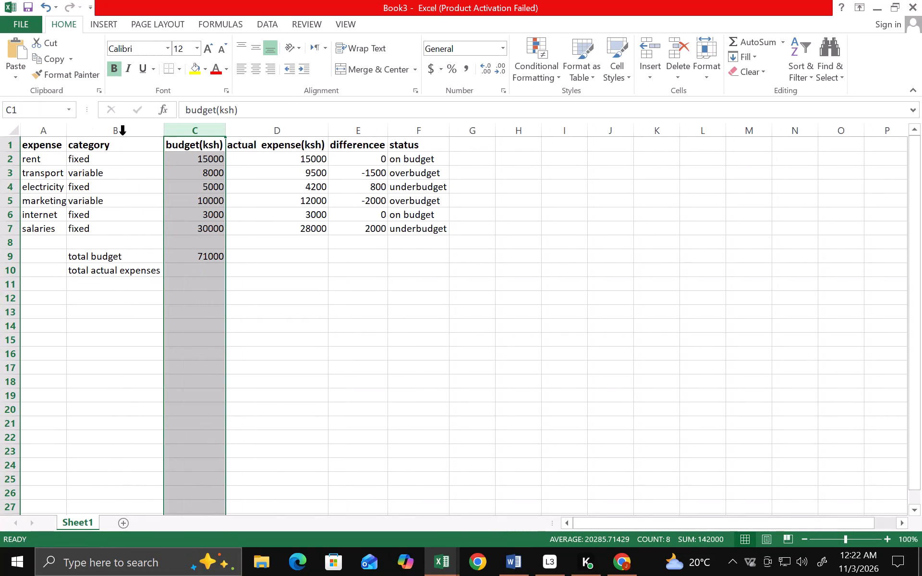
Calculate the total actual expenses in C10 with the formula =sum(d2:d7).
left_click(186, 271)
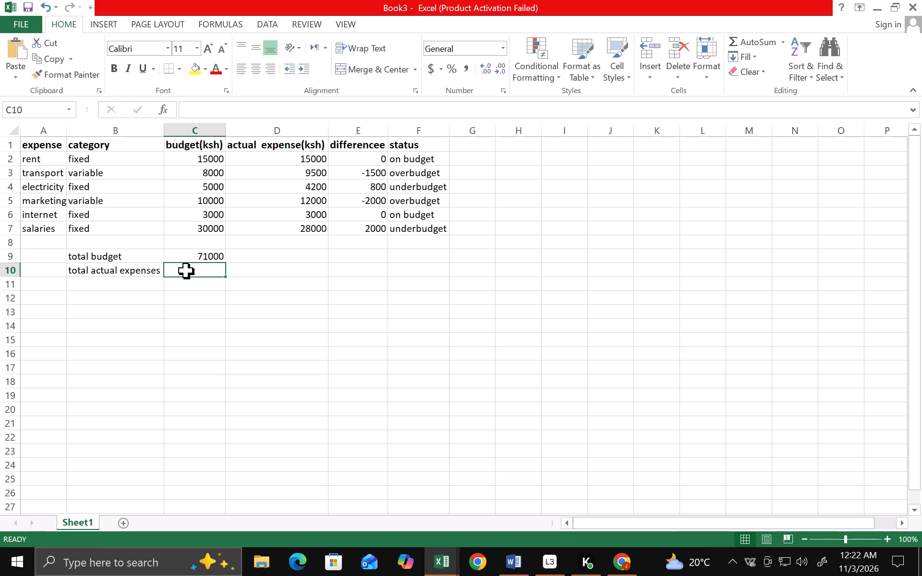
key("equal")
type("sum")
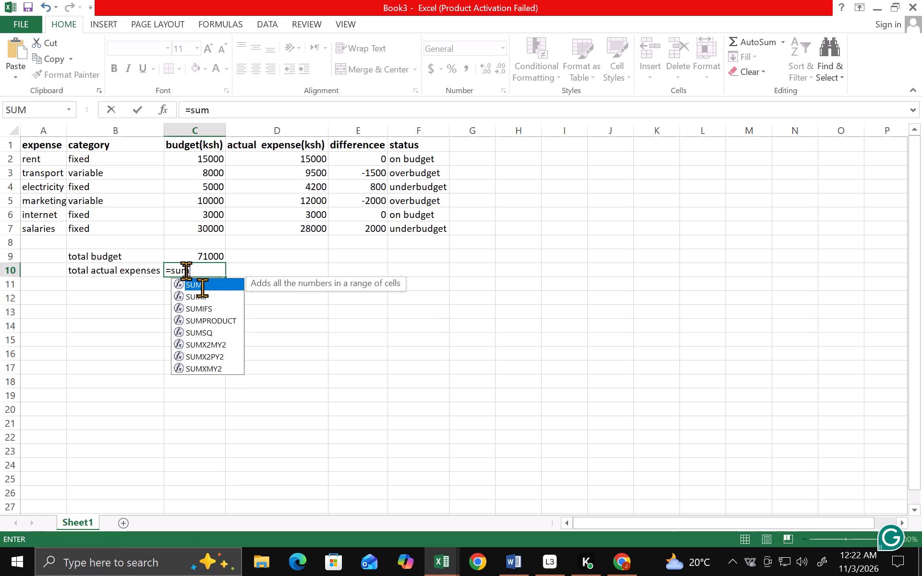
key("shift+parenleft")
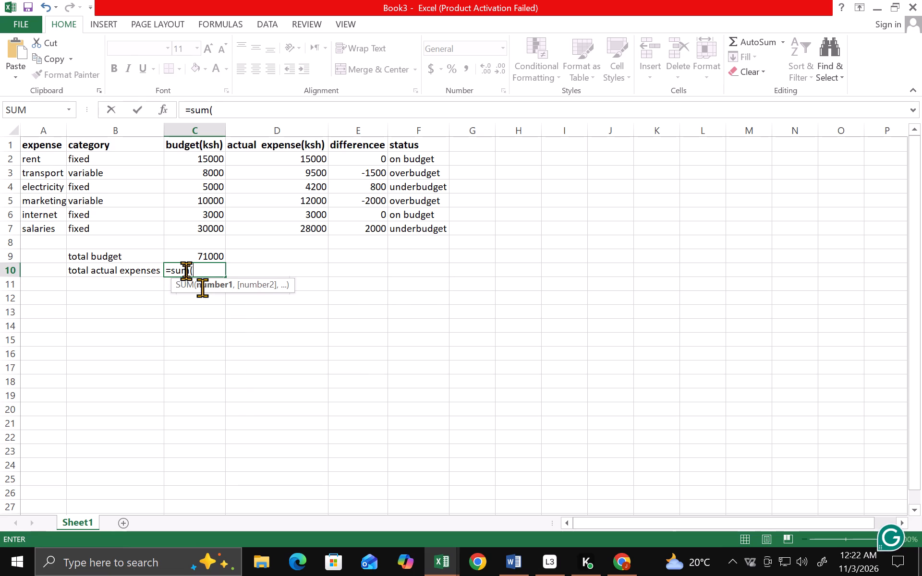
type("d2")
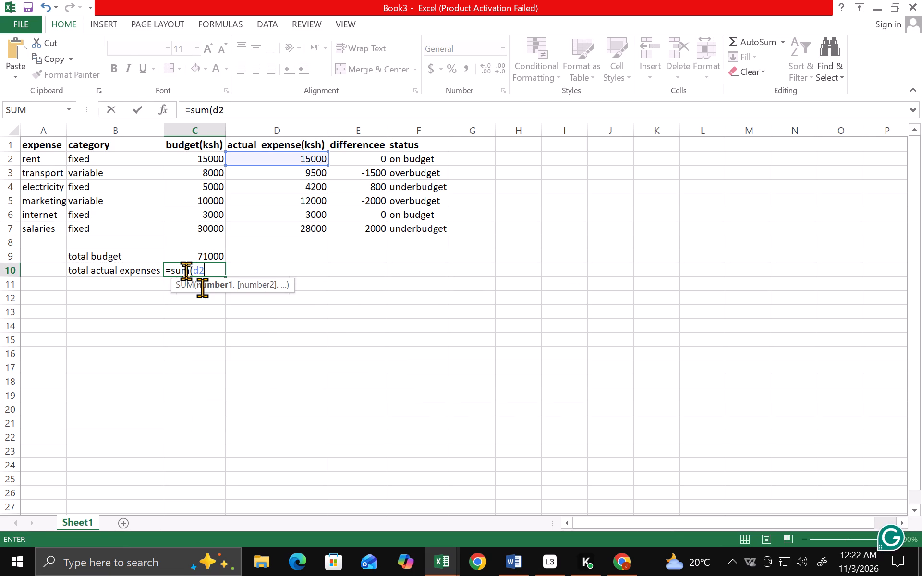
key("shift+colon")
type("d7")
key("shift+parenright")
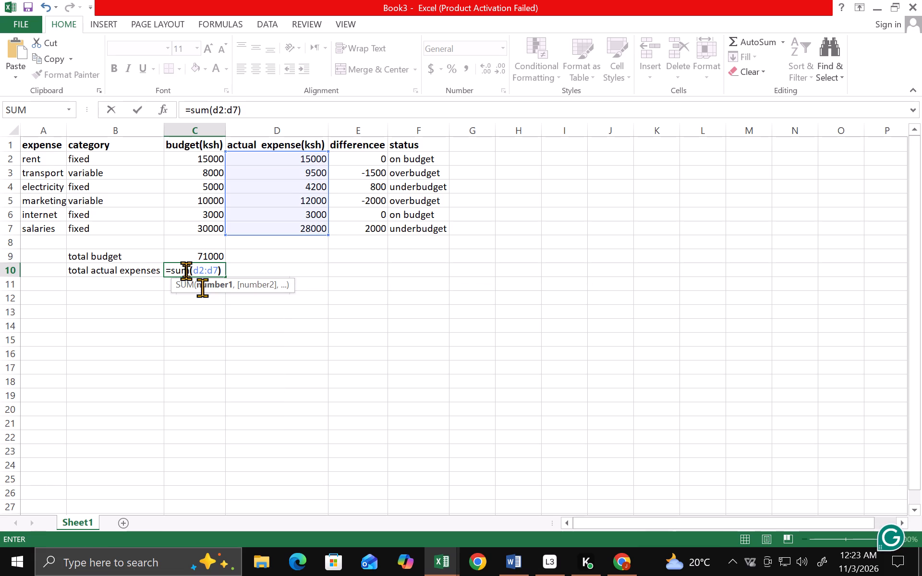
key("Return")
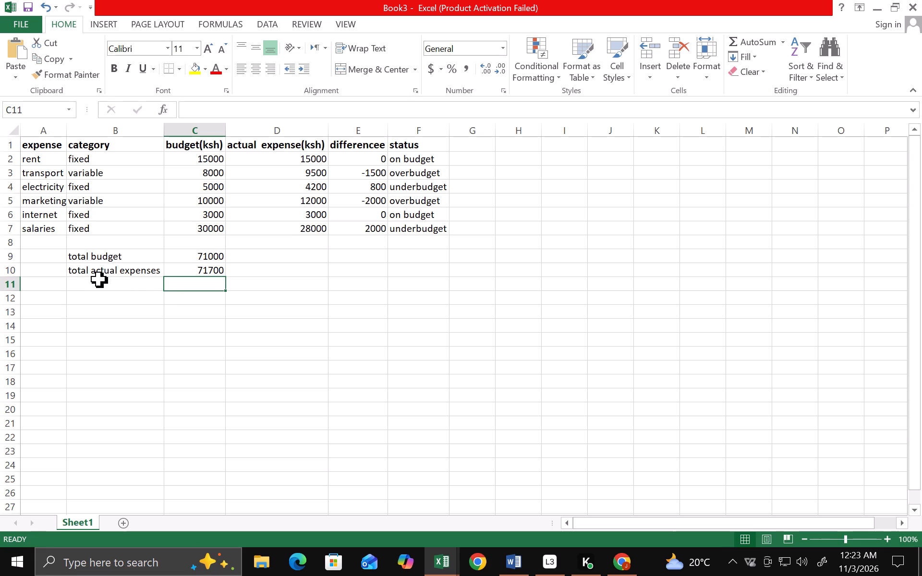
Enter the label "total difference" in B11, below the total actual expenses label.
left_click(84, 282)
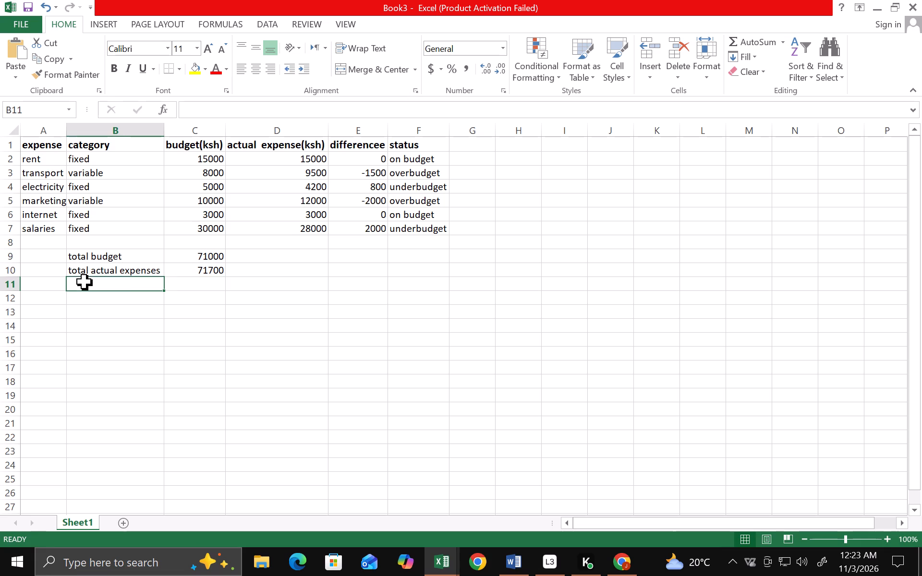
type("total difference")
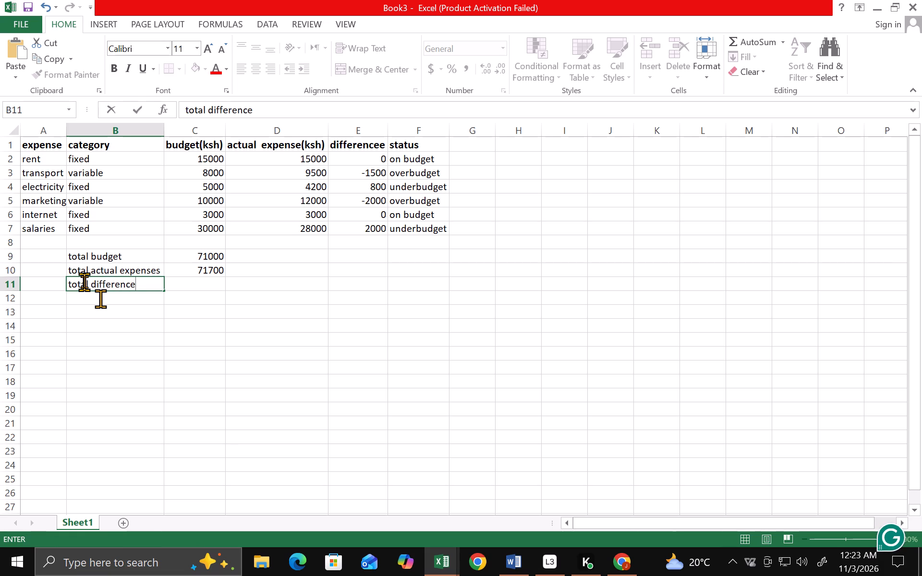
key("Tab")
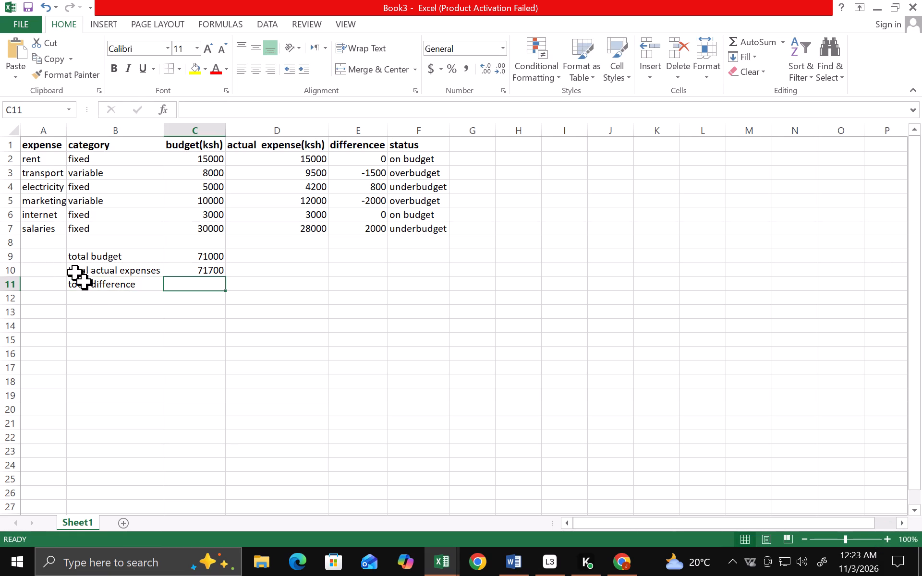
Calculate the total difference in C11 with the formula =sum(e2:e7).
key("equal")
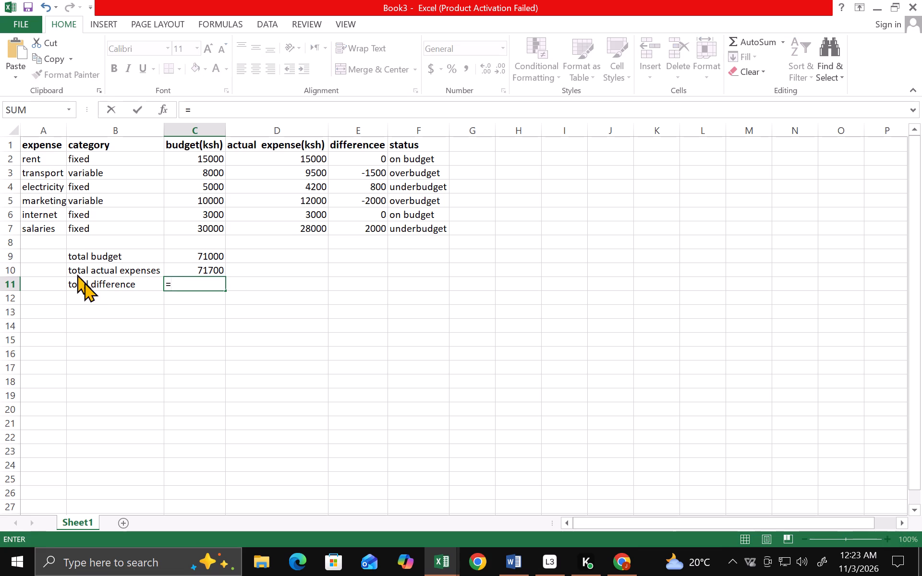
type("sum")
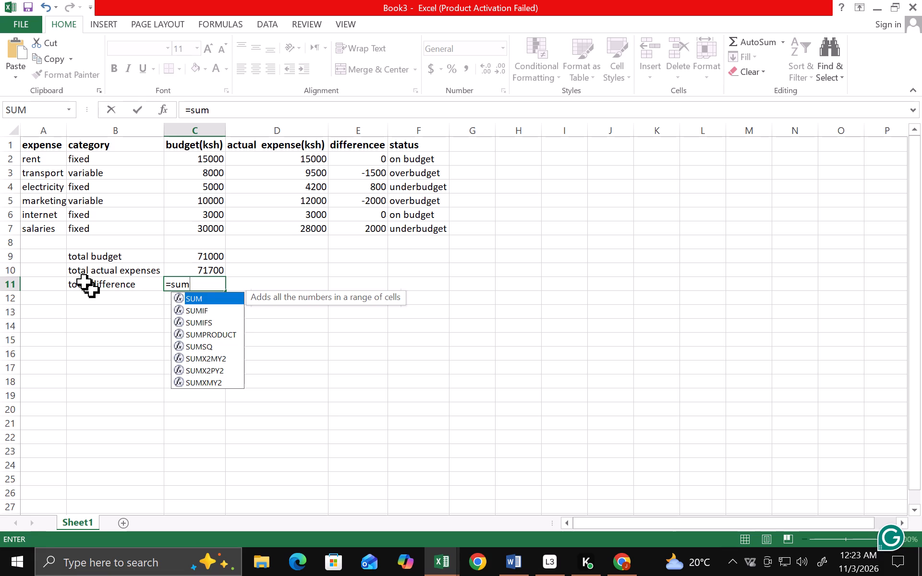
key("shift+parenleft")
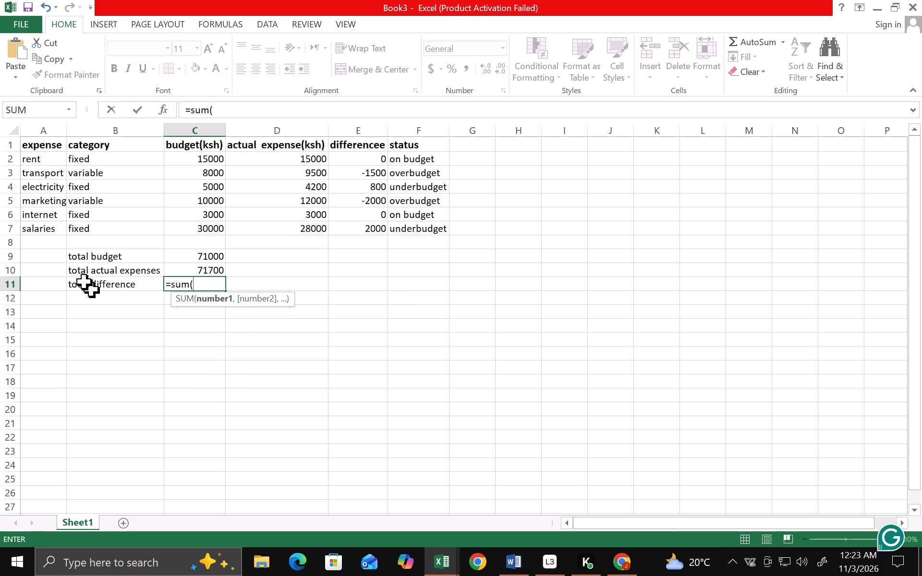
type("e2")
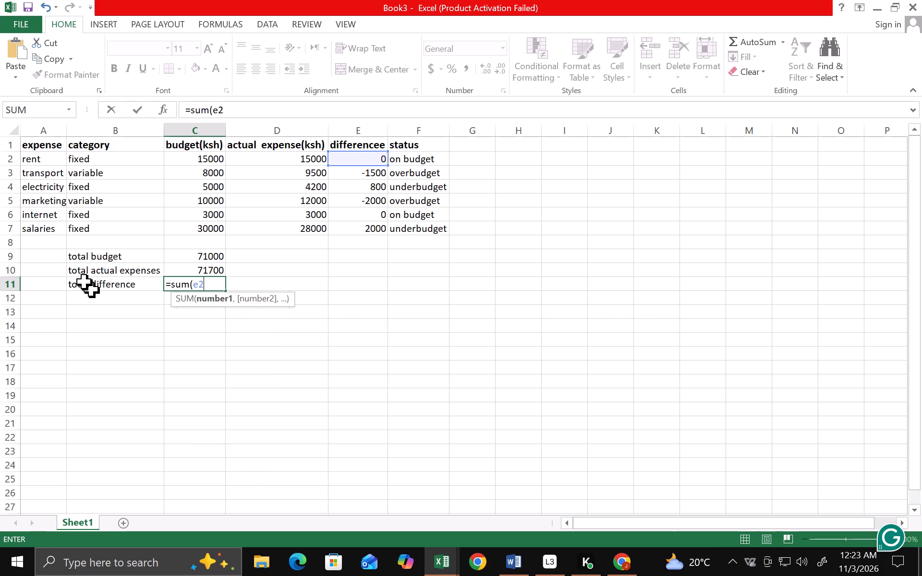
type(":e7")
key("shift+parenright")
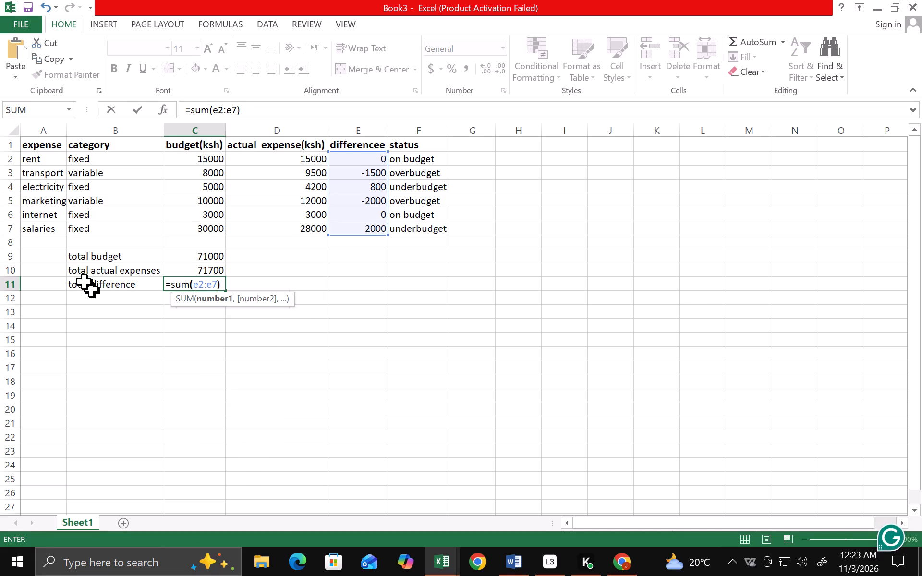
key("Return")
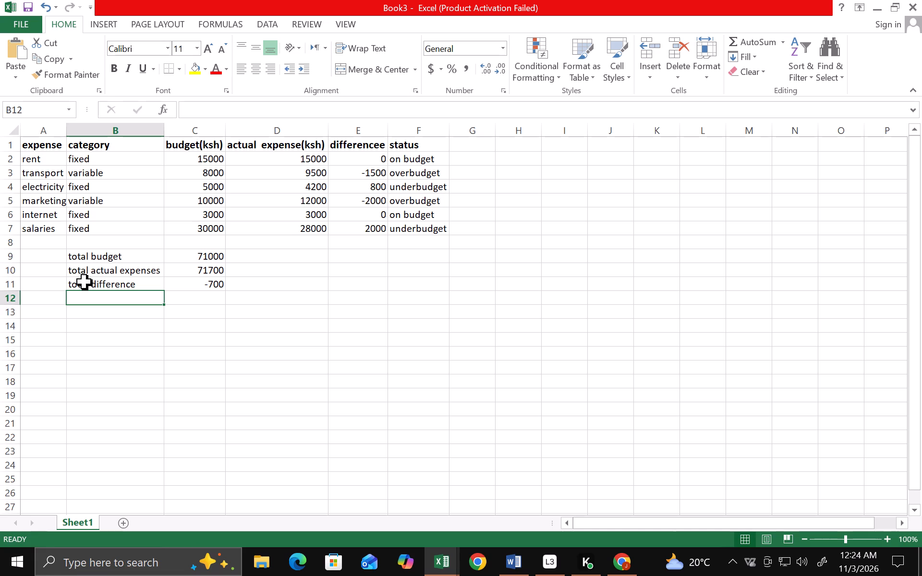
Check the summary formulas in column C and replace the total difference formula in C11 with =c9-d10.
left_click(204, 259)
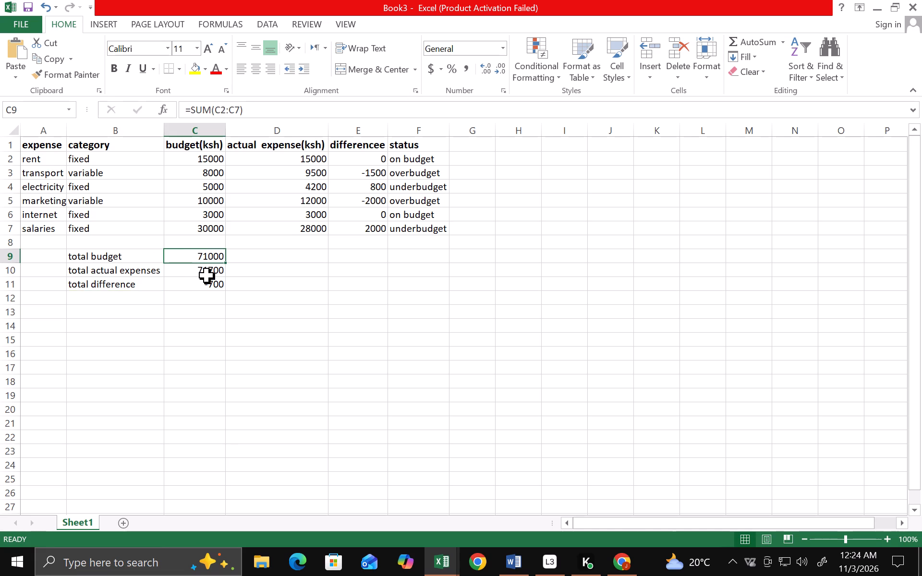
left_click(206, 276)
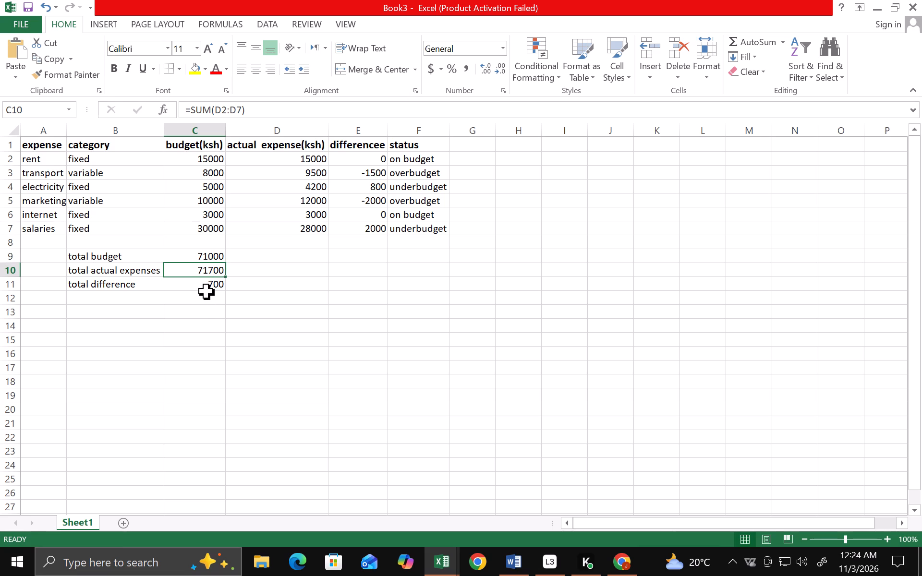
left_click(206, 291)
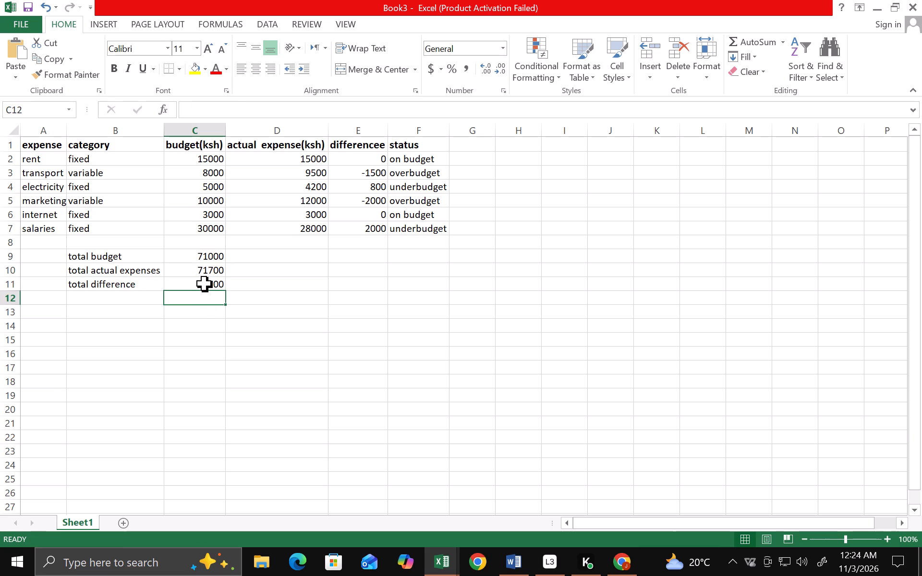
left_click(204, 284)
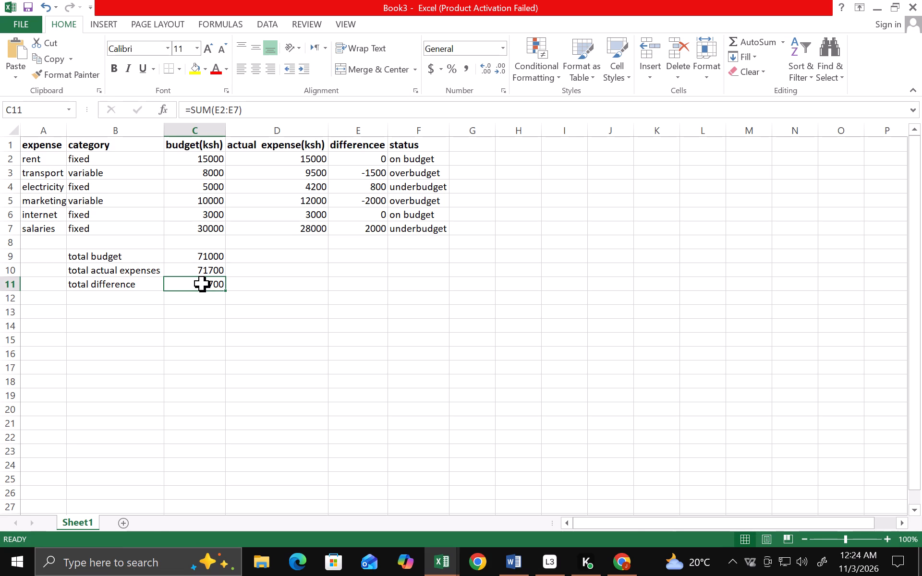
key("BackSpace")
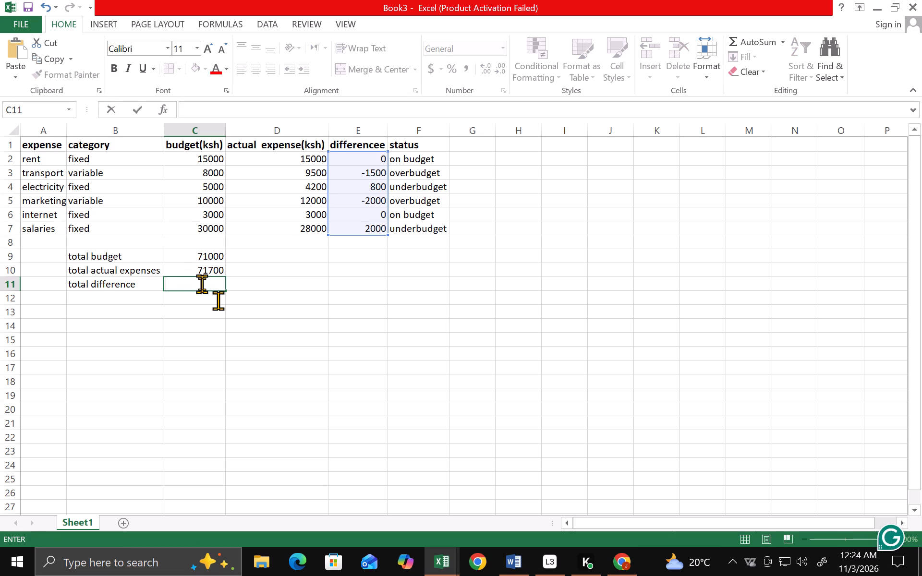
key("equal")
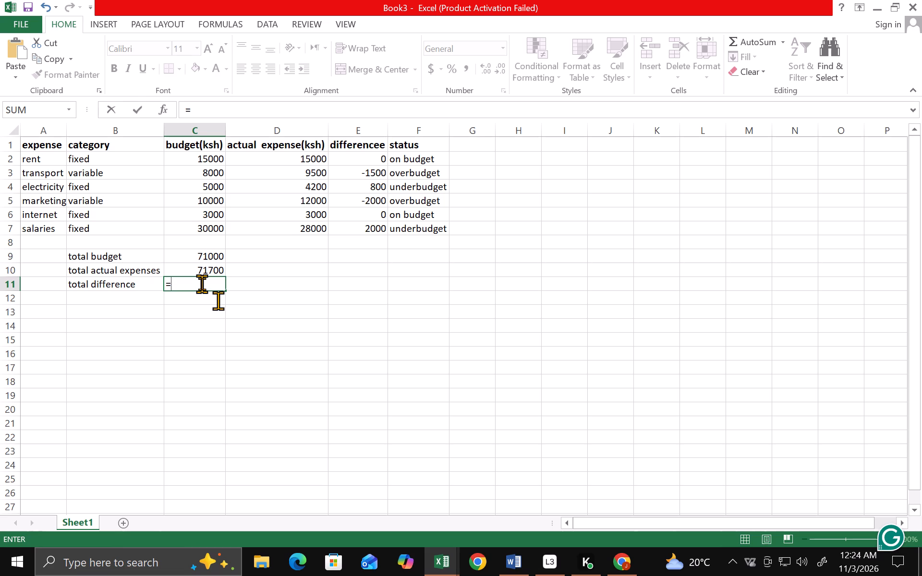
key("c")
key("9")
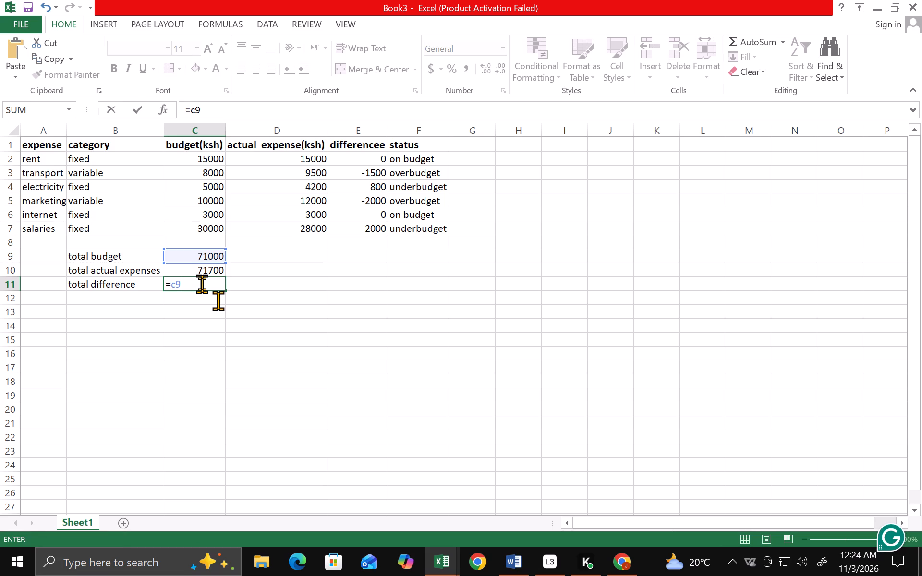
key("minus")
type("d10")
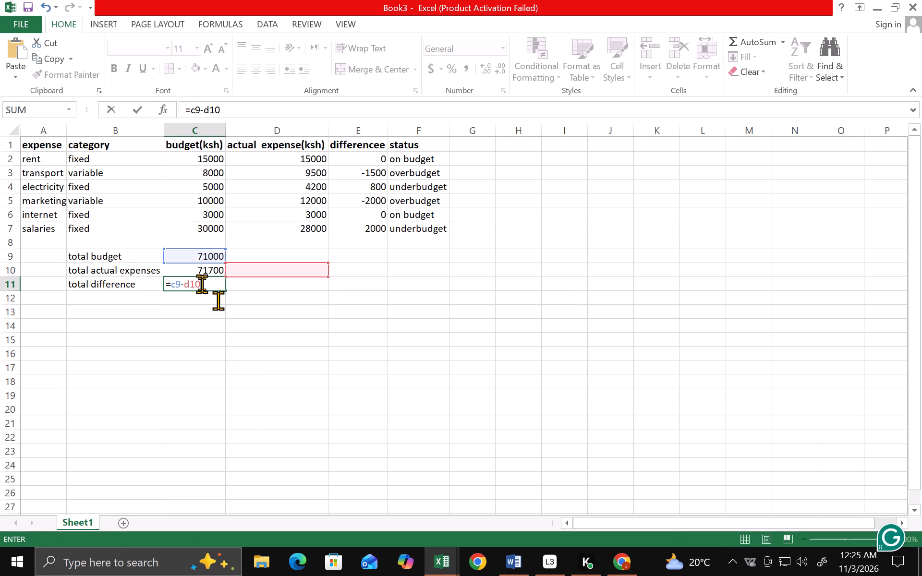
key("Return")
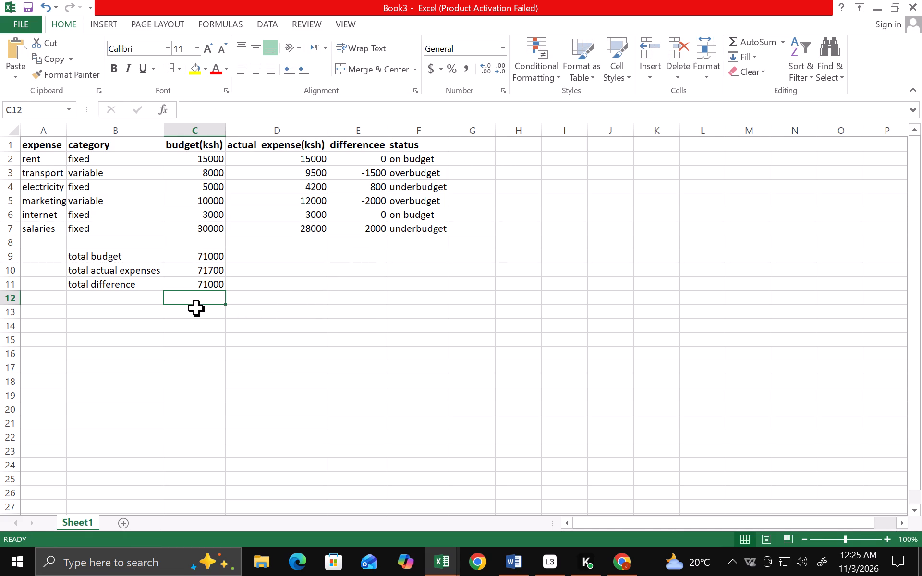
Replace the total difference formula in C11 with =sum(e2:e7).
left_click(201, 281)
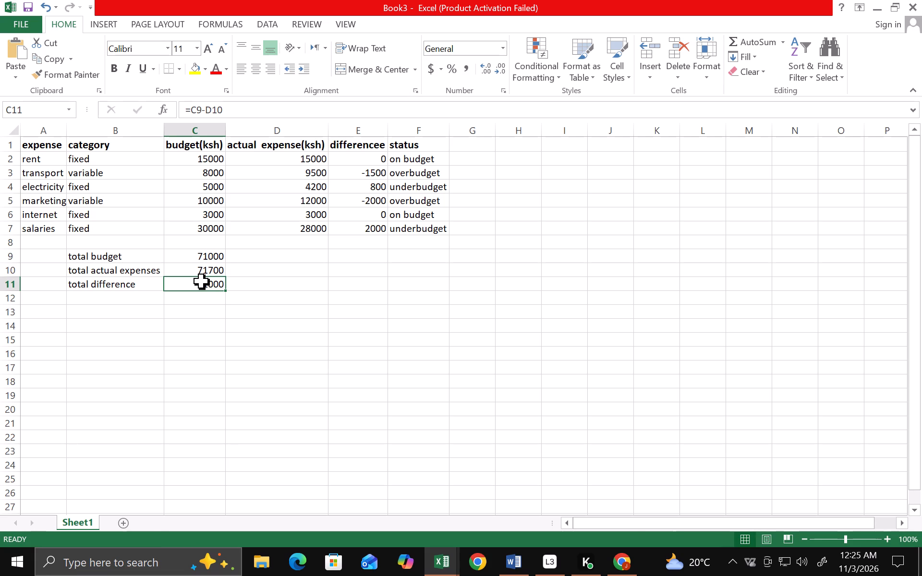
key("BackSpace")
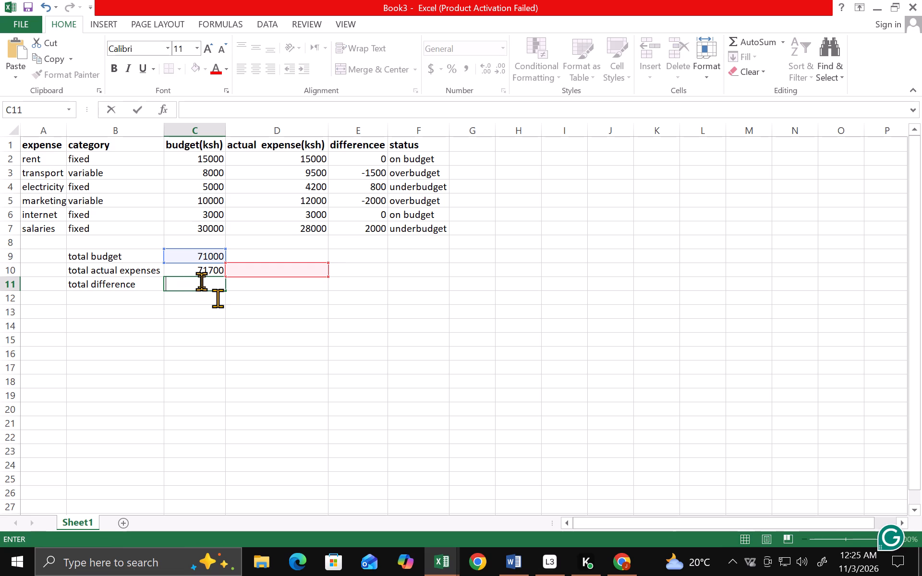
key("equal")
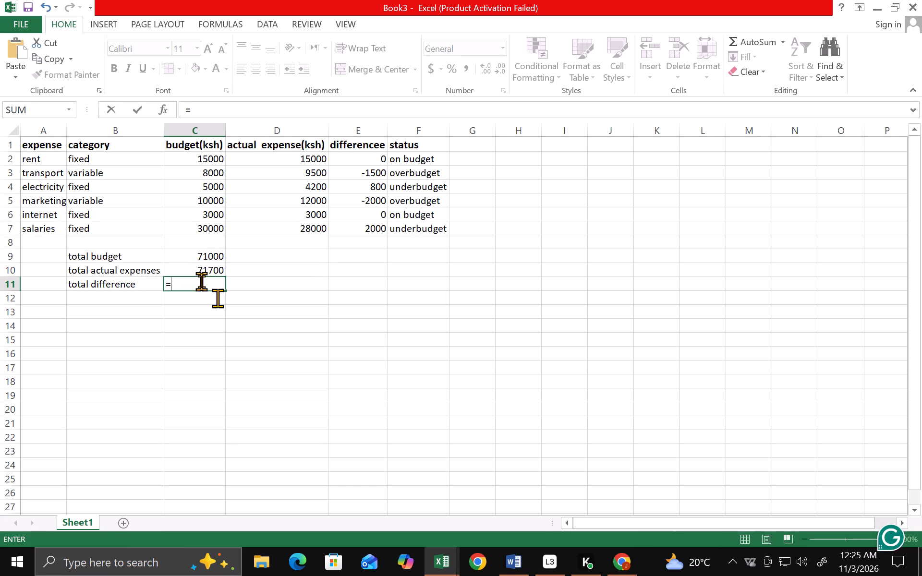
type("e2")
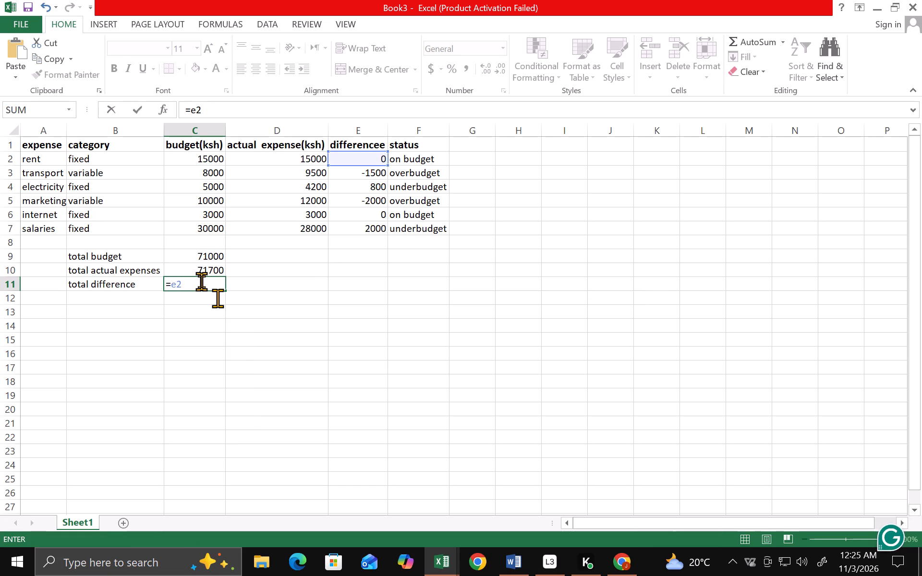
key("shift+colon")
key("BackSpace")
key("BackSpace")
key("BackSpace")
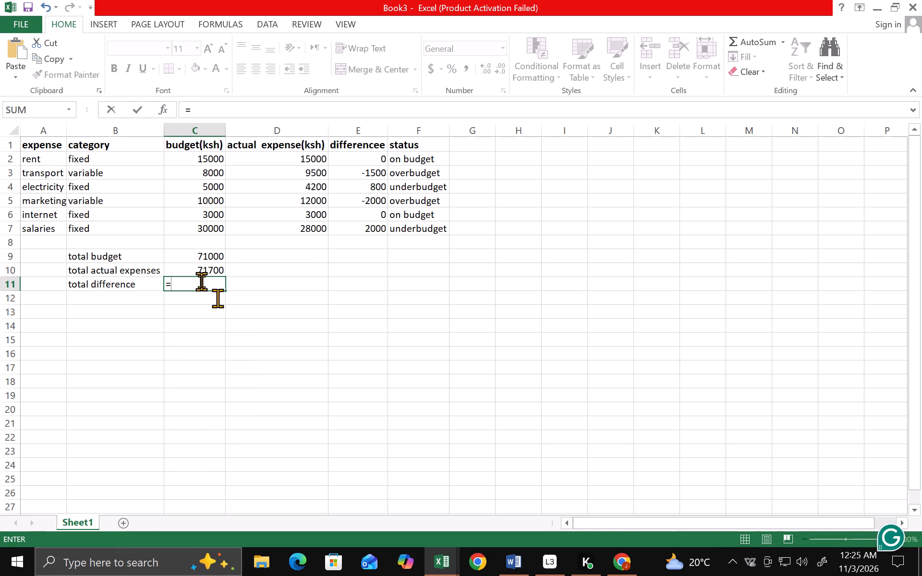
type("sum")
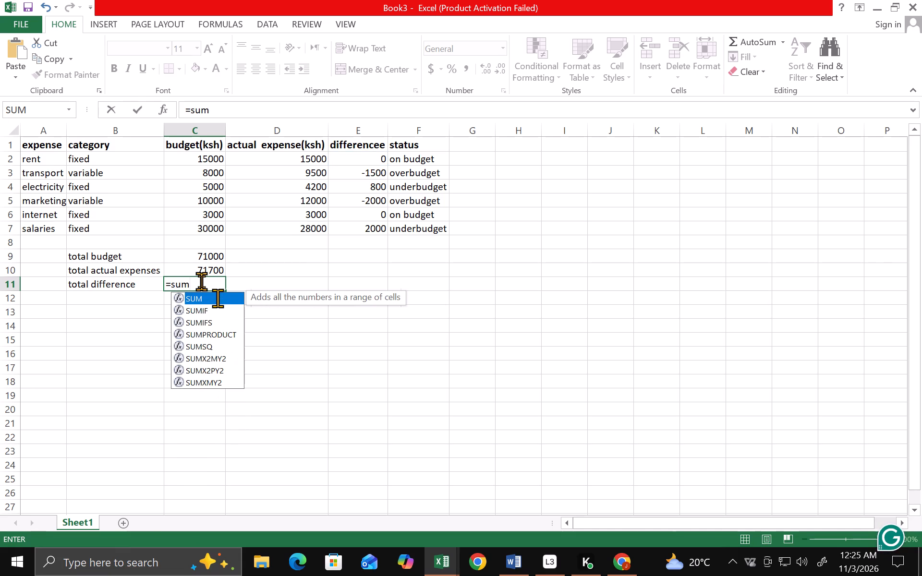
key("shift+parenleft")
type("e2")
key("shift+colon")
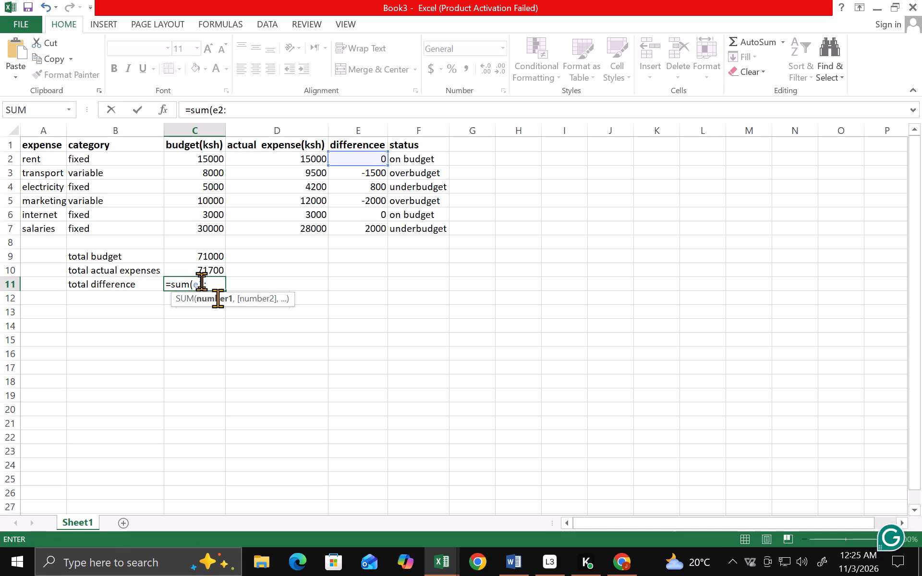
type("e7")
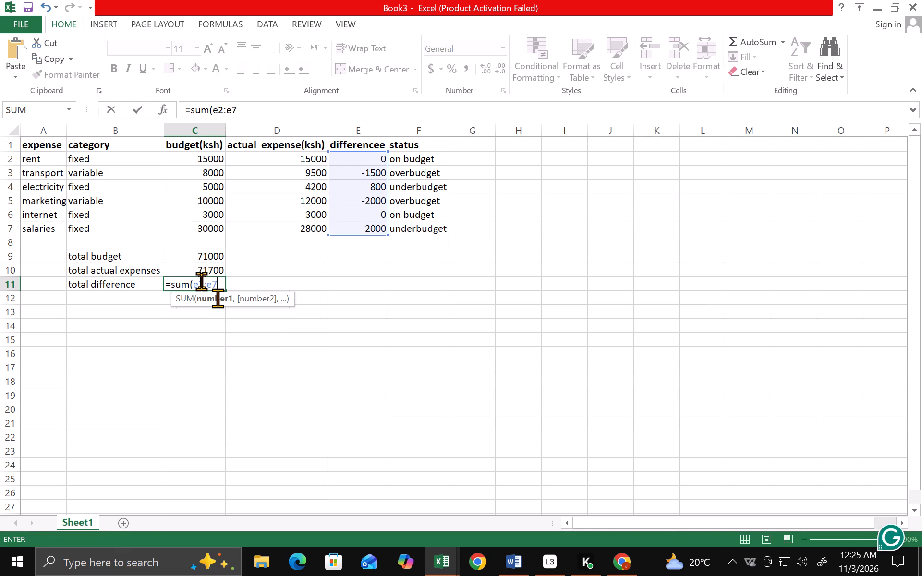
key("shift+parenright")
key("Return")
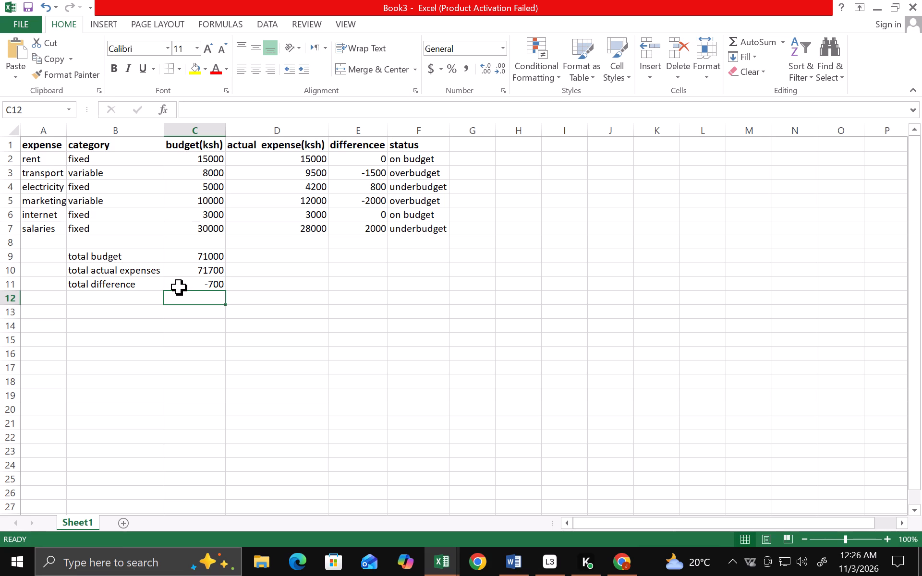
Enter the header "percentage spent" in G1 and auto-fit column G to show it fully.
left_click(448, 140)
left_click(455, 140)
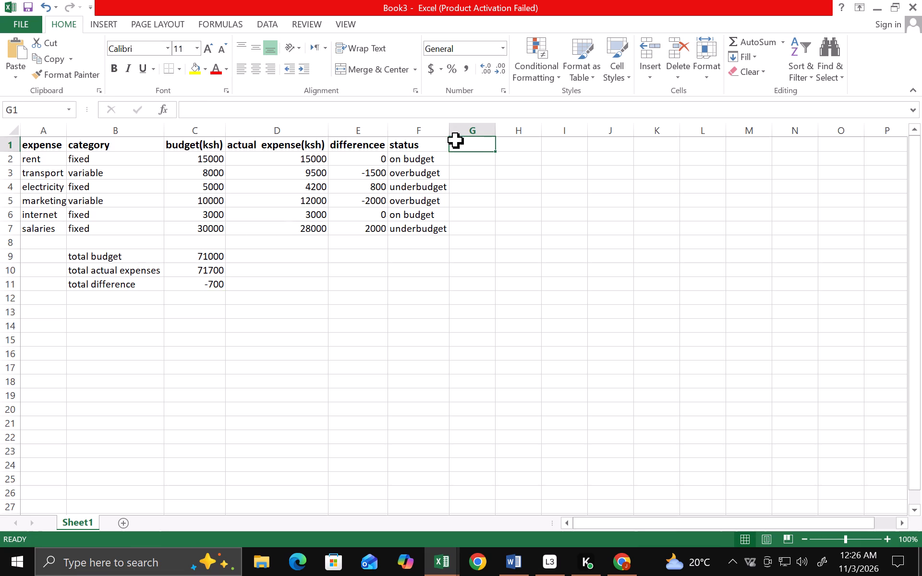
type("percentage spent")
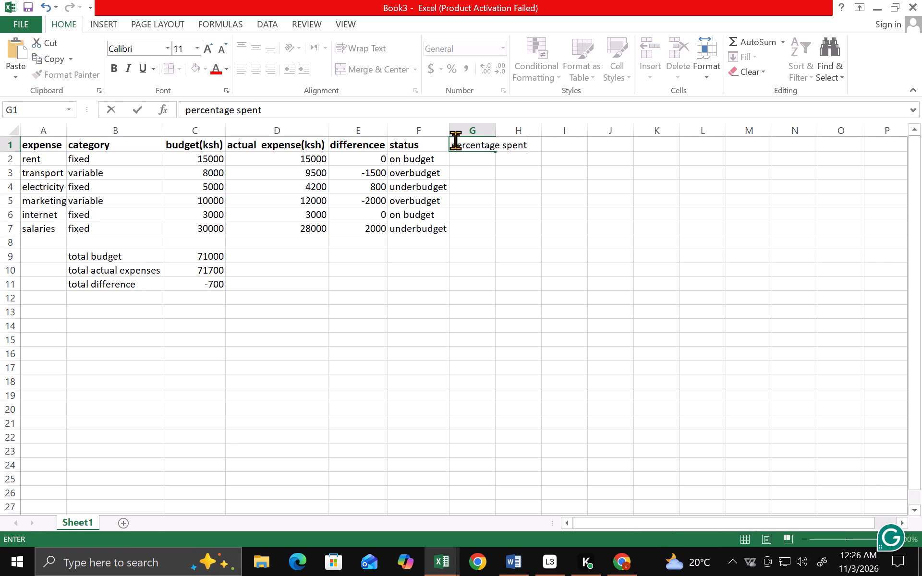
key("Return")
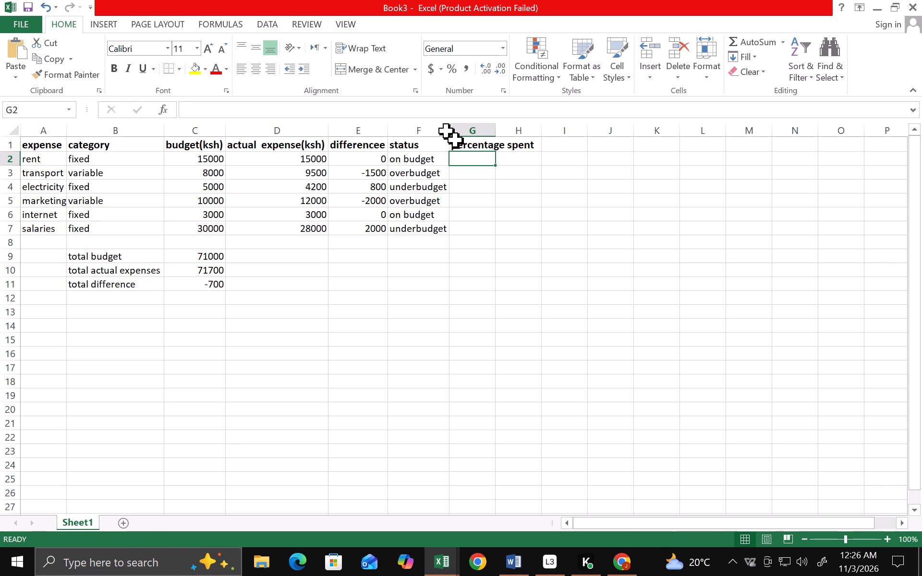
left_click(498, 136)
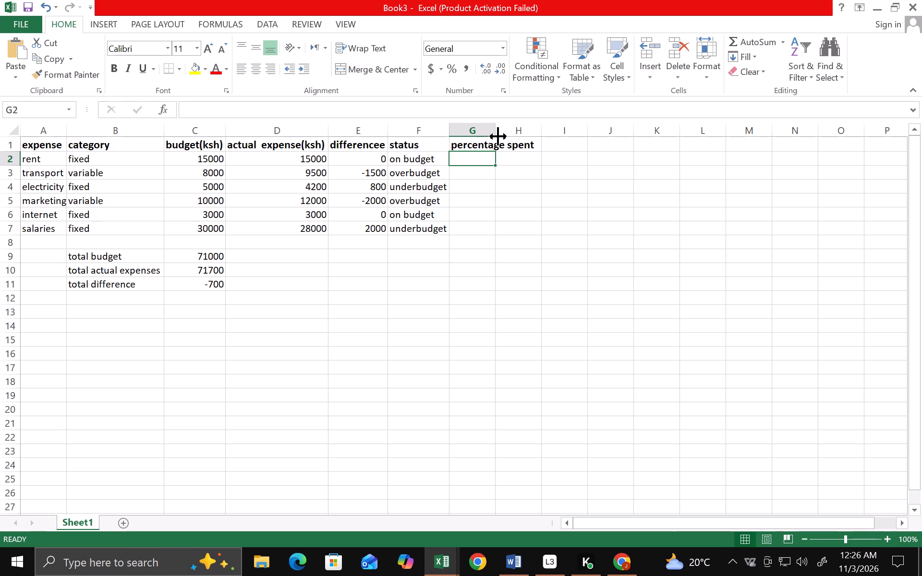
double_click(498, 136)
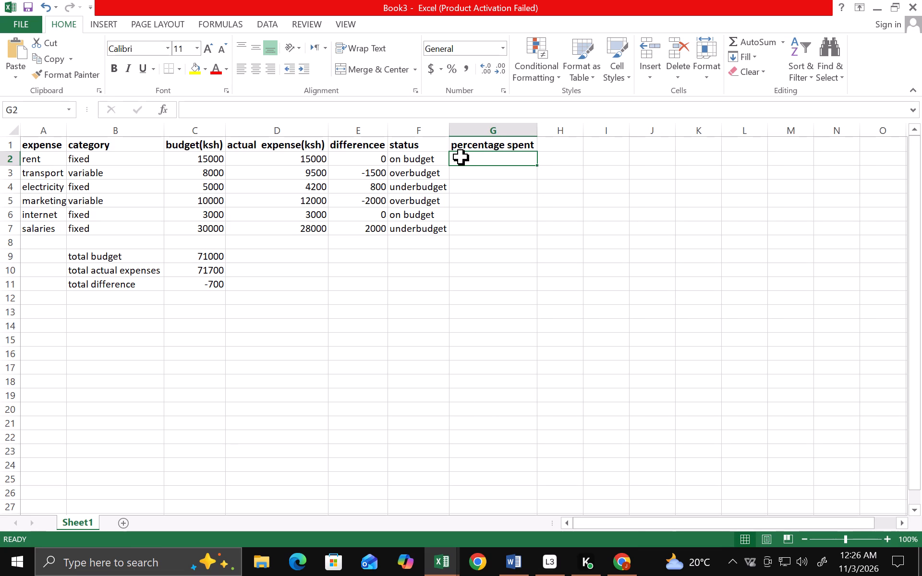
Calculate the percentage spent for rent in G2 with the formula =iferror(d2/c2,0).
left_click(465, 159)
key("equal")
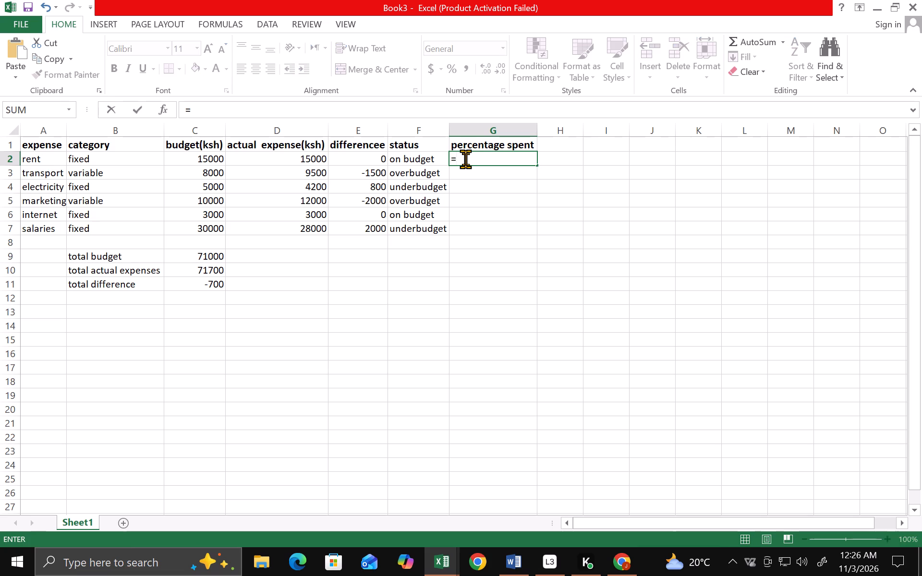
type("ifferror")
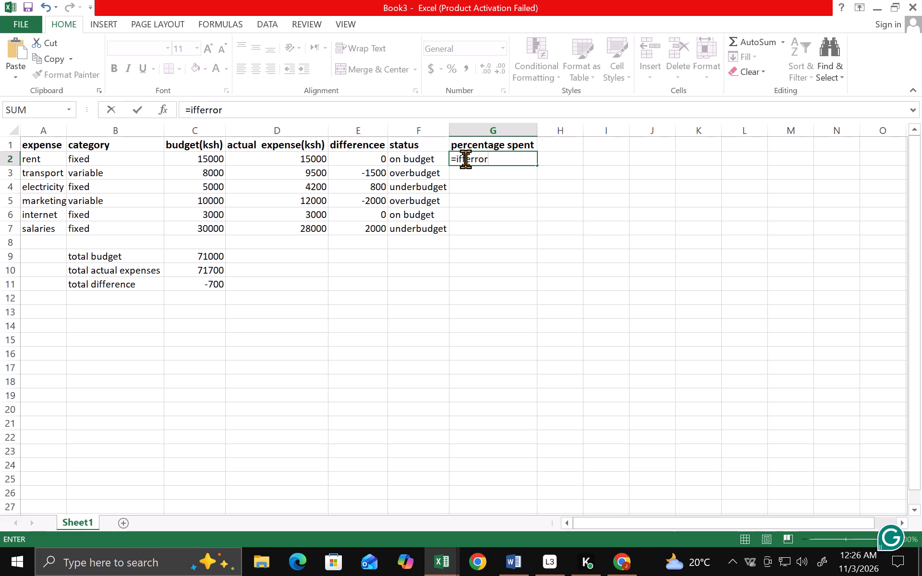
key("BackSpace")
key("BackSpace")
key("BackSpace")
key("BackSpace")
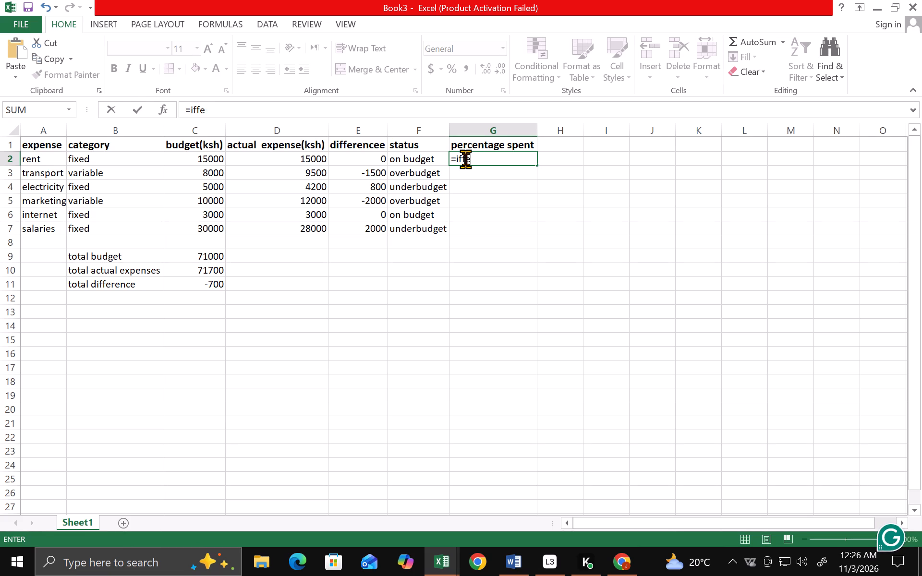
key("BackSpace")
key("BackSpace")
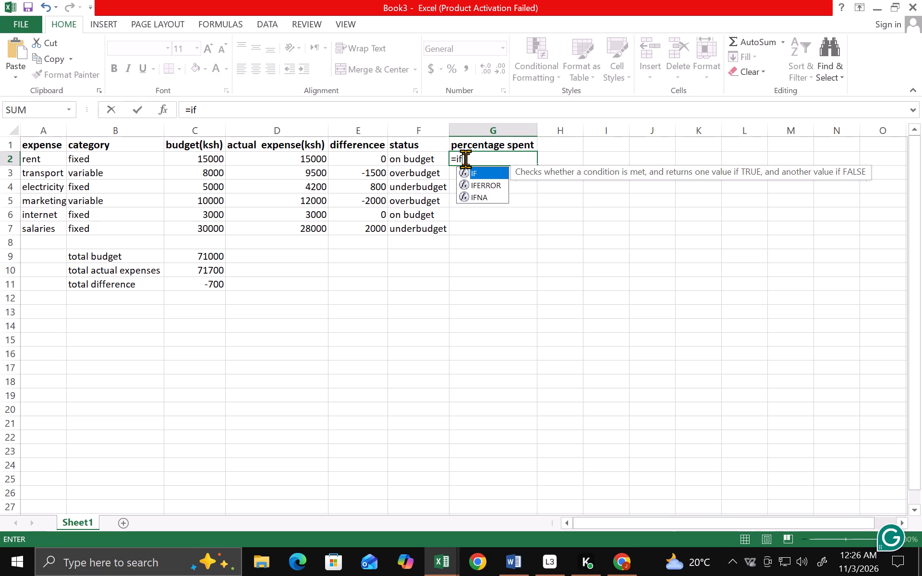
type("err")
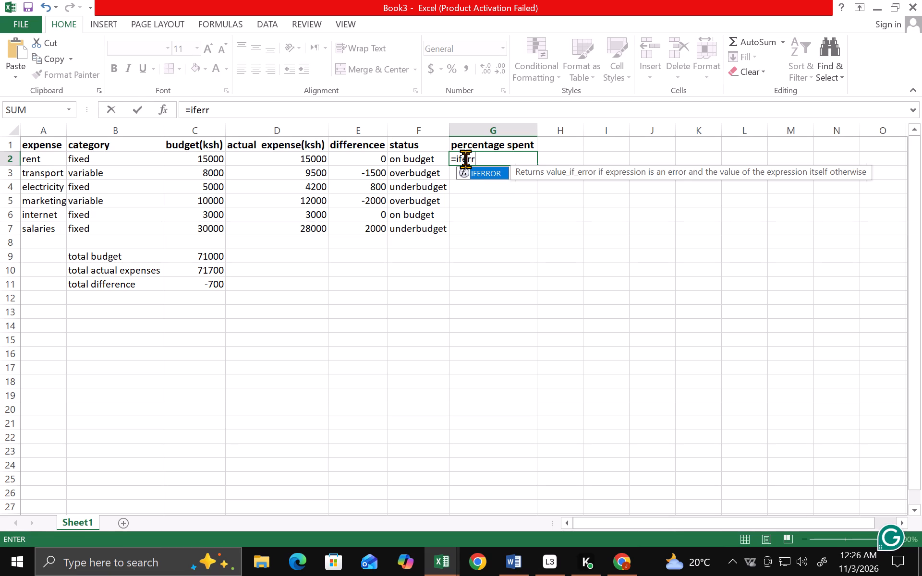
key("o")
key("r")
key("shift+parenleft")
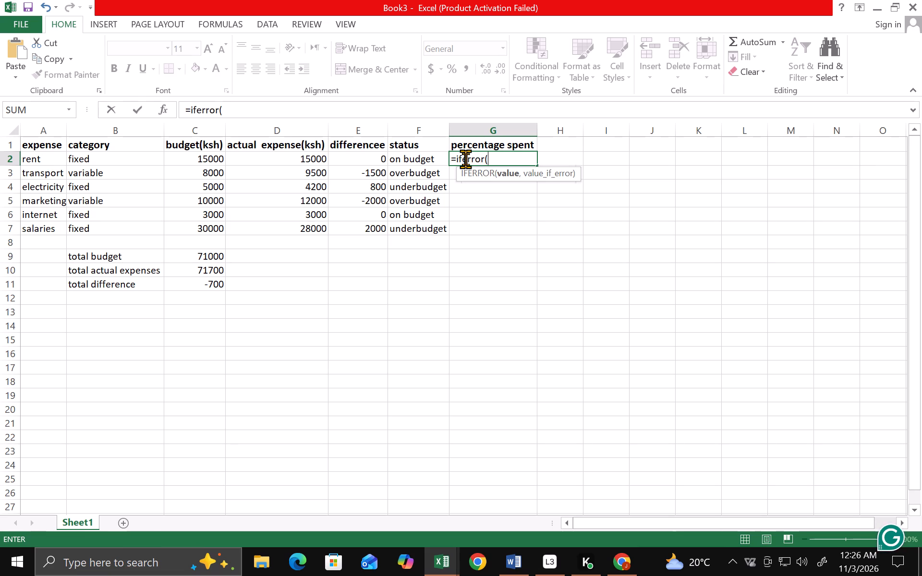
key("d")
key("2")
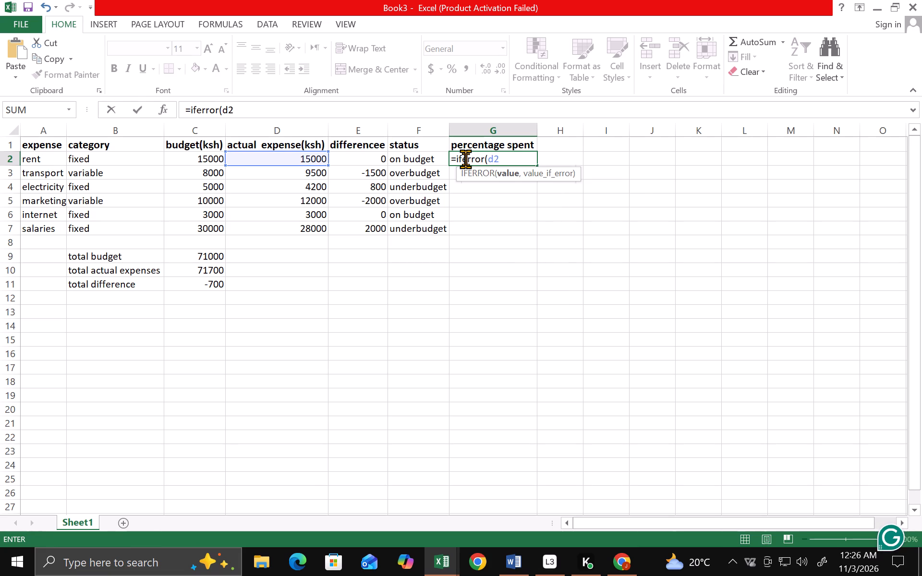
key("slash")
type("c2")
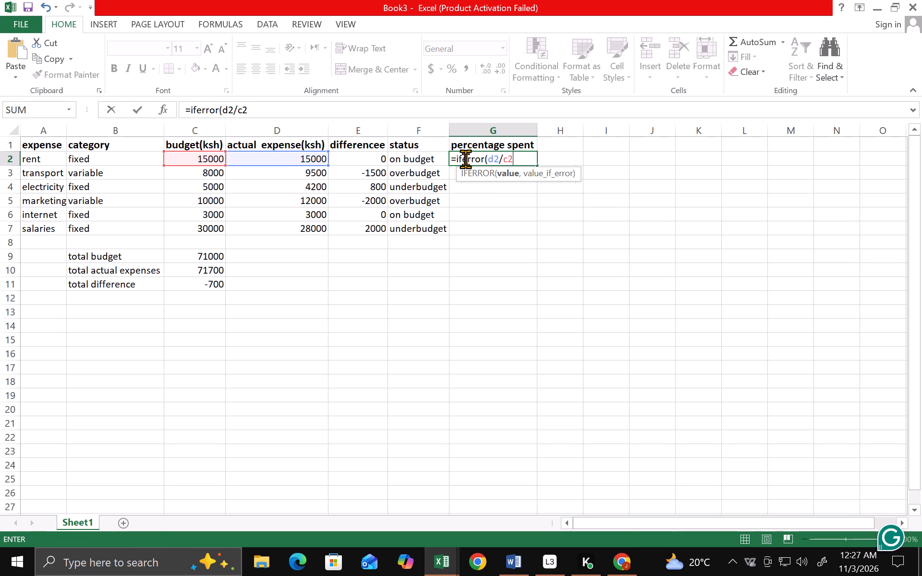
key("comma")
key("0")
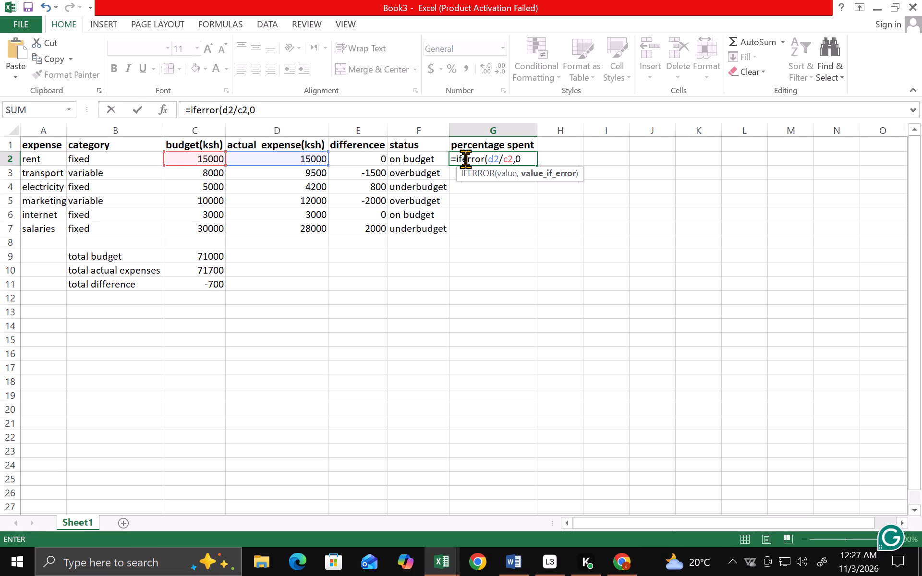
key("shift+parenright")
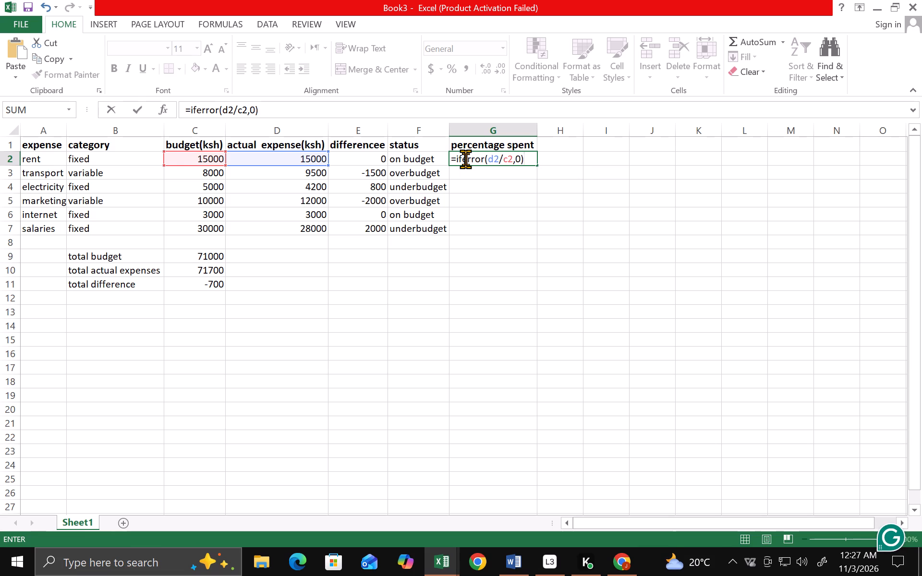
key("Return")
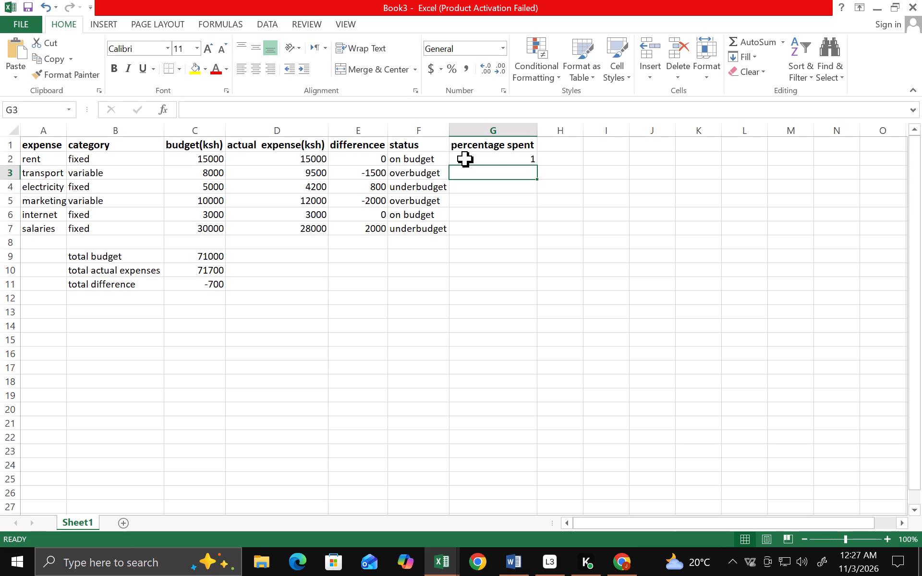
Apply the Percentage number format to cell G3 and to the rent percentage in G2.
left_click(505, 45)
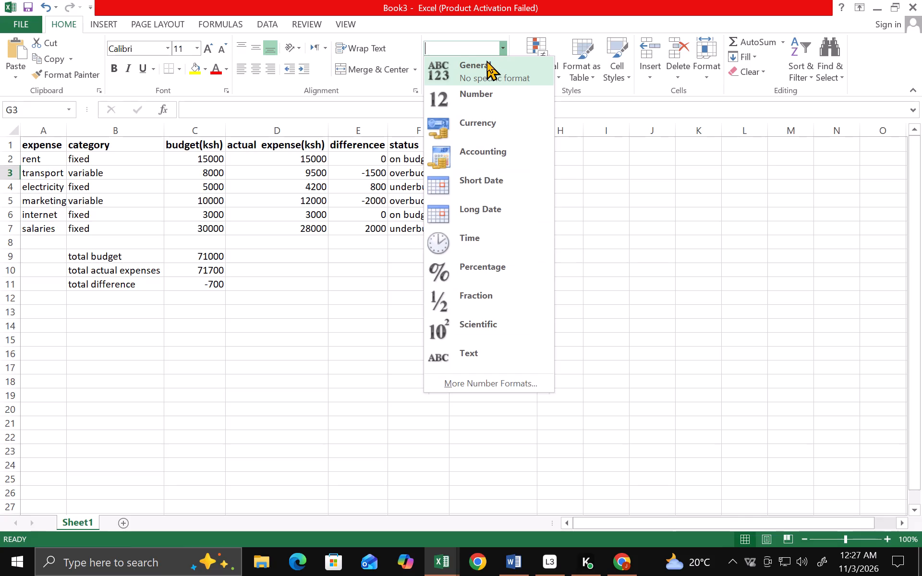
left_click(464, 18)
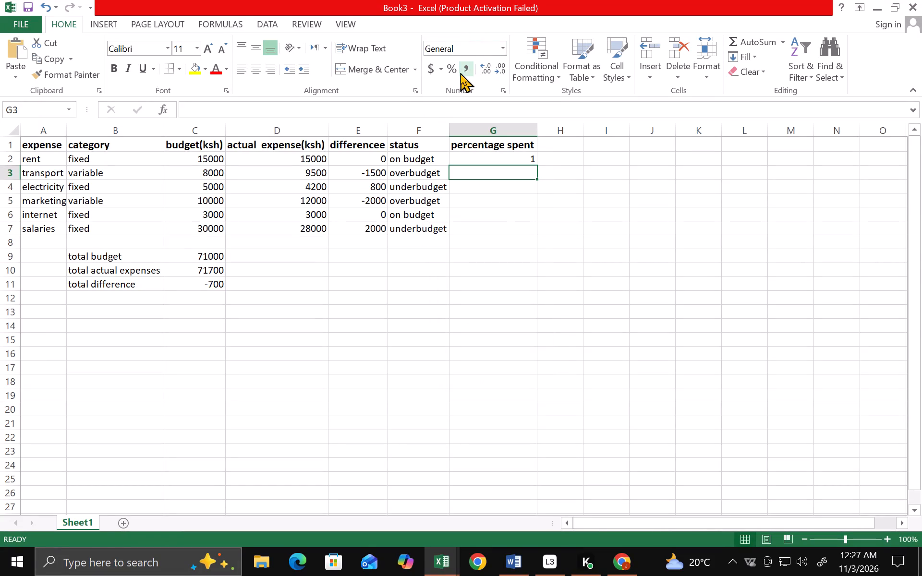
left_click(454, 70)
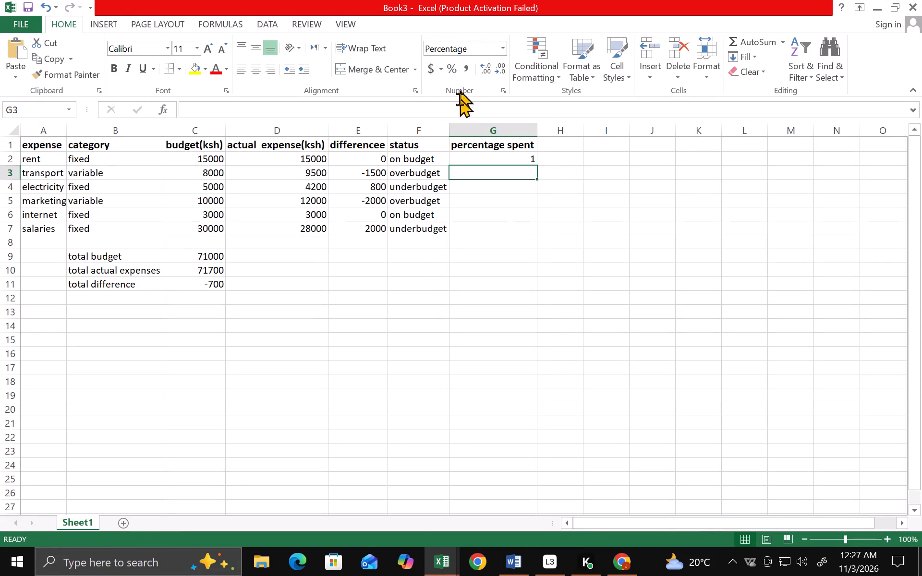
left_click(494, 158)
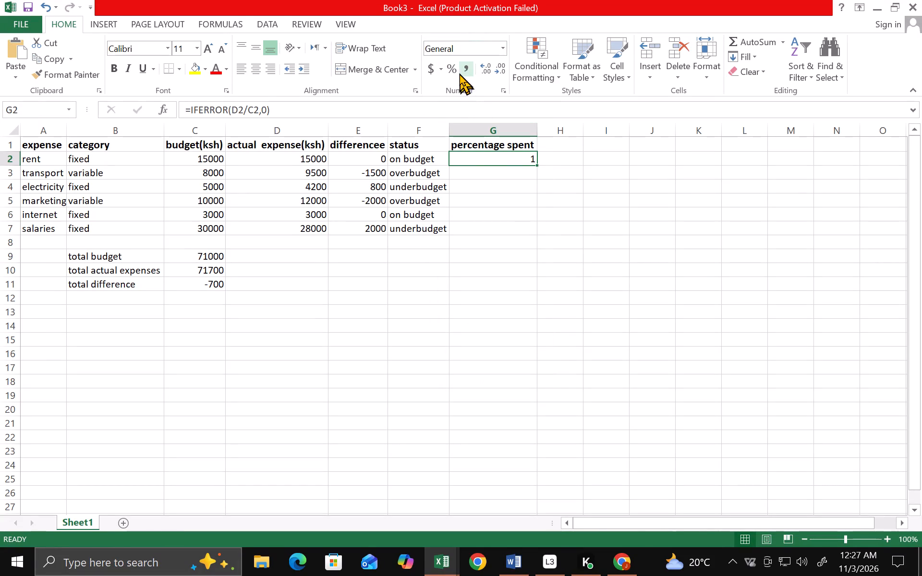
left_click(454, 68)
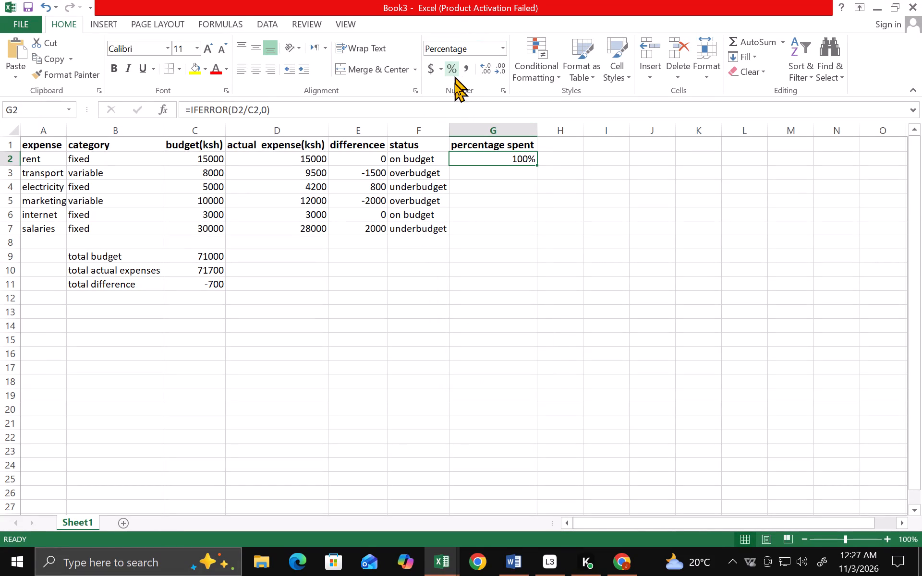
Replace the percentage spent formula for rent in G2 with =d2/c2.
left_click(473, 163)
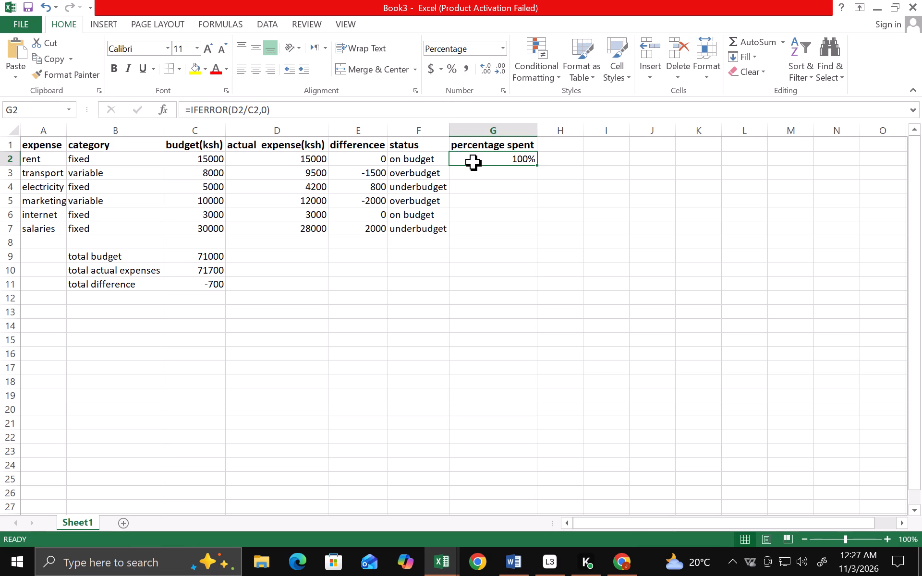
key("BackSpace")
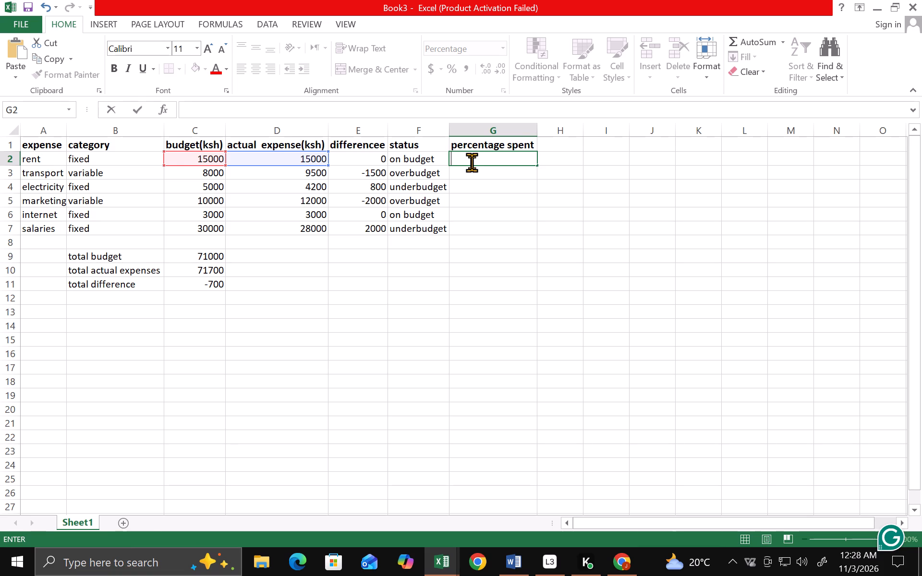
key("equal")
type("d2")
key("slash")
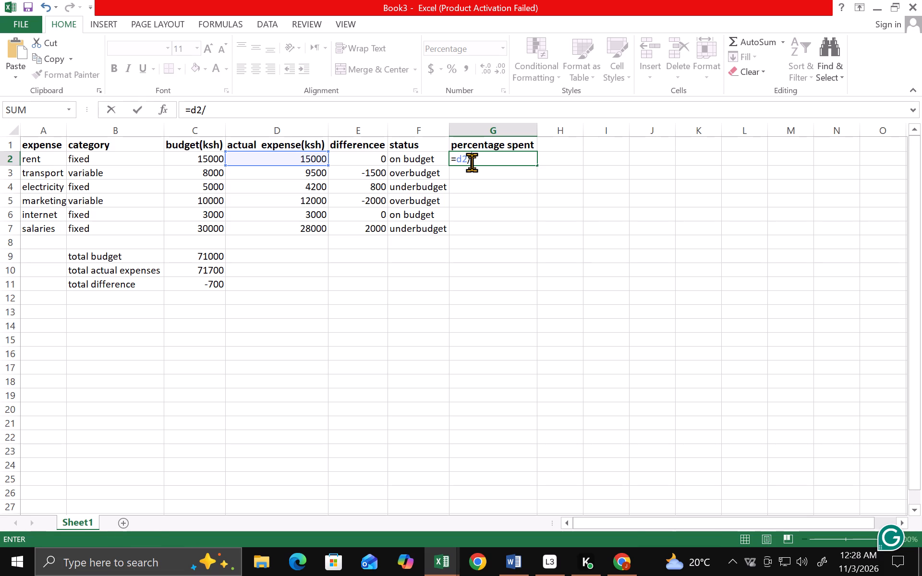
type("c2")
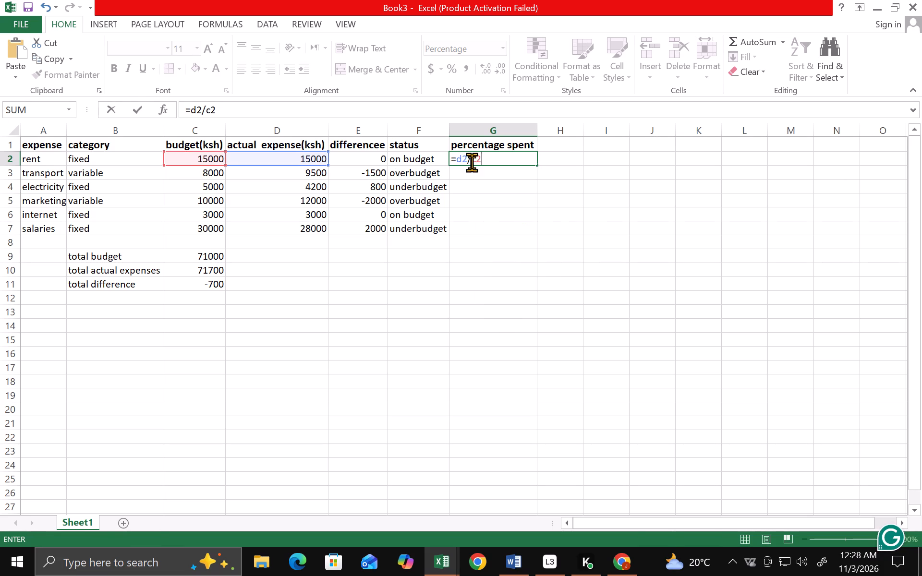
key("Return")
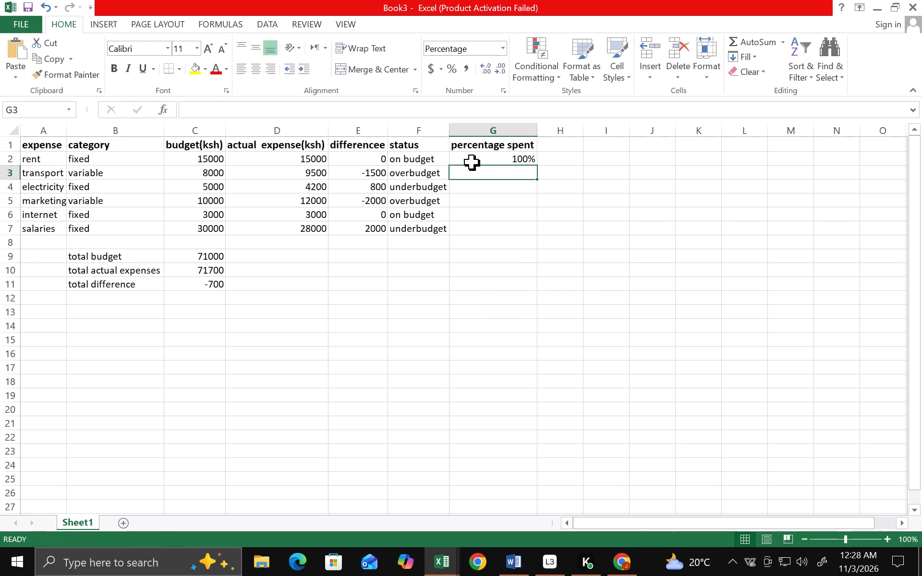
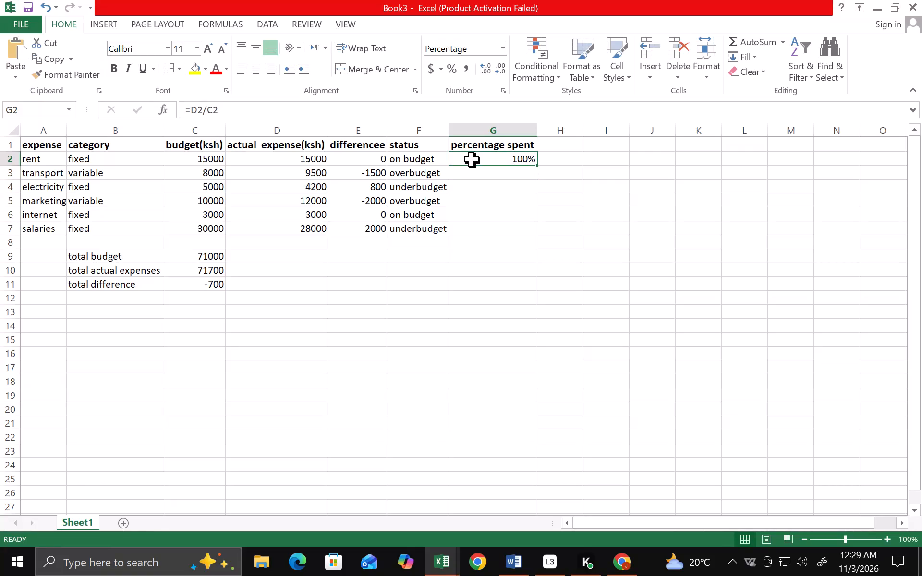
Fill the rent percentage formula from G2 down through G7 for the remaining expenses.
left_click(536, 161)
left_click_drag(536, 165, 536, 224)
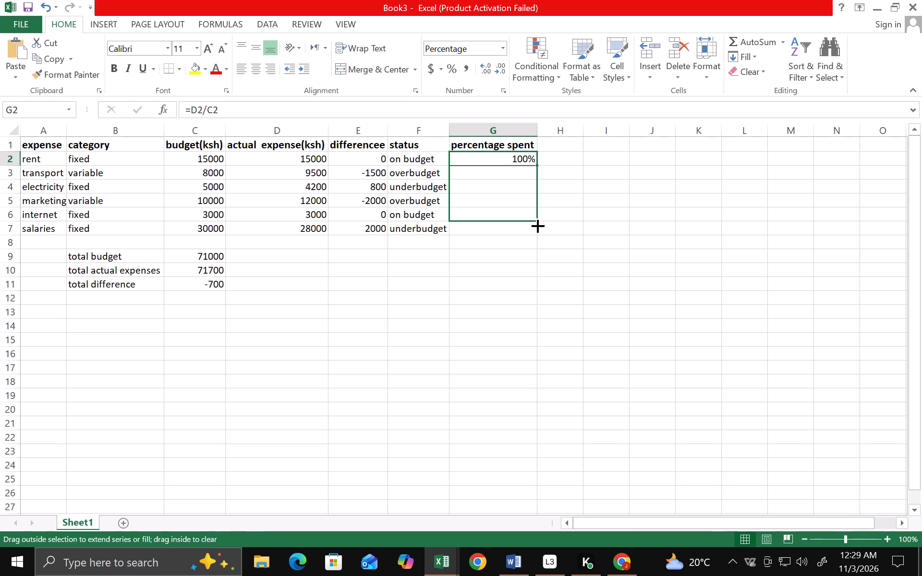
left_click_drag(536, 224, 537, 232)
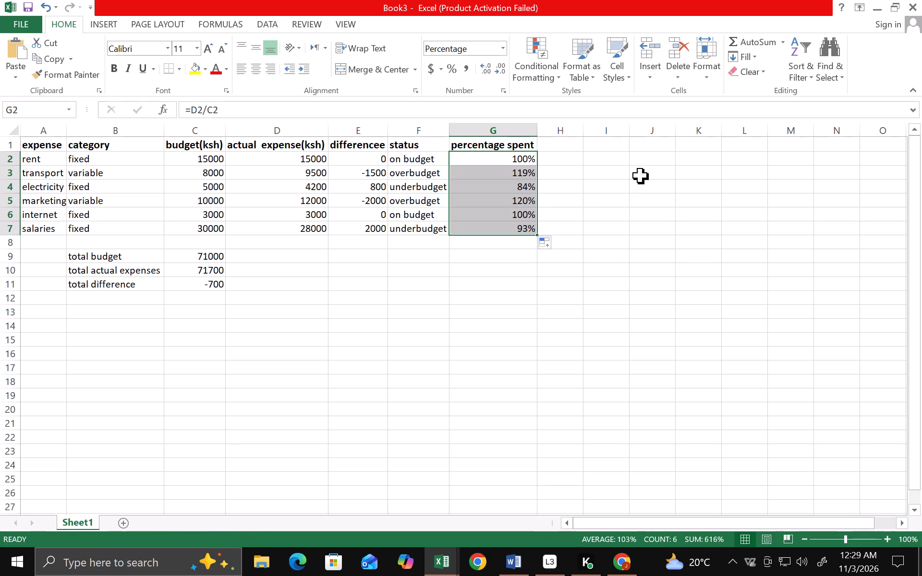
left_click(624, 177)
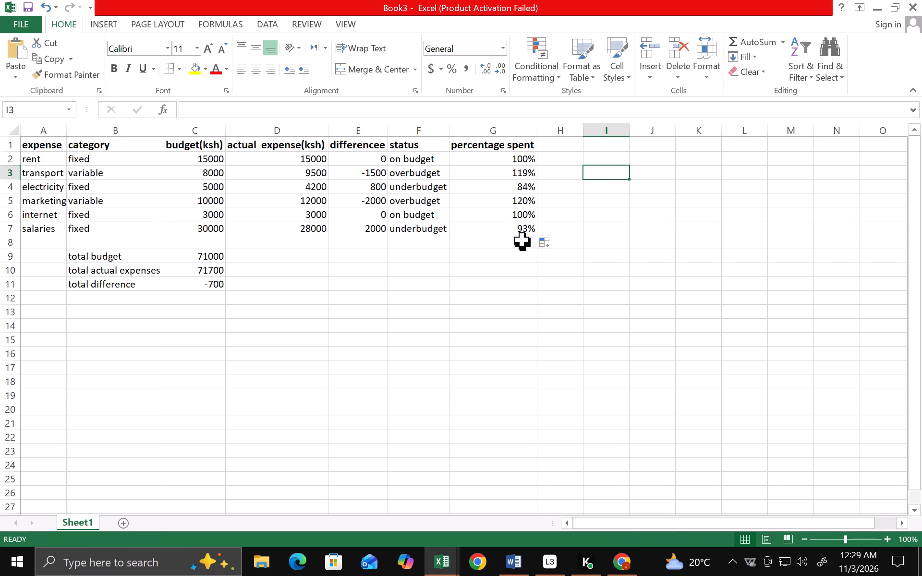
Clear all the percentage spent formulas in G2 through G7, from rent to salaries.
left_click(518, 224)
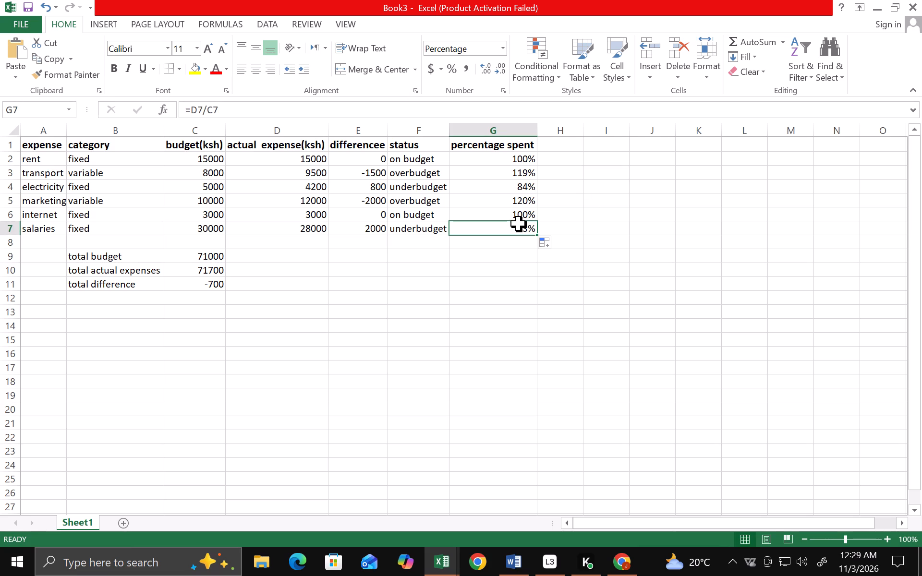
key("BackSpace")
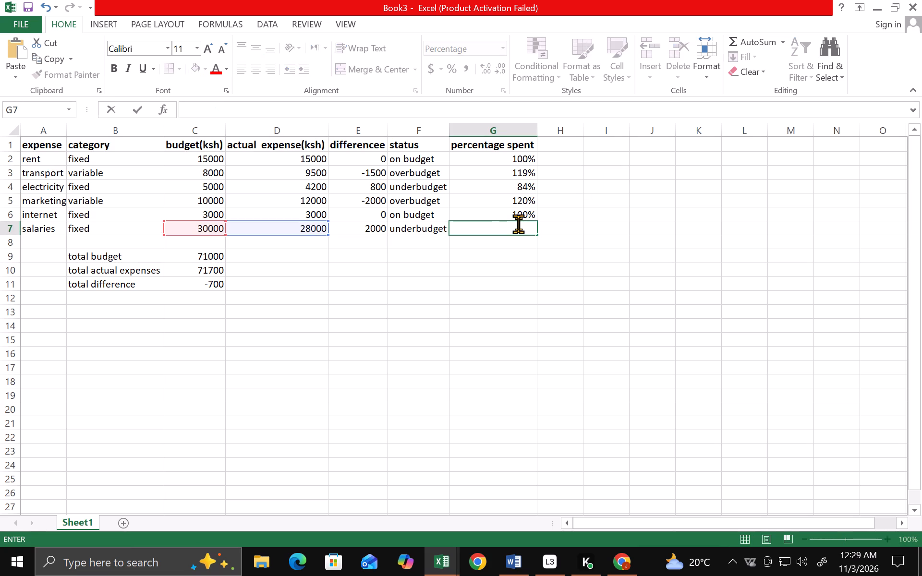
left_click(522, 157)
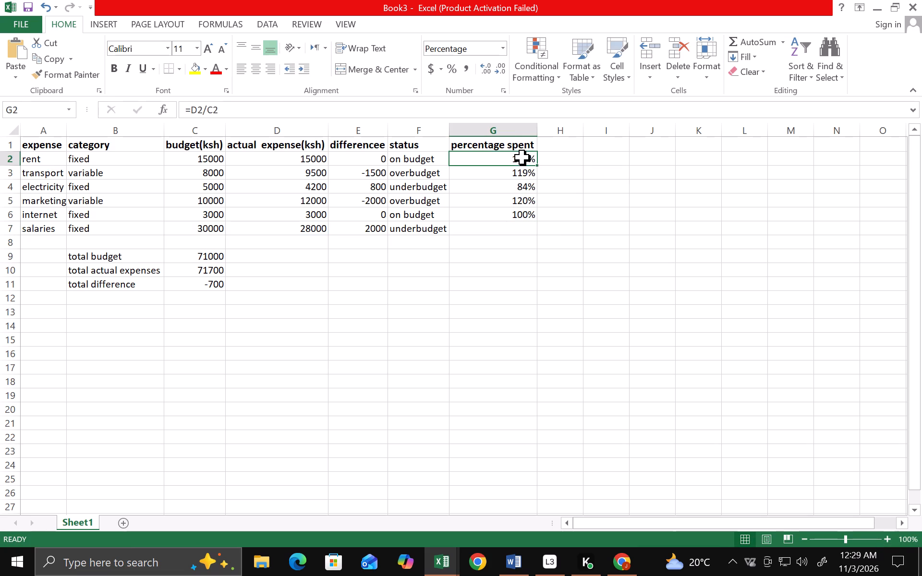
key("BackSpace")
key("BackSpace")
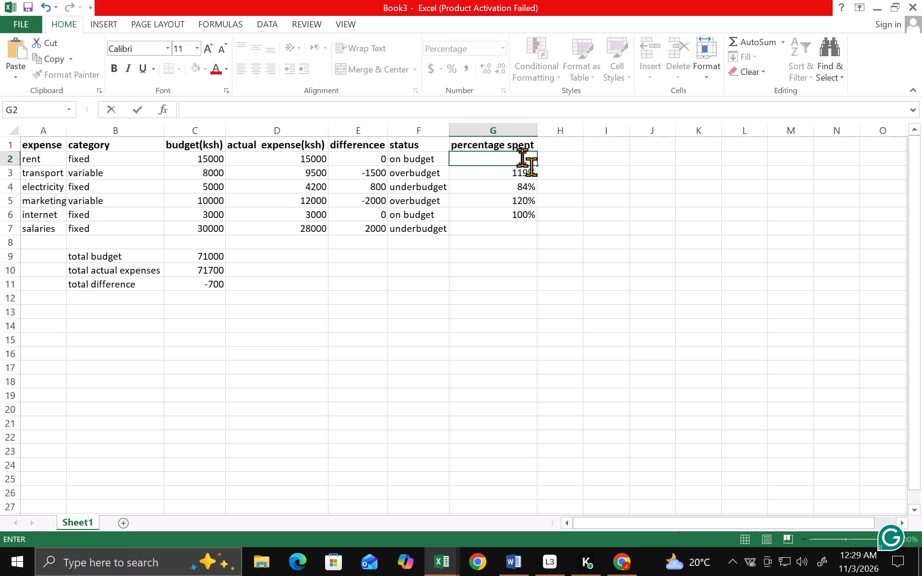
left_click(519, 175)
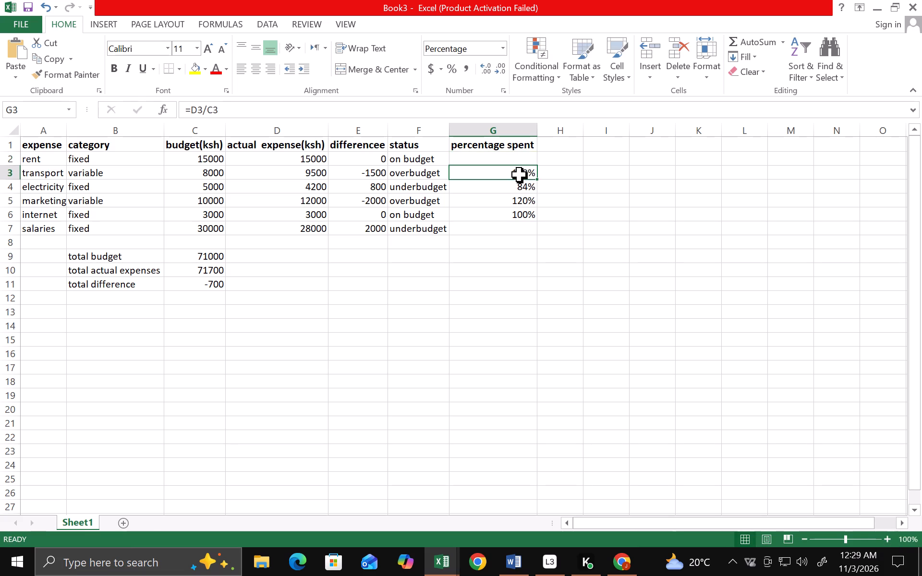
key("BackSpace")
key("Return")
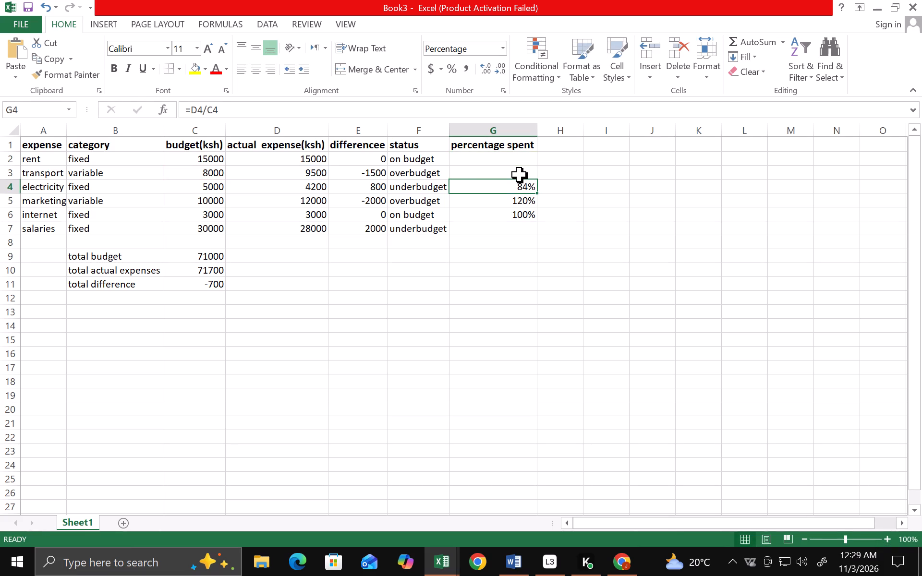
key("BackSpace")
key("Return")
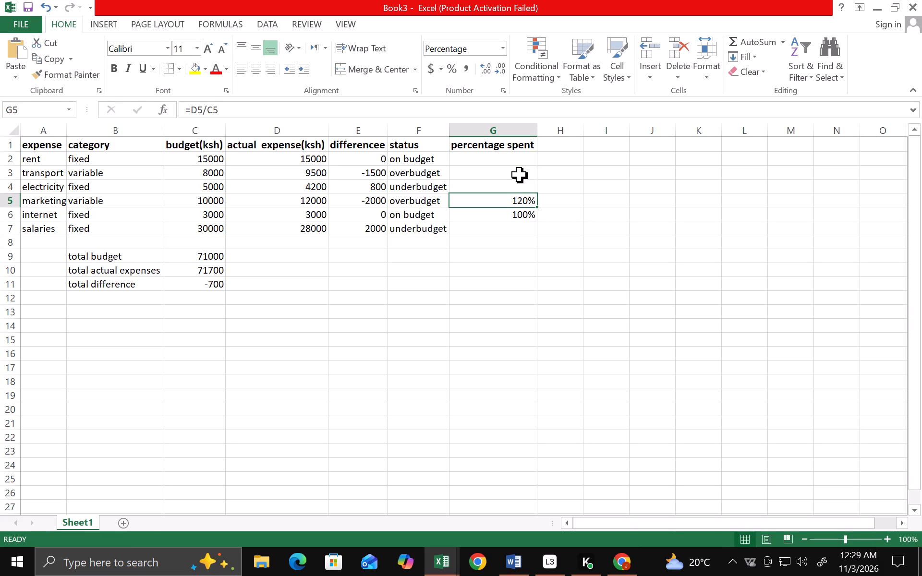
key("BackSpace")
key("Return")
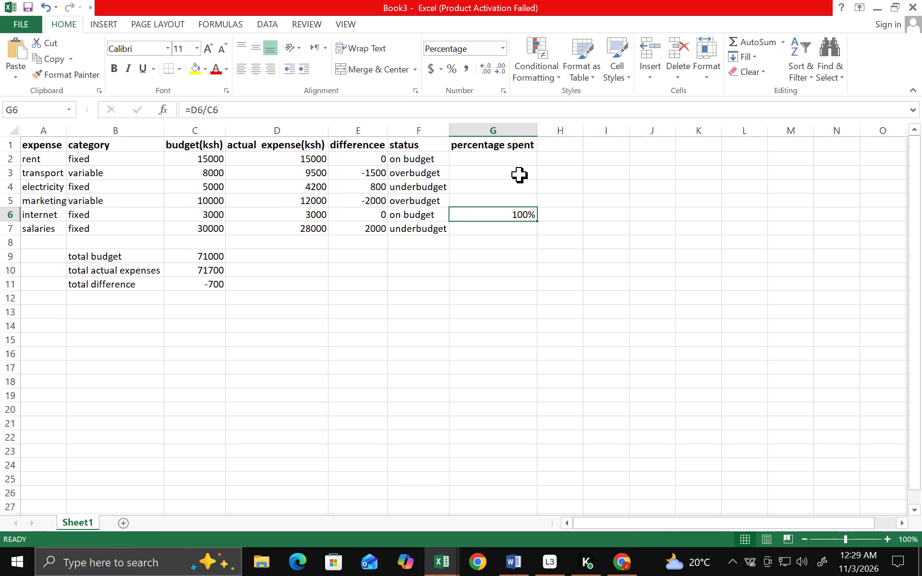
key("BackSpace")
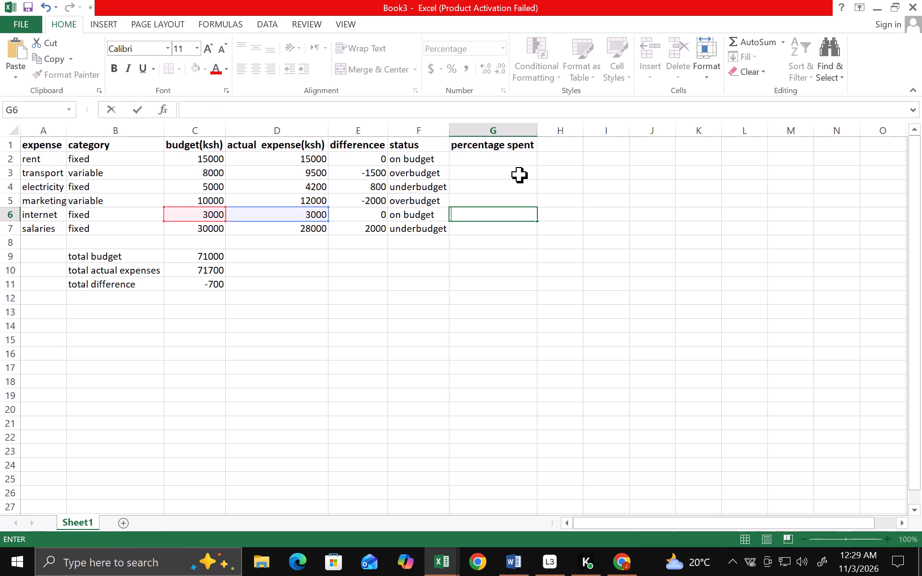
Calculate the percentage spent for rent in G2 with the formula =iferror(d2/c2,0).
left_click(463, 155)
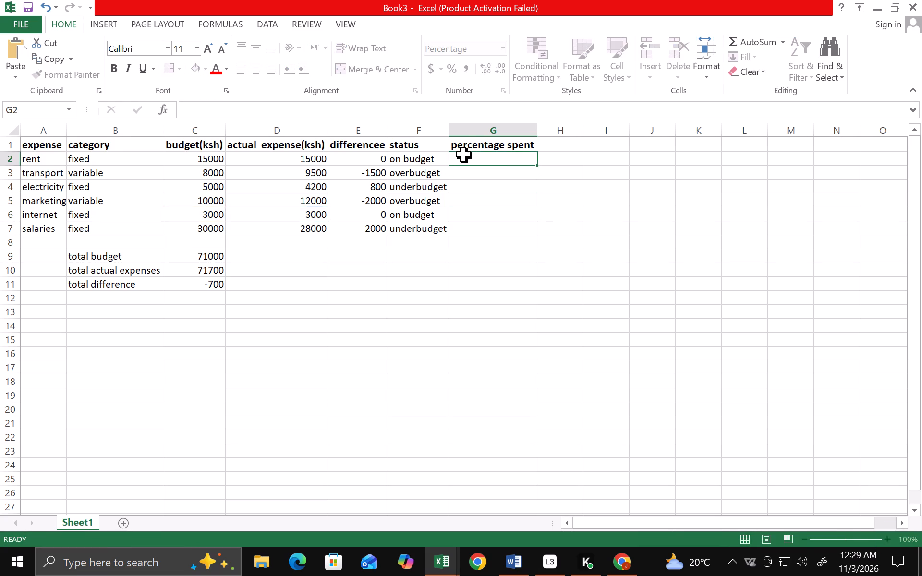
key("equal")
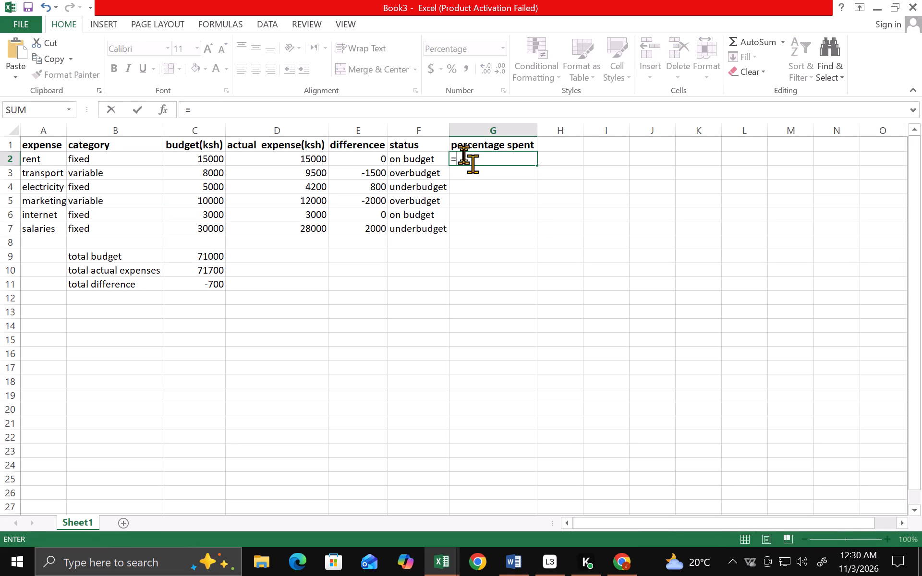
type("iferr")
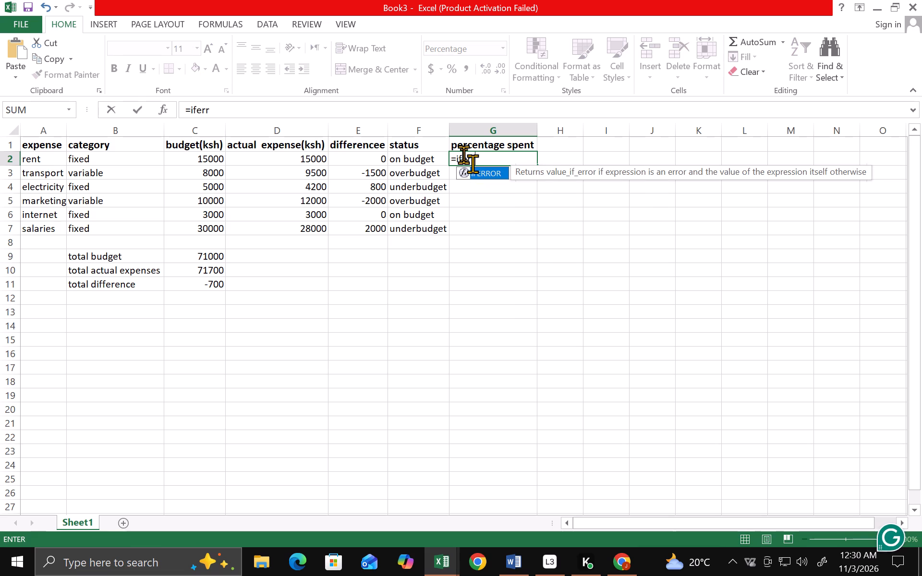
type("0r")
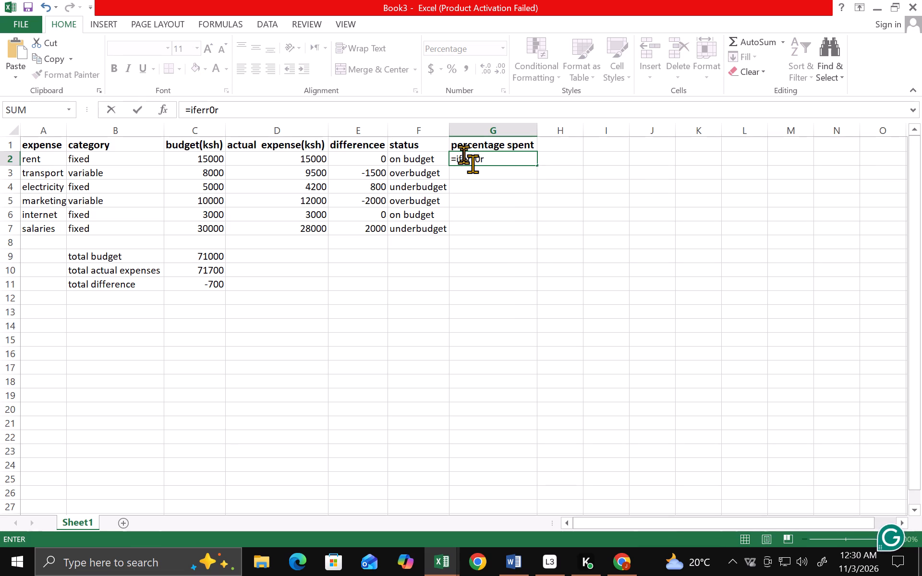
key("BackSpace")
key("BackSpace")
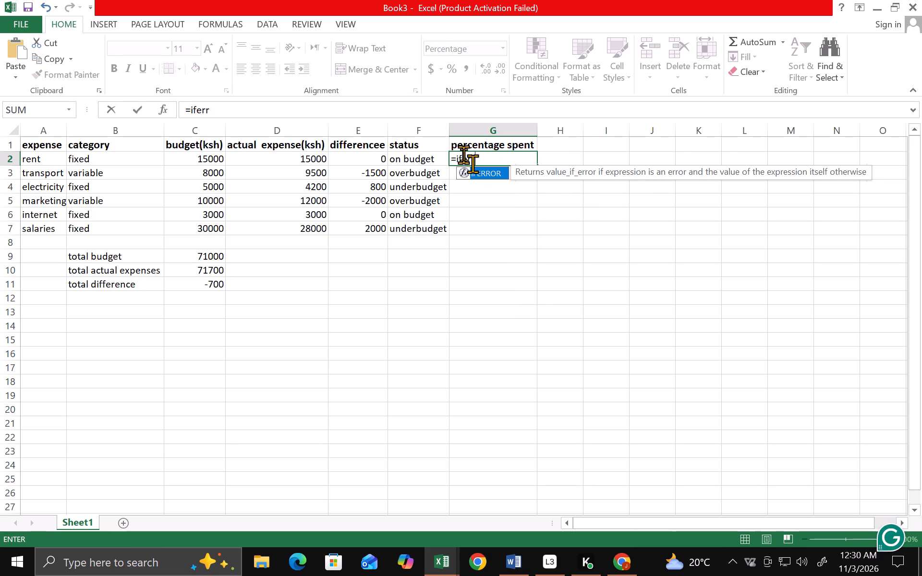
type("or")
key("shift+parenleft")
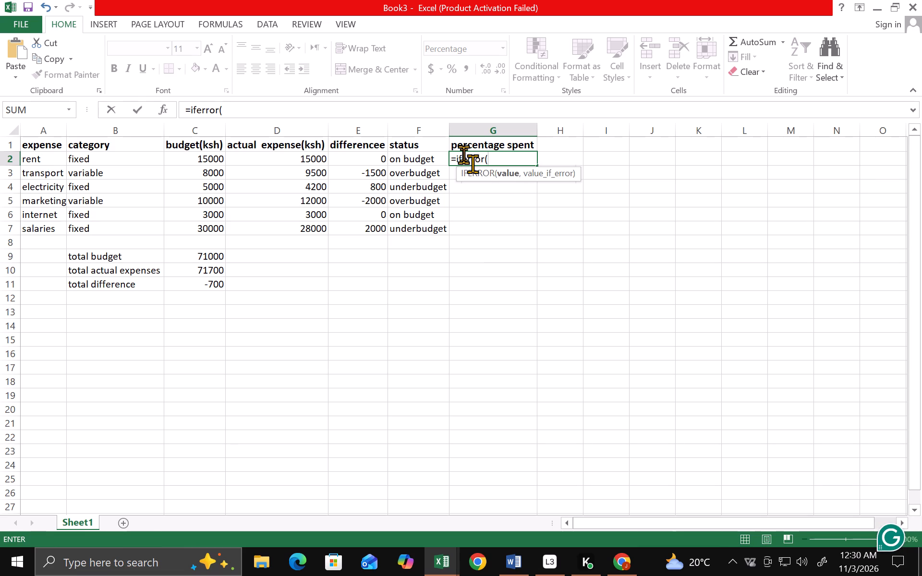
key("d")
key("2")
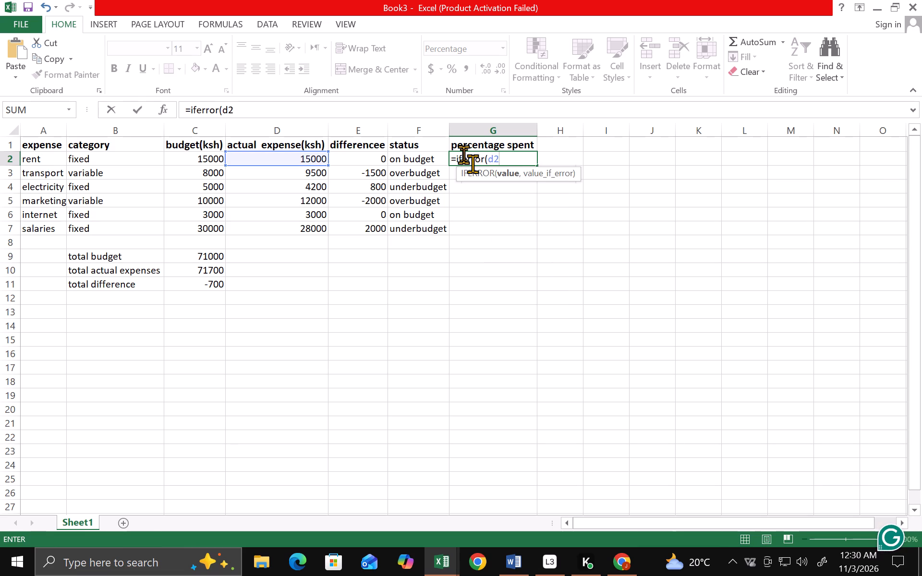
key("slash")
key("c")
key("2")
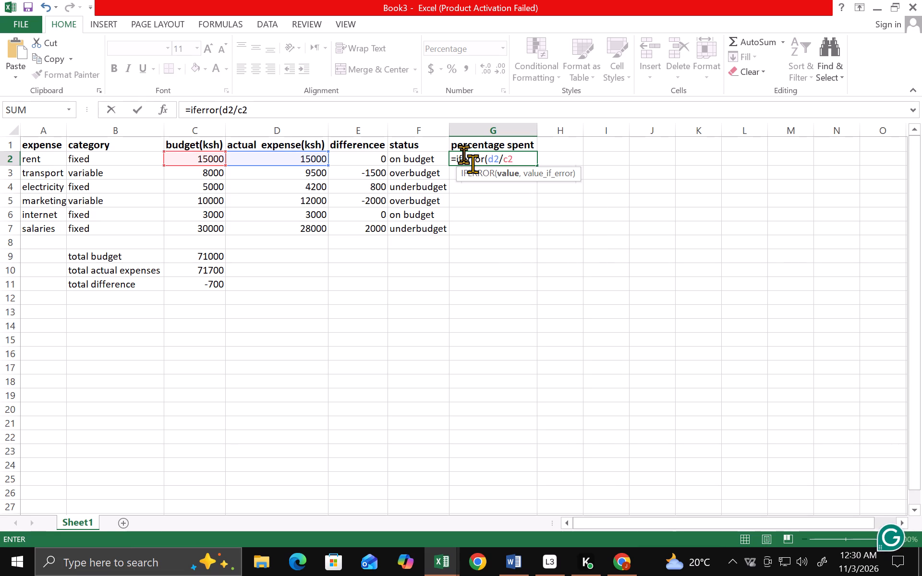
key("comma")
key("o")
key("Delete")
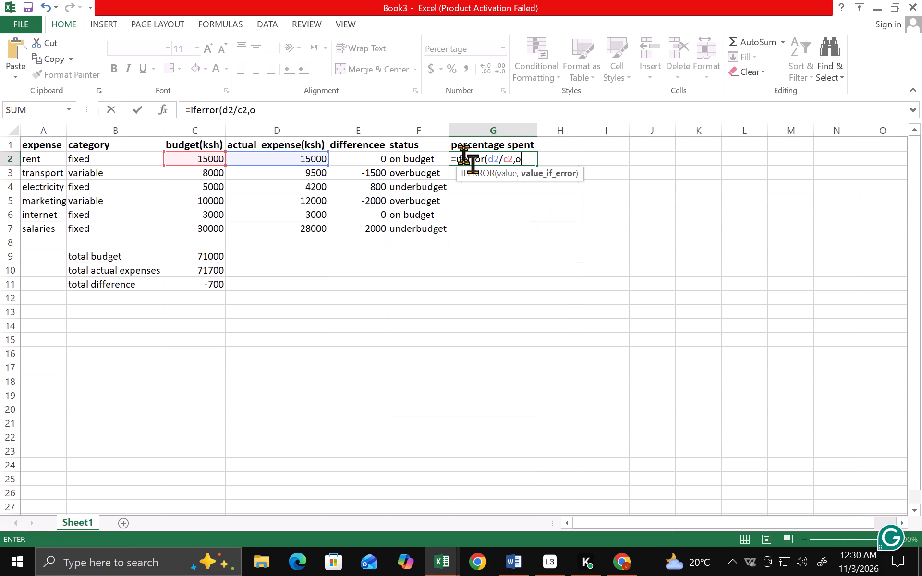
key("0")
key("BackSpace")
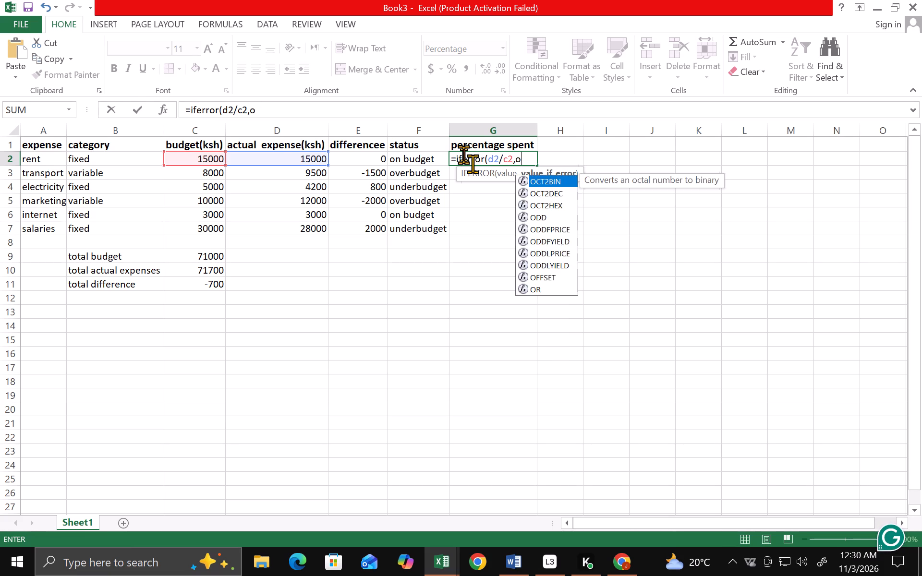
key("BackSpace")
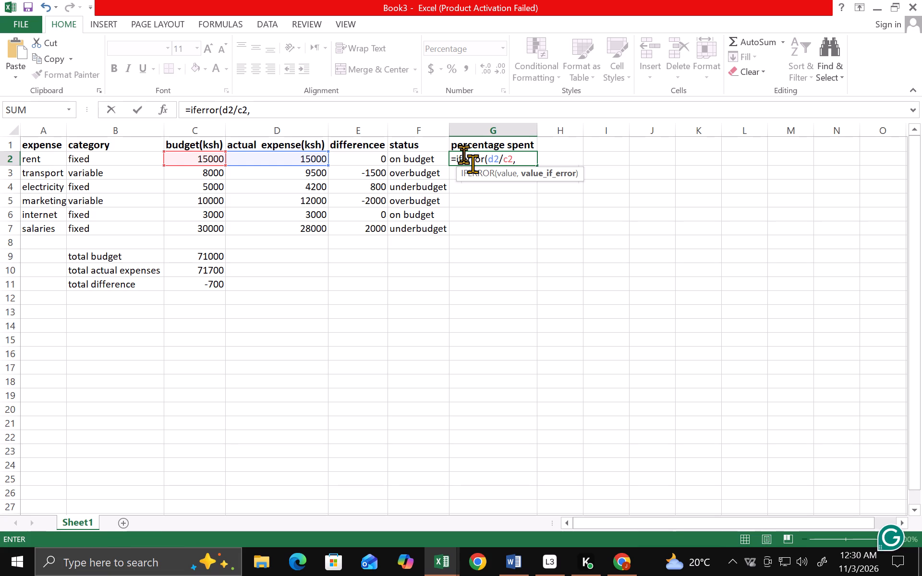
key("0")
key("shift+parenright")
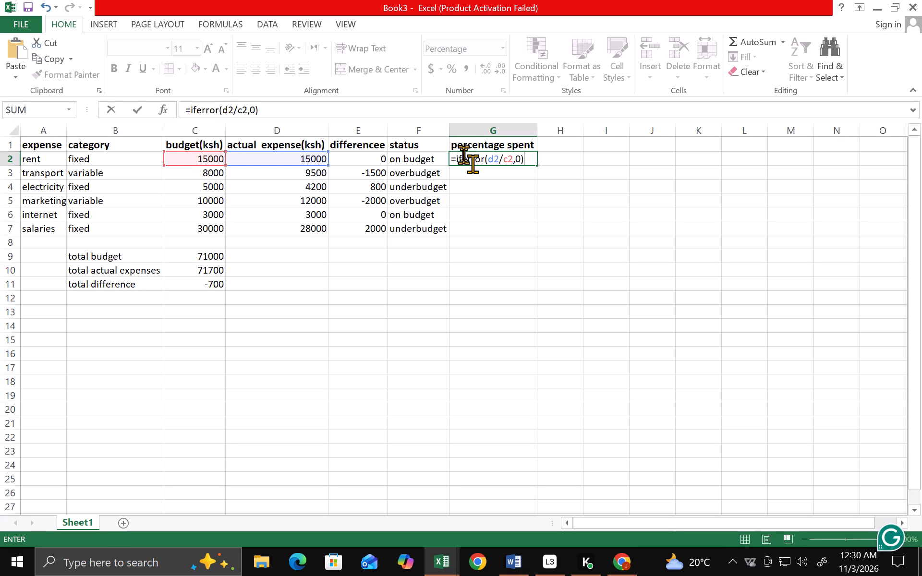
key("Return")
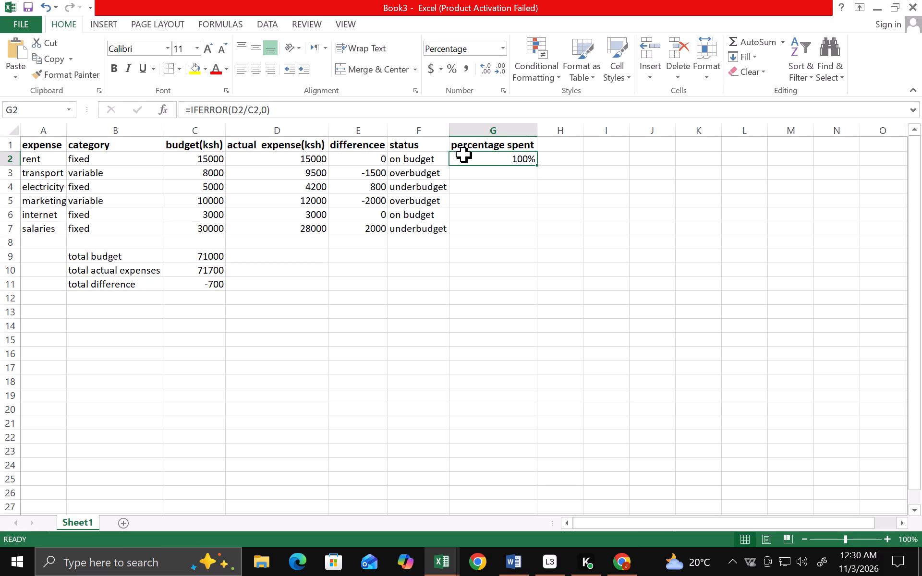
Fill the IFERROR percentage formula from G2 down through G7 for the remaining expenses.
left_click(539, 165)
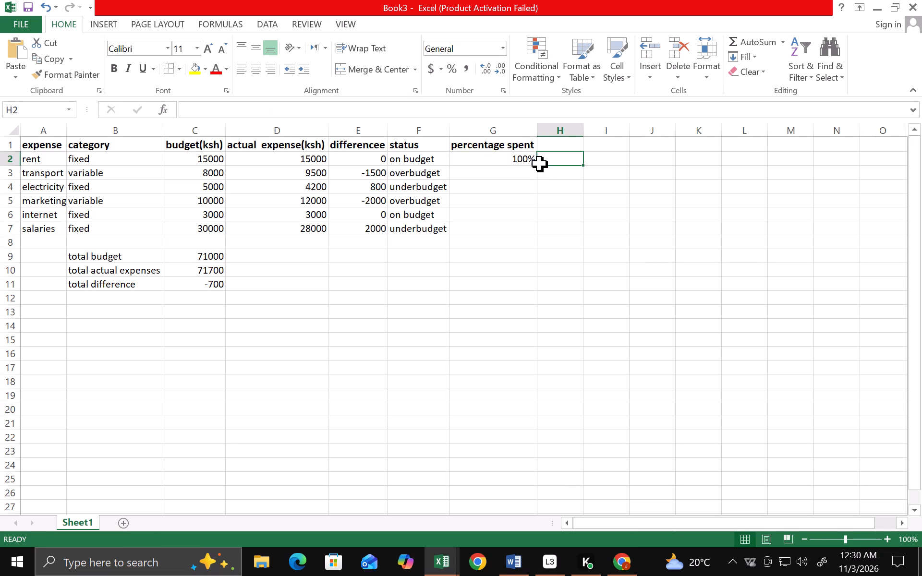
left_click(524, 159)
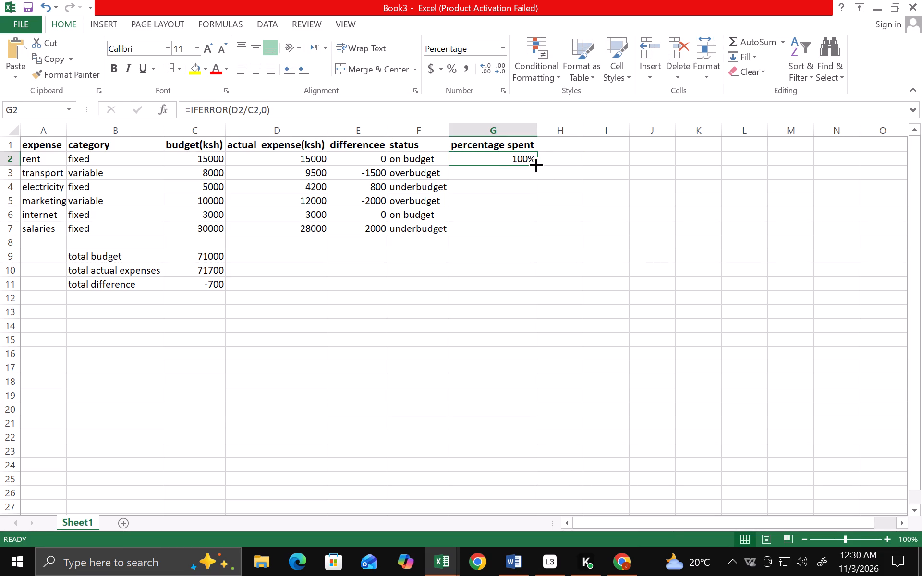
left_click_drag(534, 163, 529, 224)
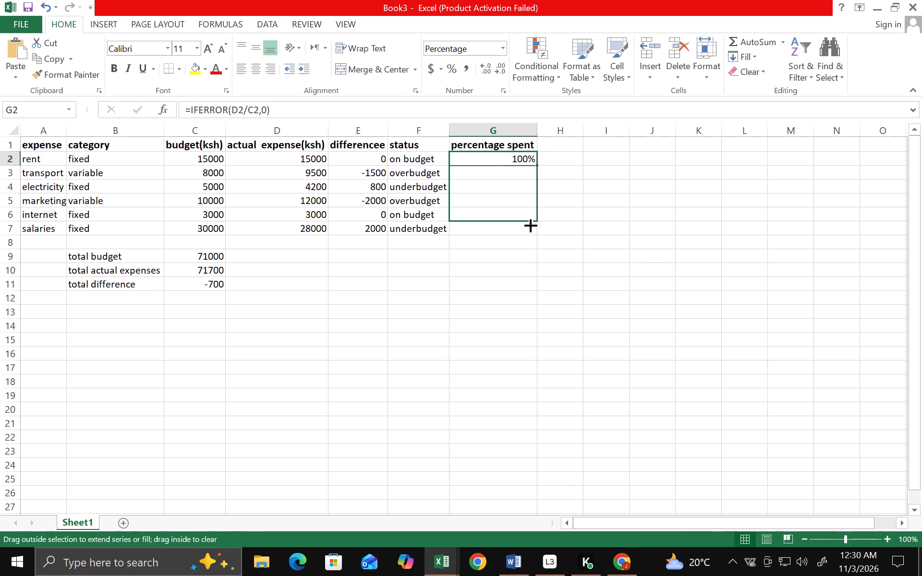
left_click_drag(529, 224, 534, 232)
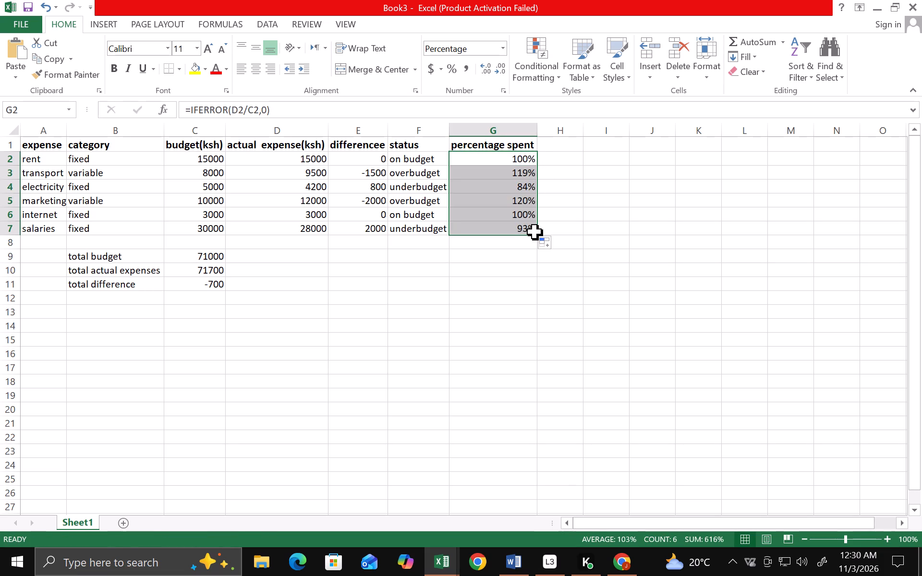
Add the header "overspending amount" in H1 and auto-fit column H to its width.
left_click(548, 145)
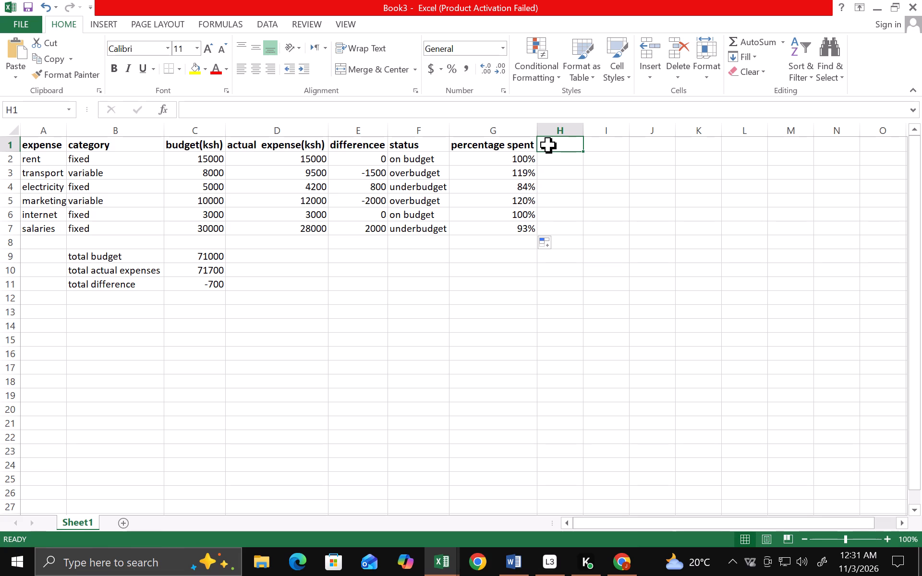
type("overspending amount")
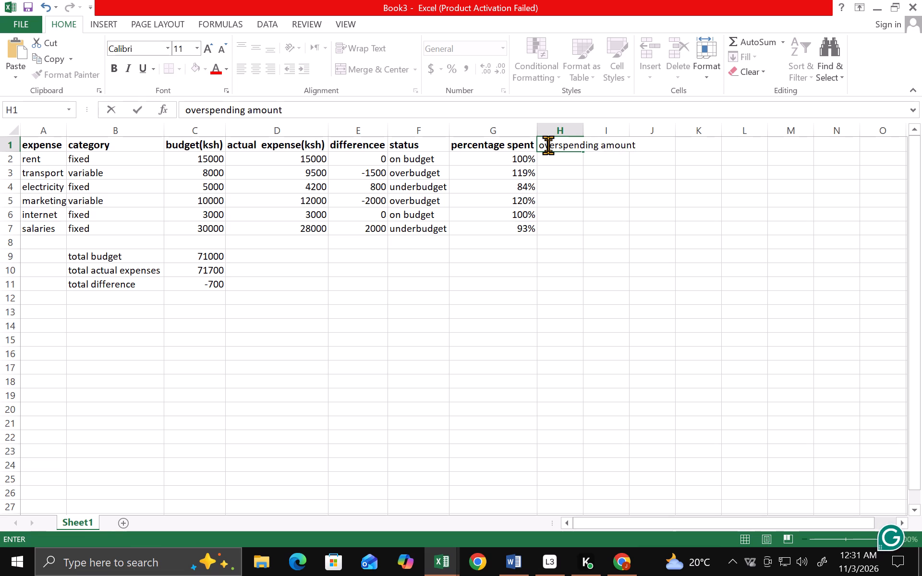
key("Return")
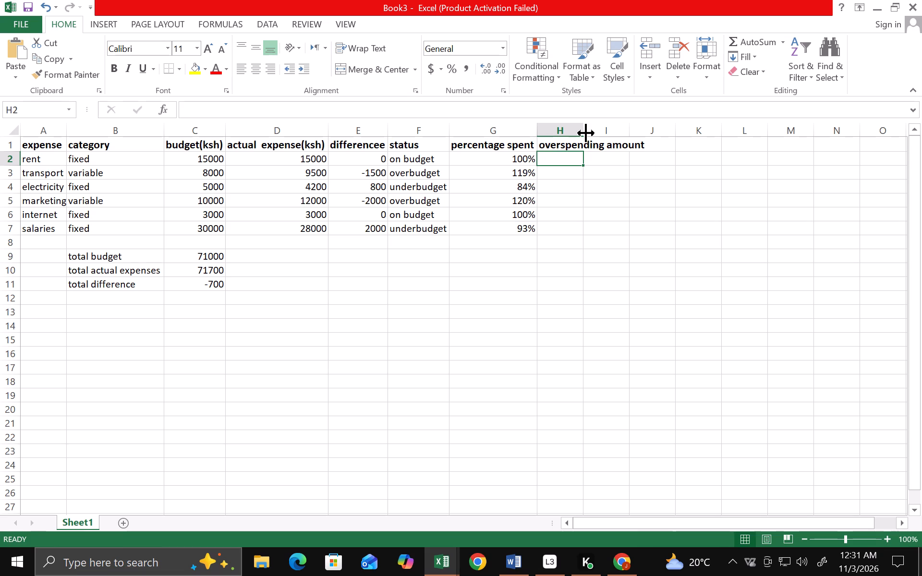
left_click(586, 132)
double_click(586, 132)
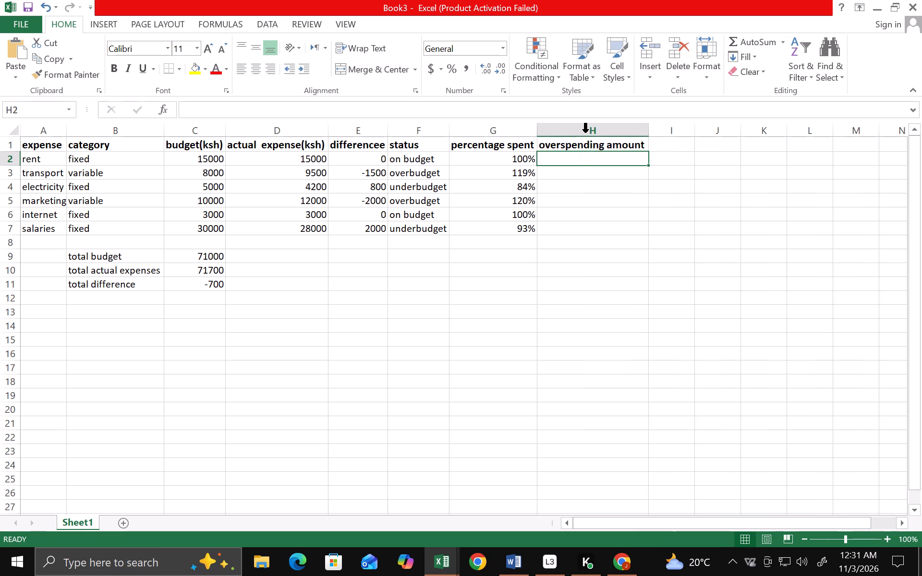
Calculate the overspending amount for rent in H2 with the formula =if(d2>c2,d2-c2,0).
left_click(563, 152)
key("equal")
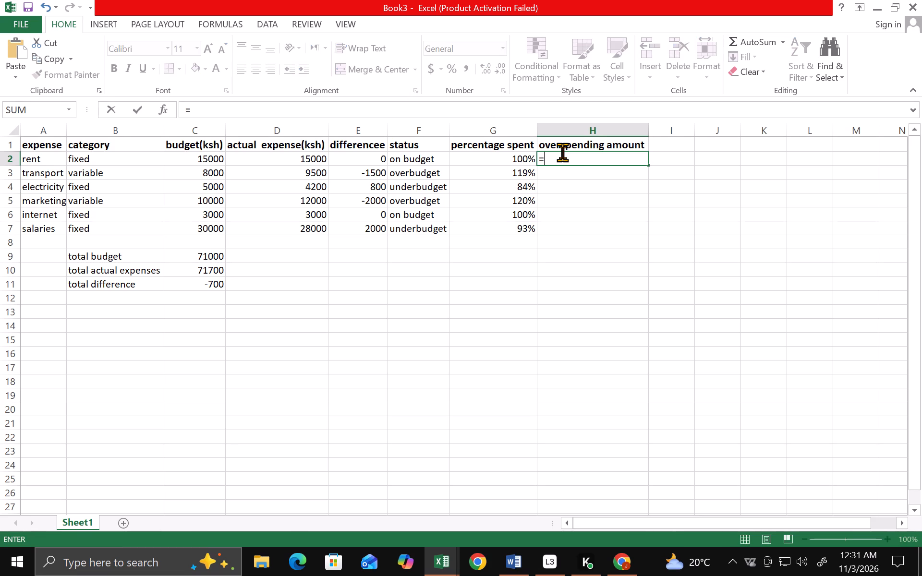
key("i")
key("f")
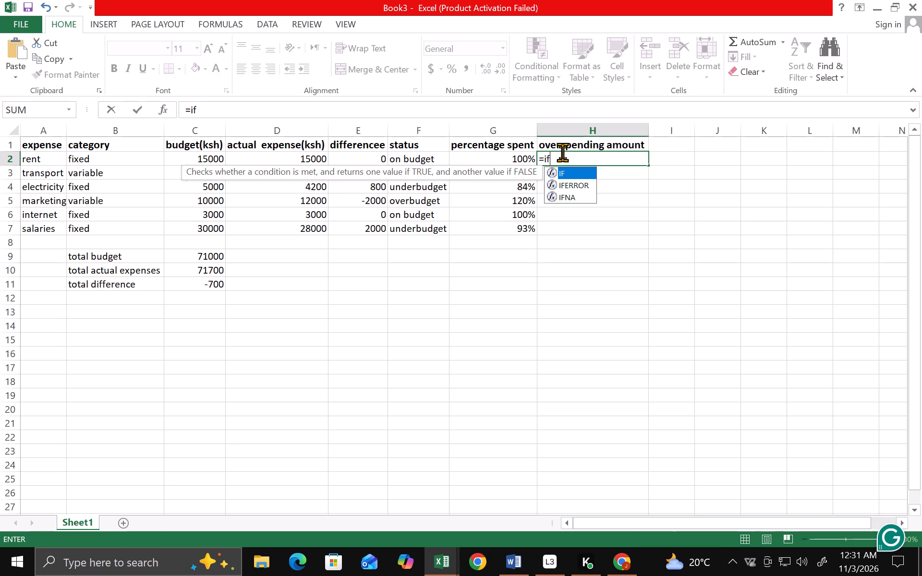
key("shift+parenleft")
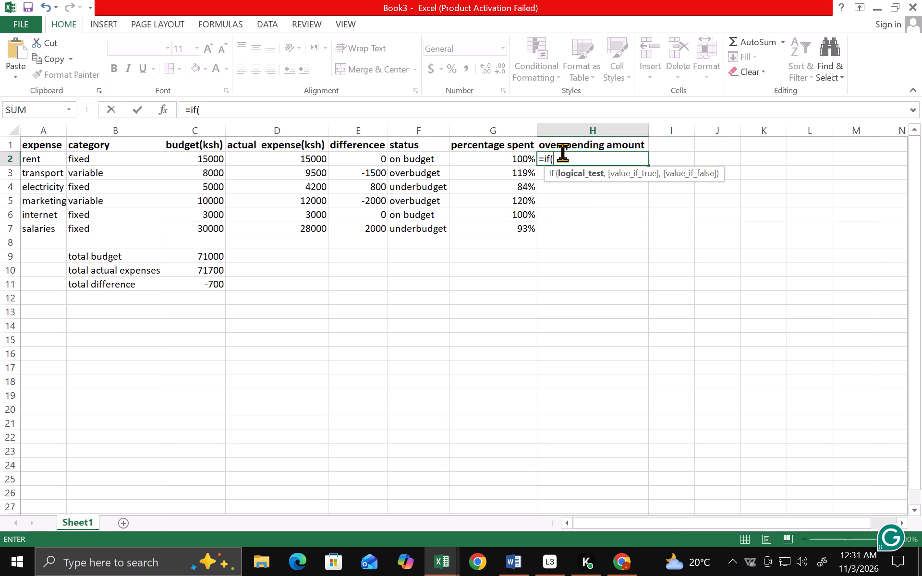
type("d2")
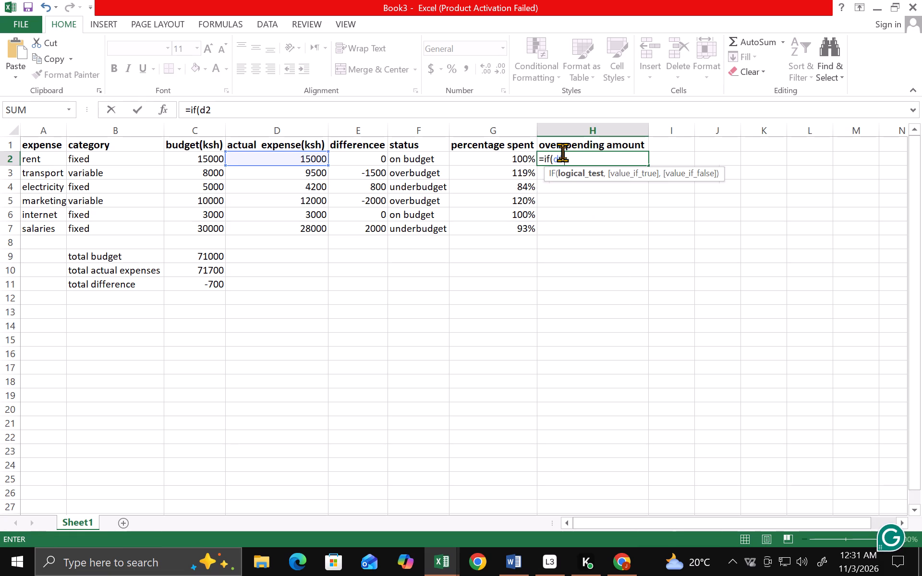
key("shift+greater")
key("c")
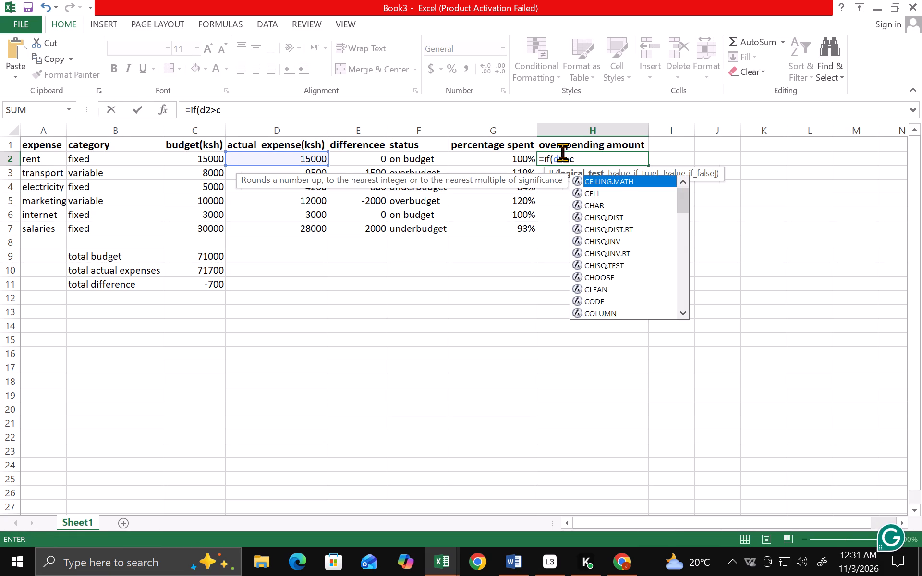
key("2")
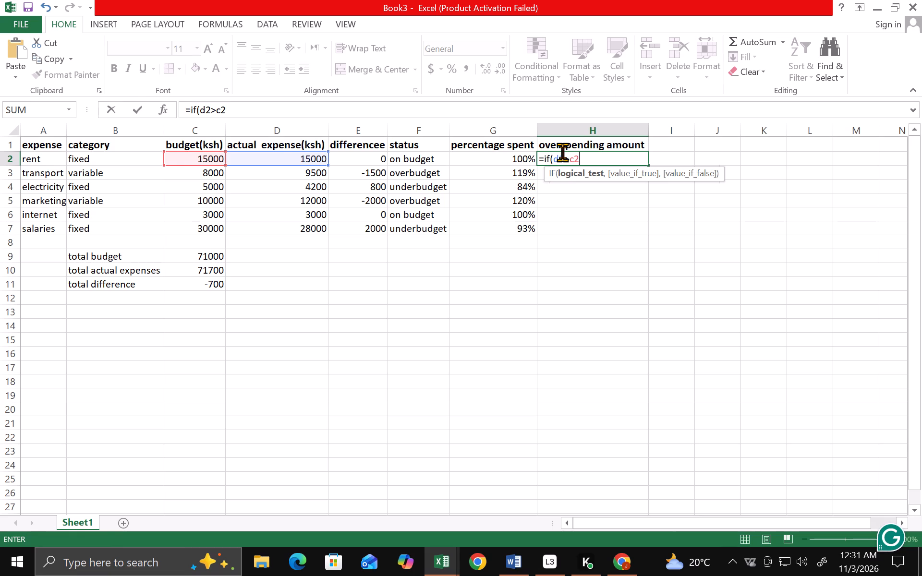
key("comma")
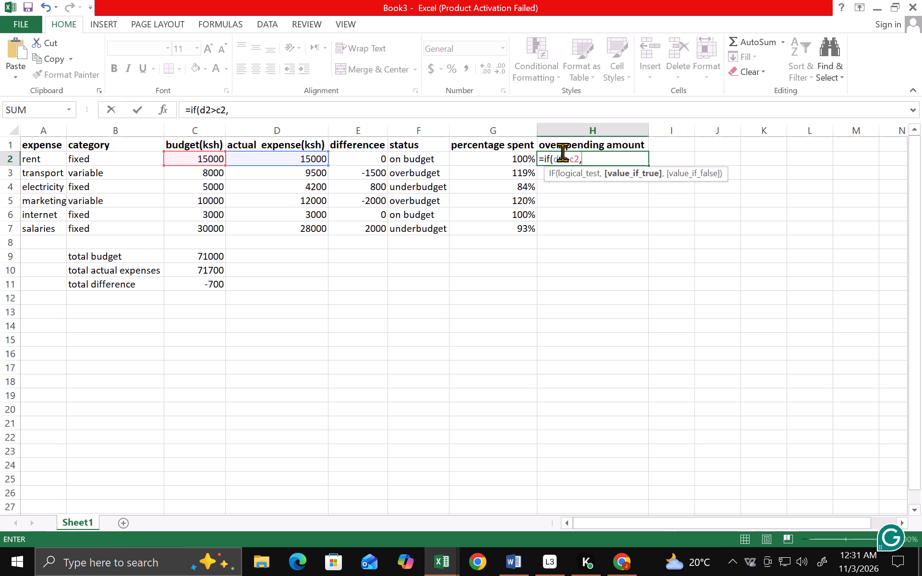
type("d2")
key("minus")
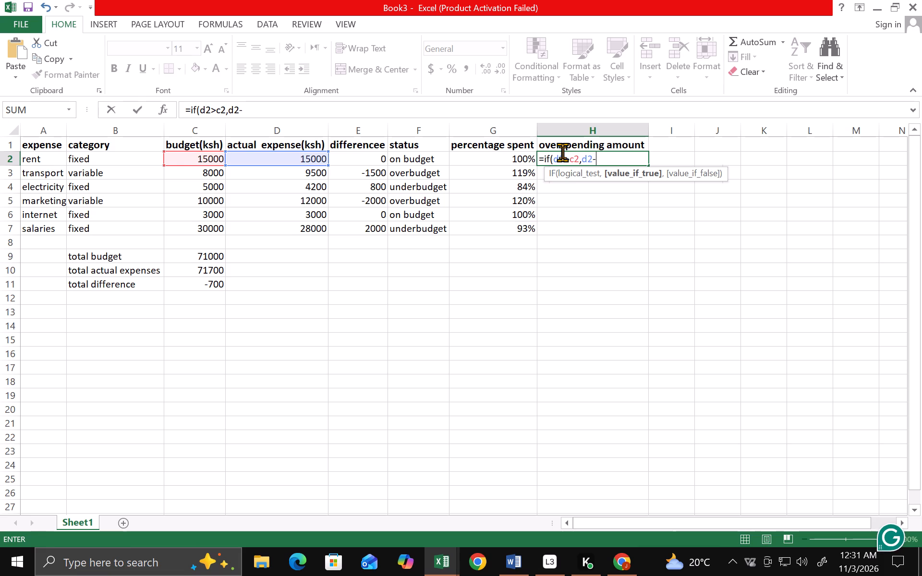
key("c")
key("2")
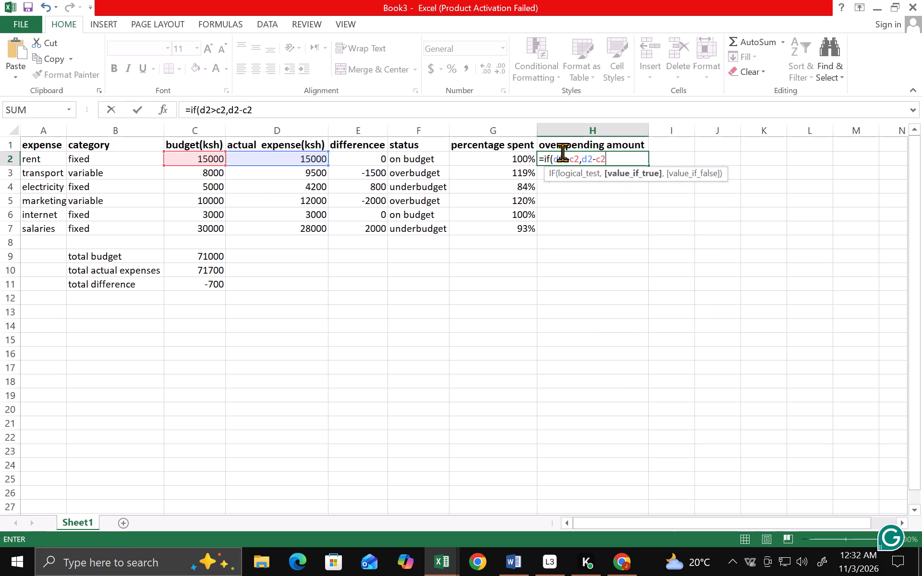
key("comma")
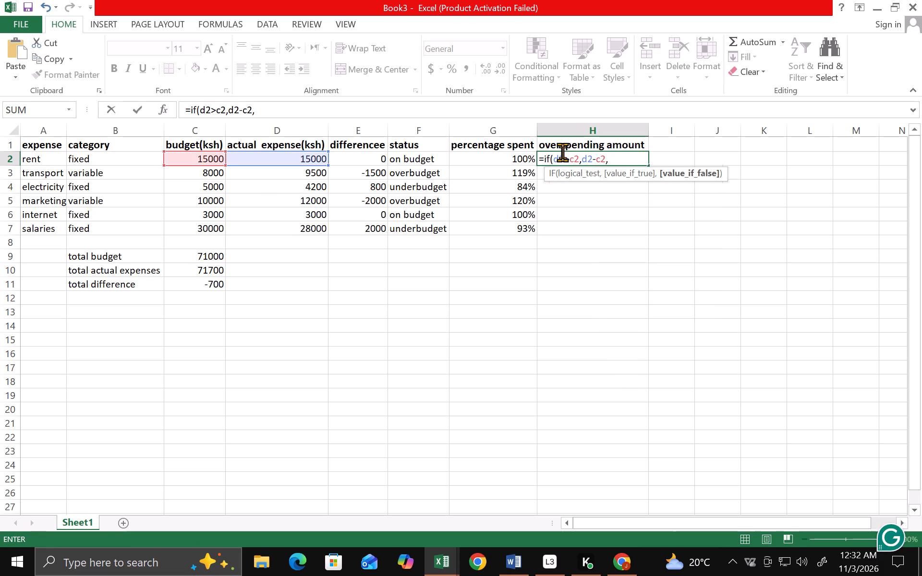
key("0")
key("BackSpace")
key("0")
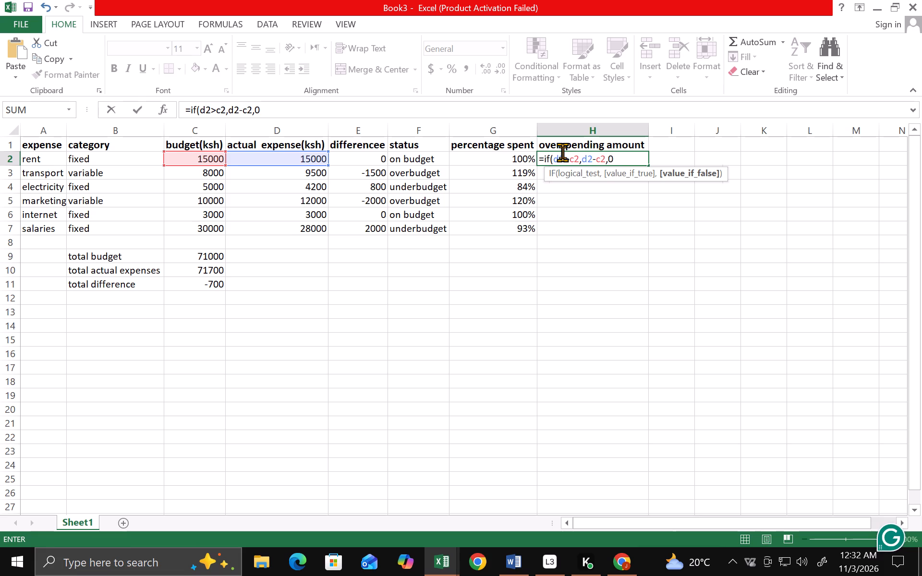
key("shift+parenright")
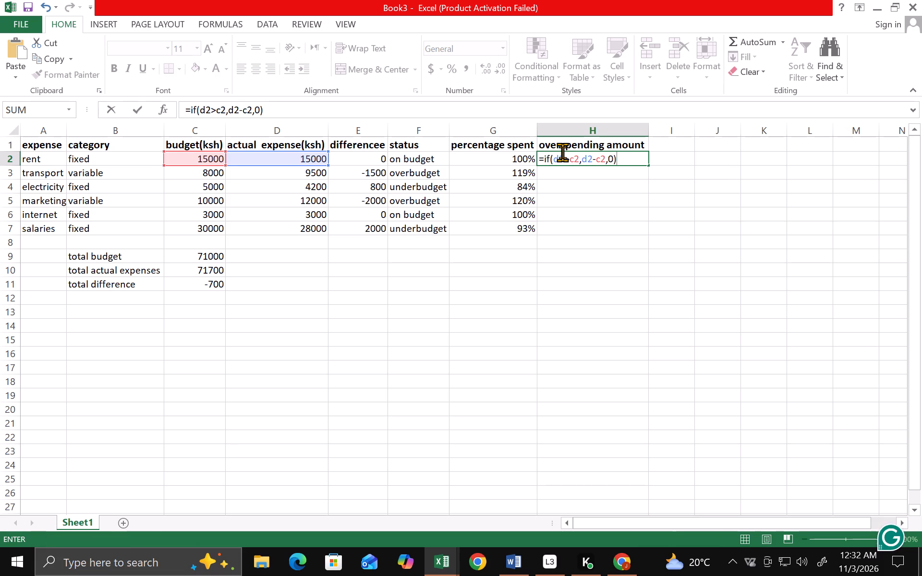
key("Return")
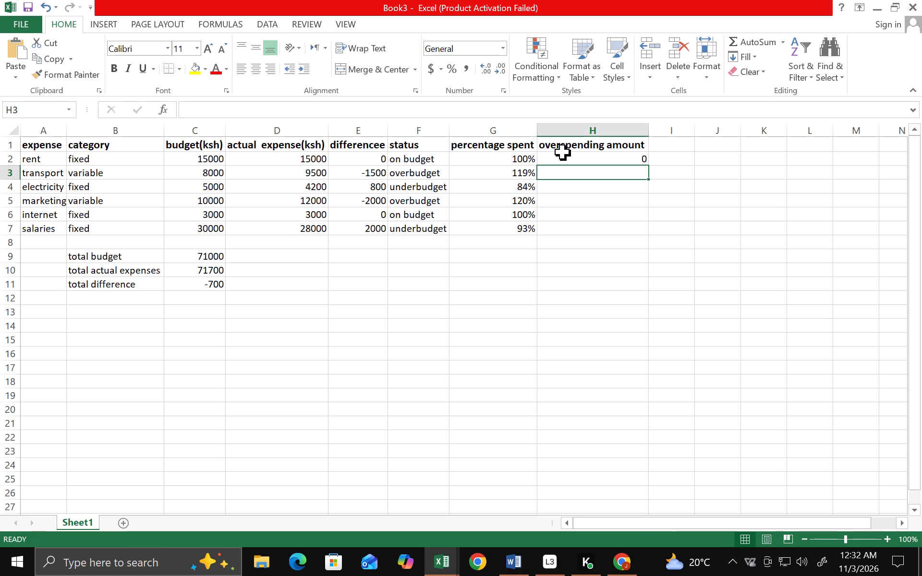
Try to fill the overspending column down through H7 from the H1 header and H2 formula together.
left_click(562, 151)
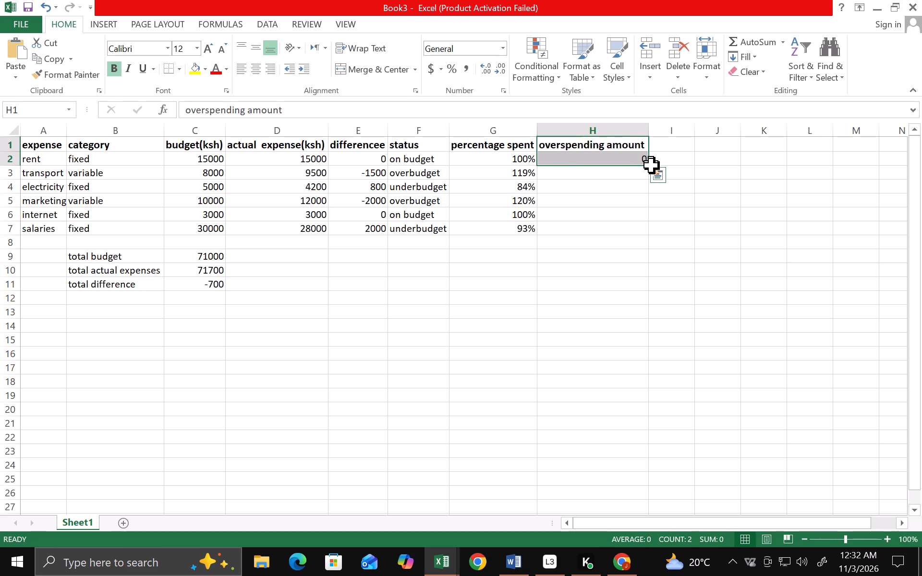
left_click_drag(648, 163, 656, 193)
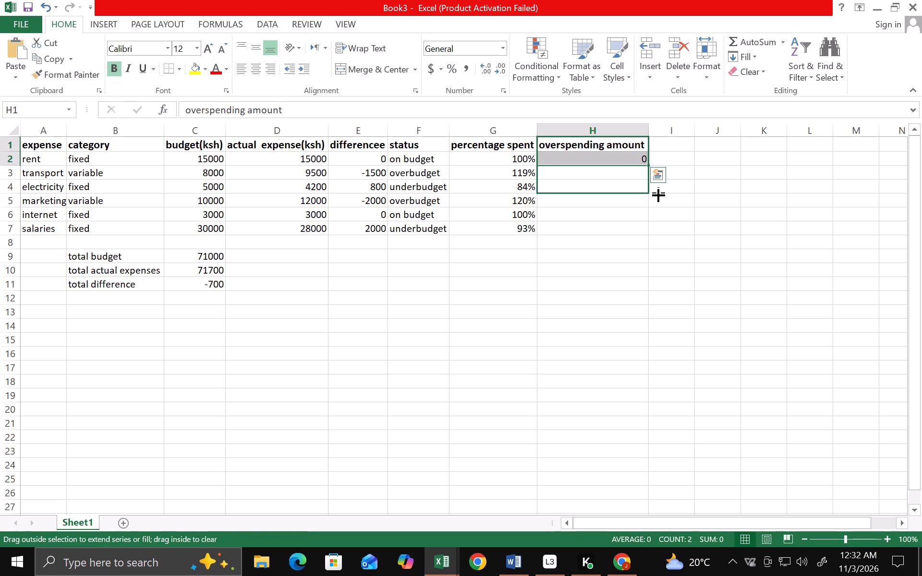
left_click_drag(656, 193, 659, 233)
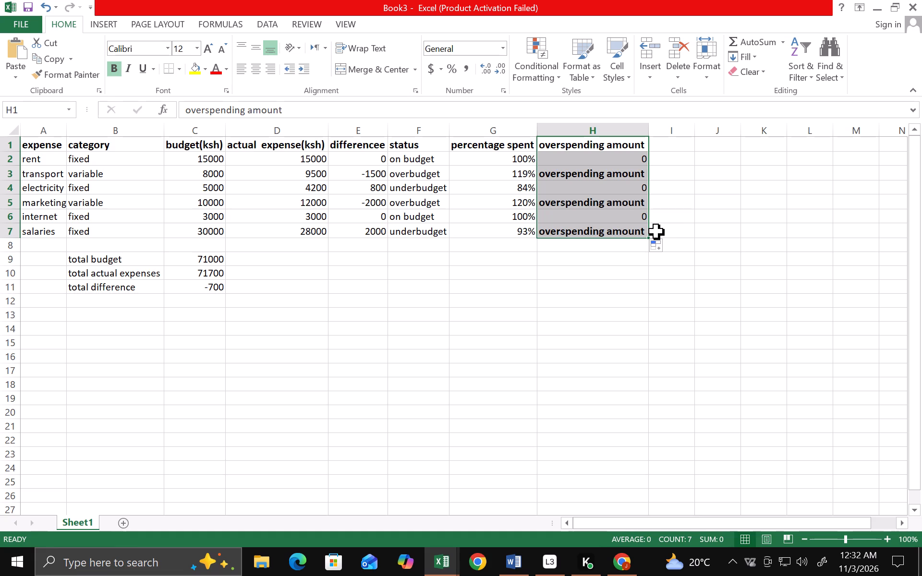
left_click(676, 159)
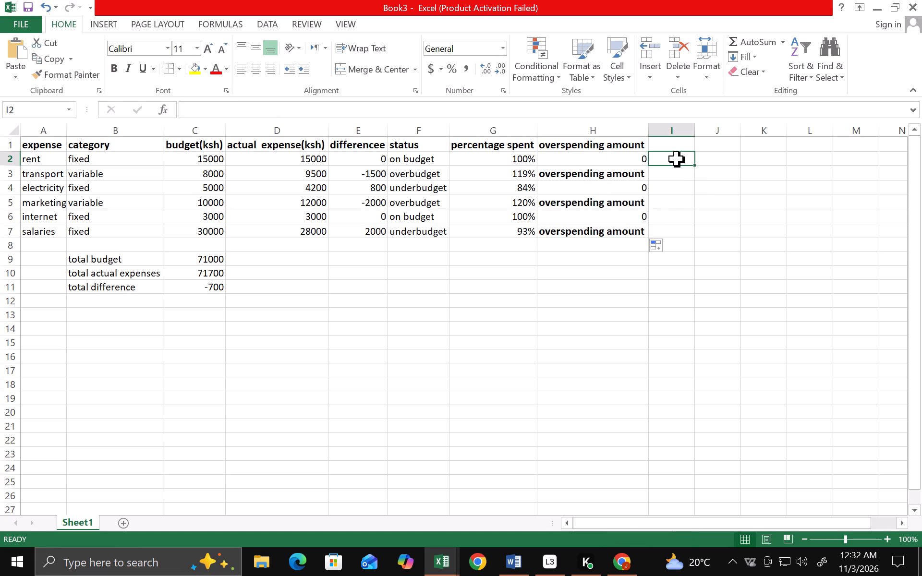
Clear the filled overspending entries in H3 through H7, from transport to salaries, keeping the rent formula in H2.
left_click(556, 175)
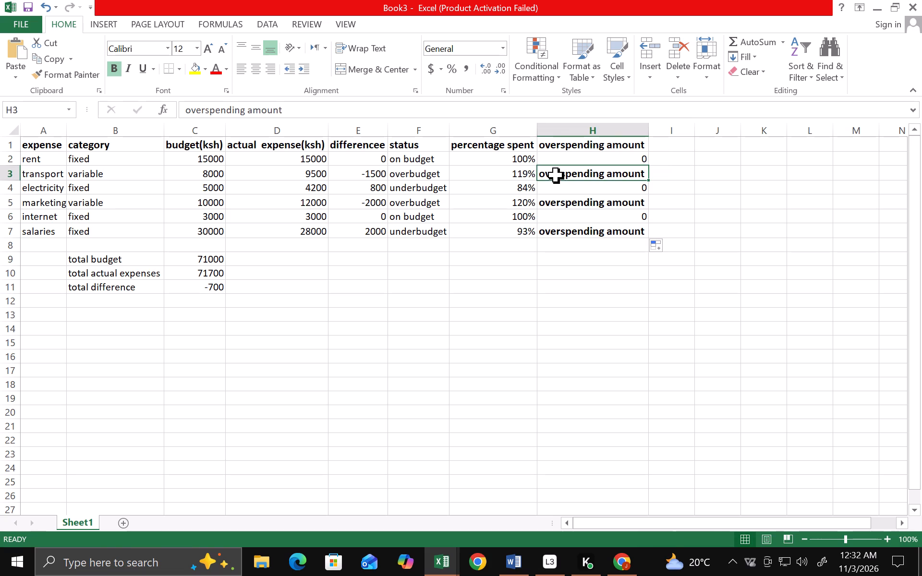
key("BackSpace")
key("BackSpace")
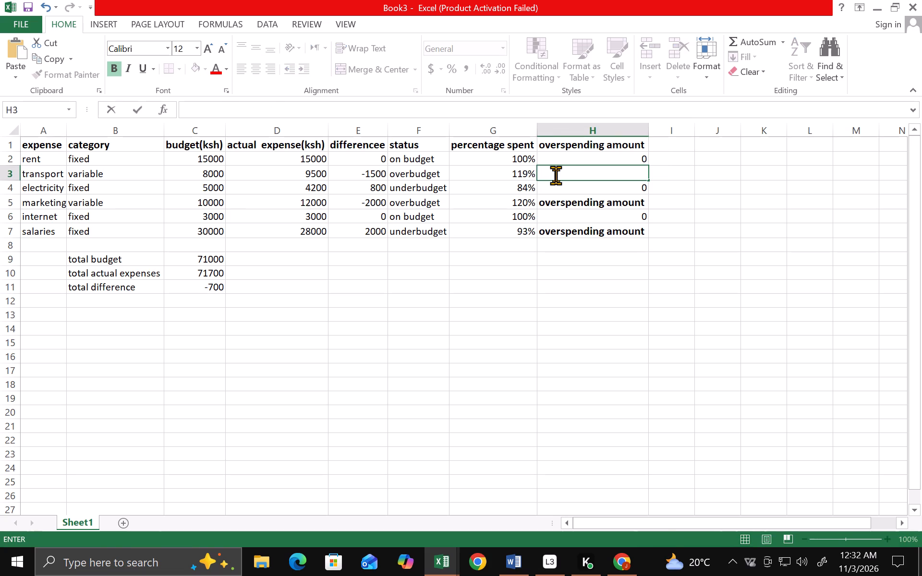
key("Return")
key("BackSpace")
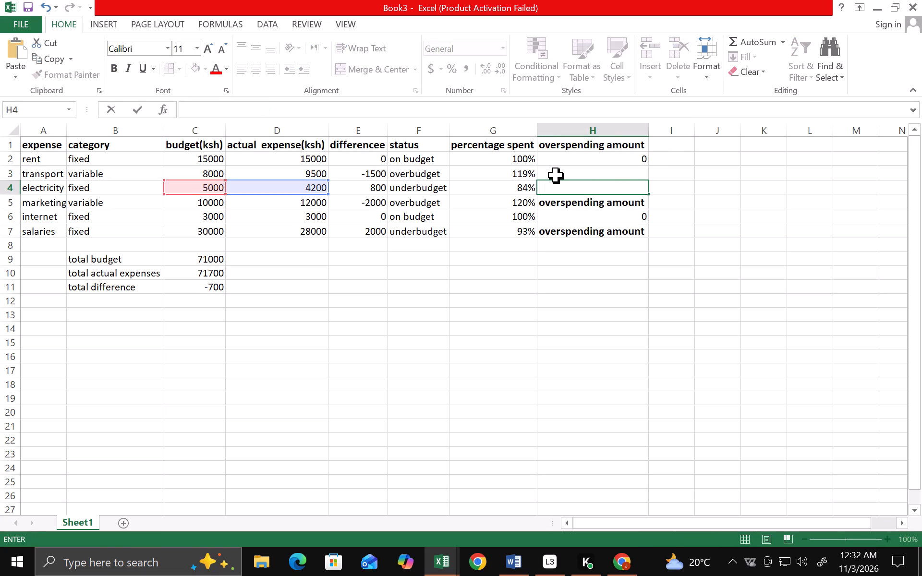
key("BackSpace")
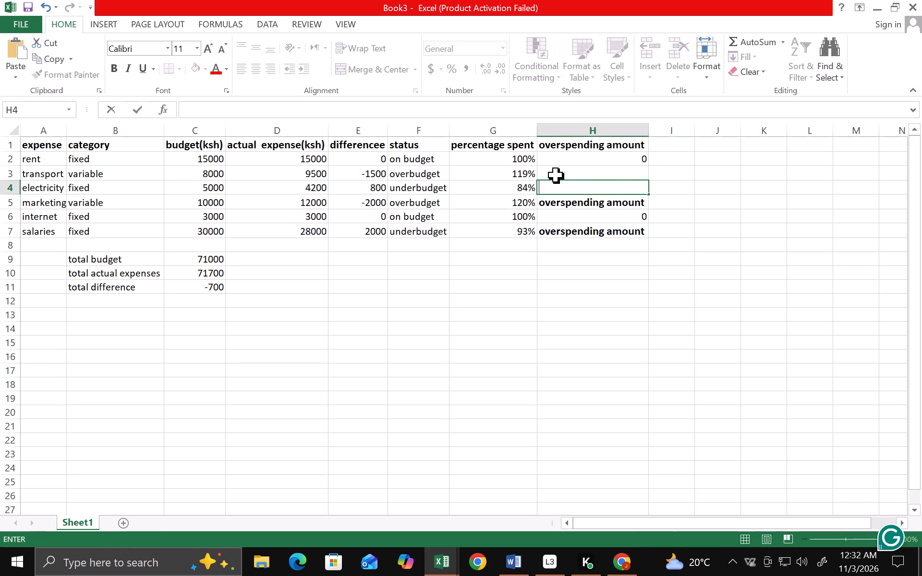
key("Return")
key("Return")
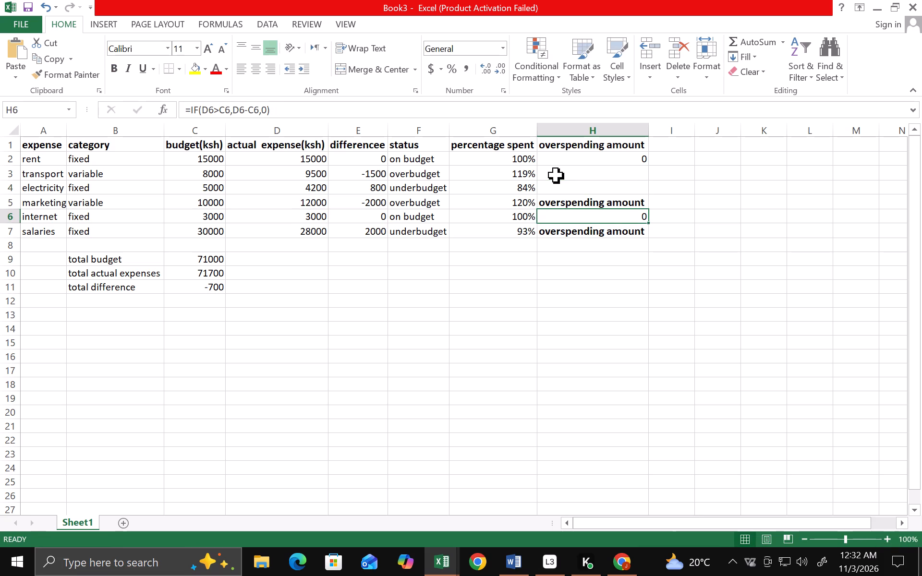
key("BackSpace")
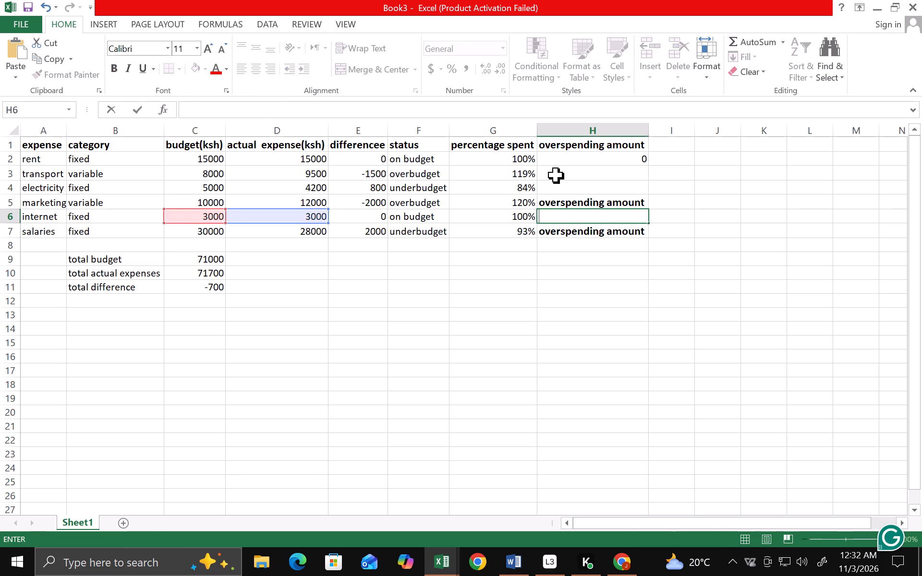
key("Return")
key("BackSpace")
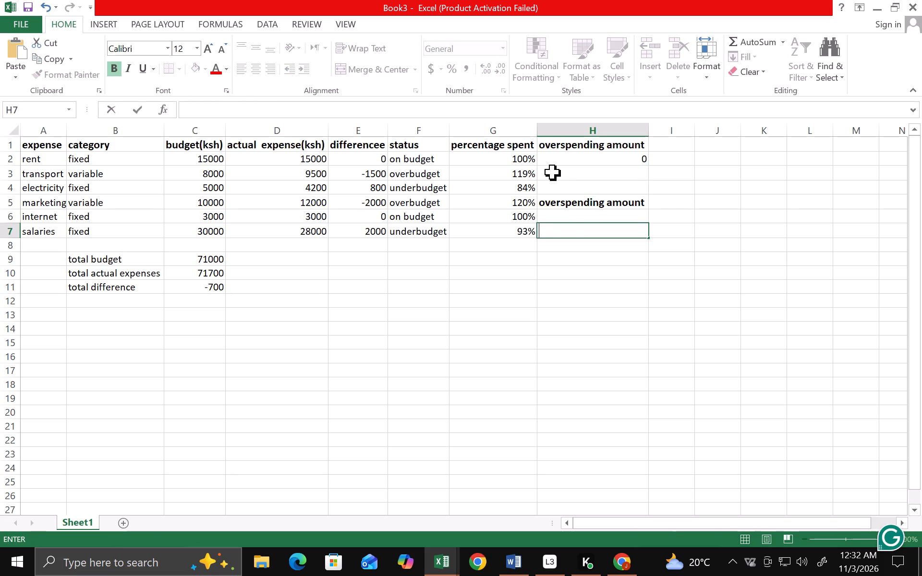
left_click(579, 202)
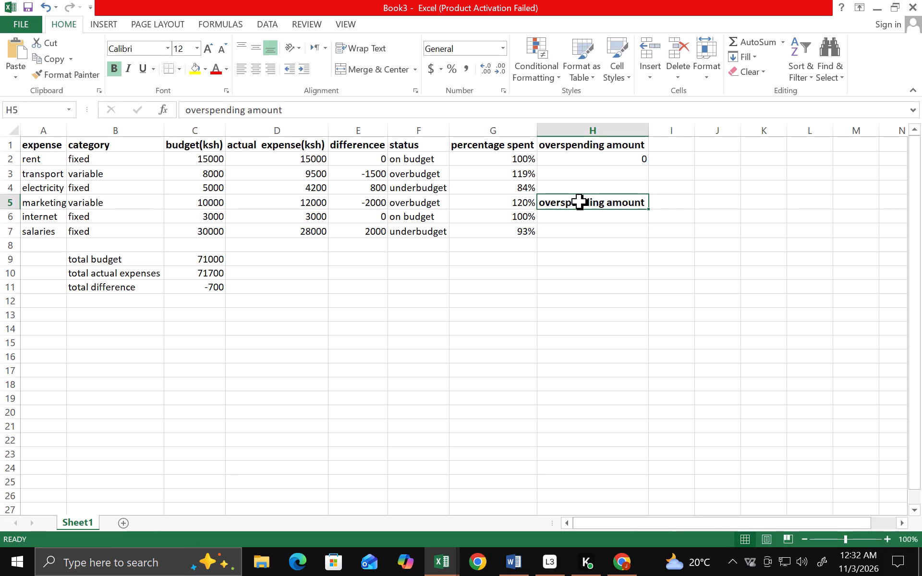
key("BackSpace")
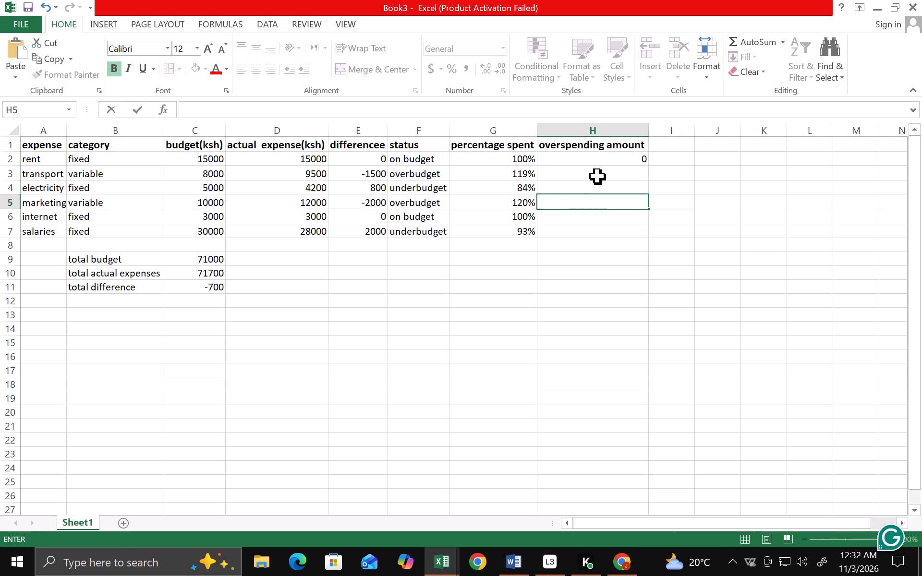
Fill the overspending formula from H2 down through H7, covering transport to salaries.
left_click(604, 160)
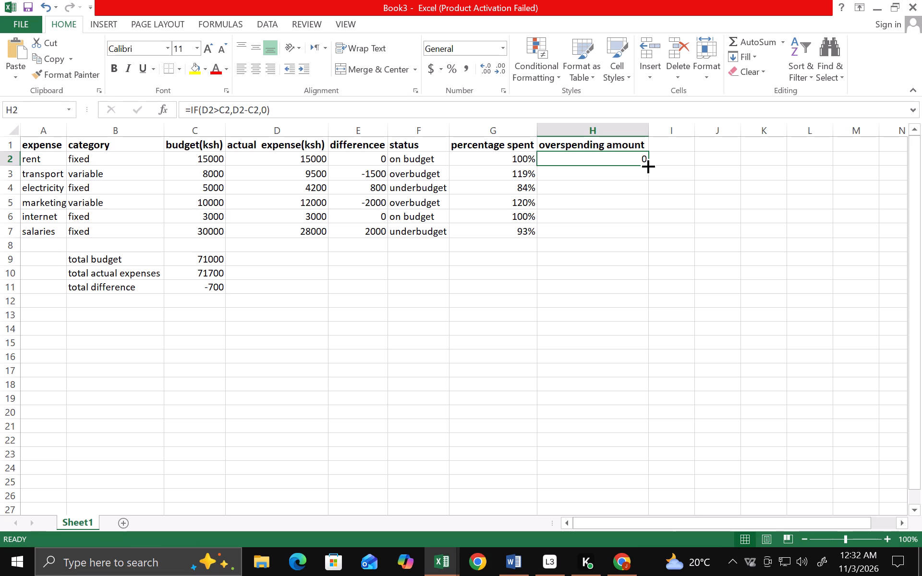
left_click_drag(646, 163, 643, 205)
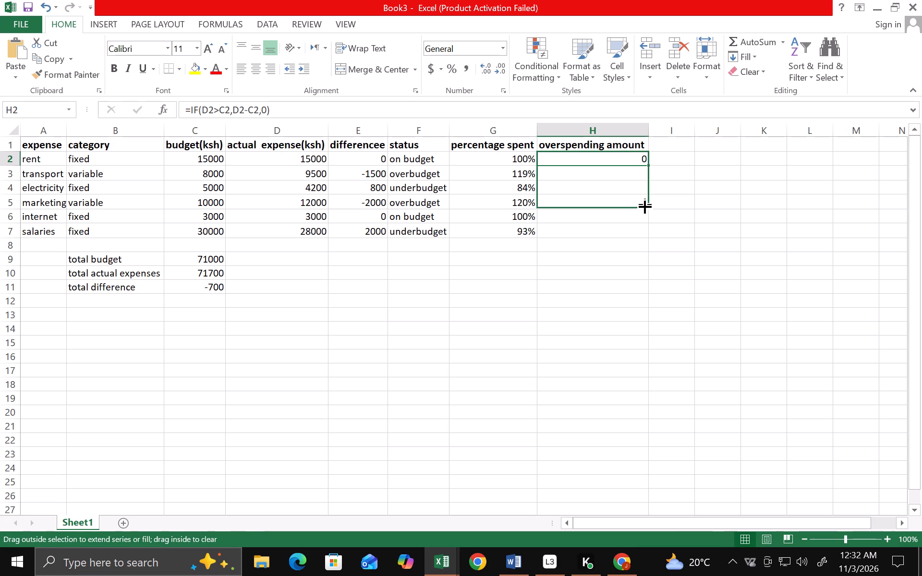
left_click_drag(643, 205, 643, 229)
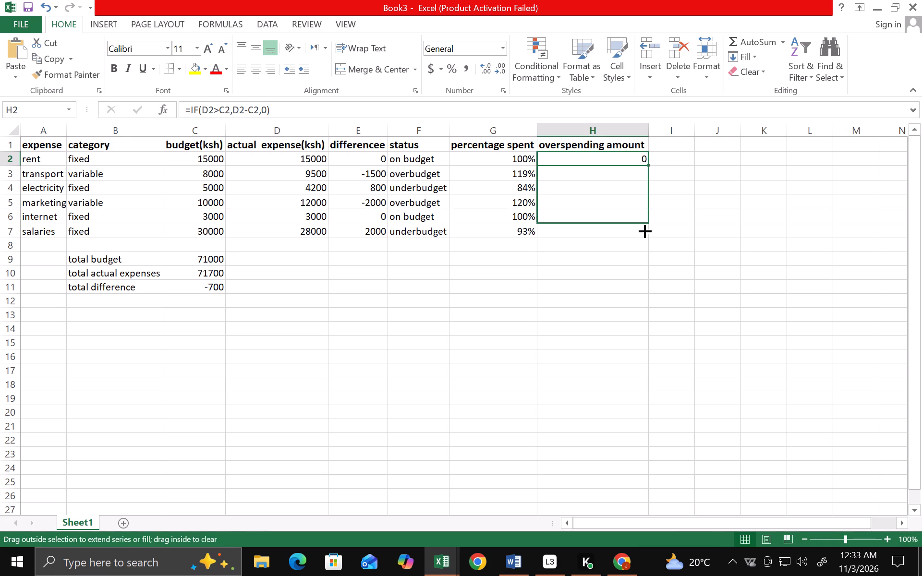
left_click_drag(643, 229, 643, 232)
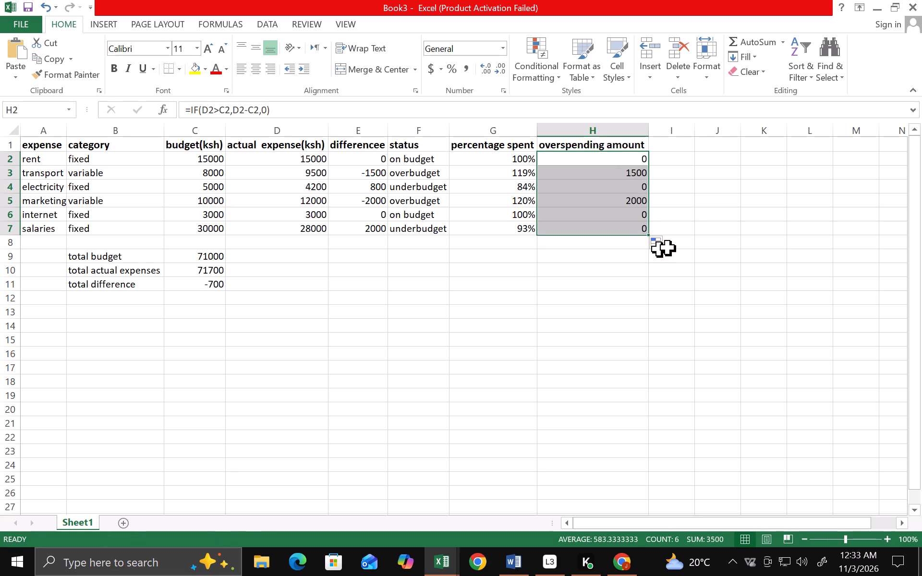
left_click(679, 153)
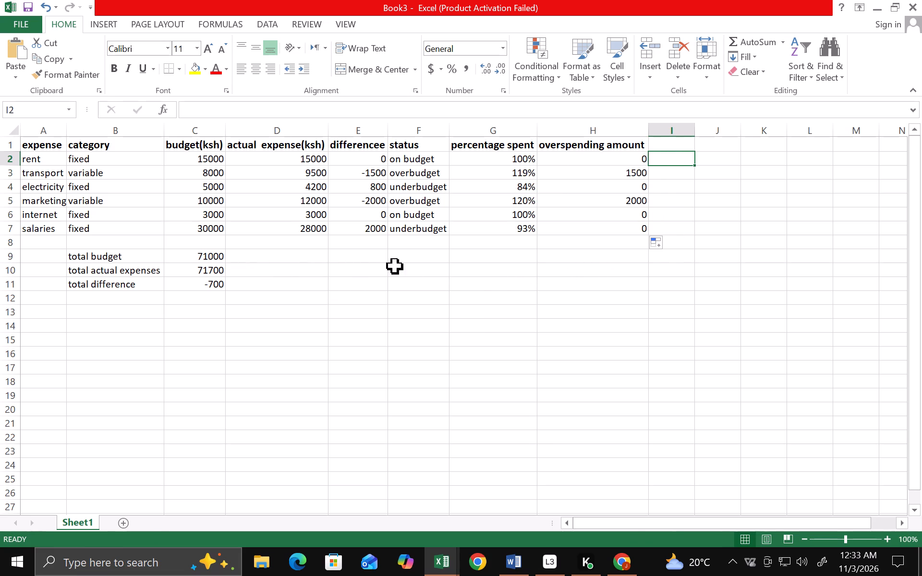
Add the label "total overspending" in G9, beneath the percentage spent column.
left_click(463, 256)
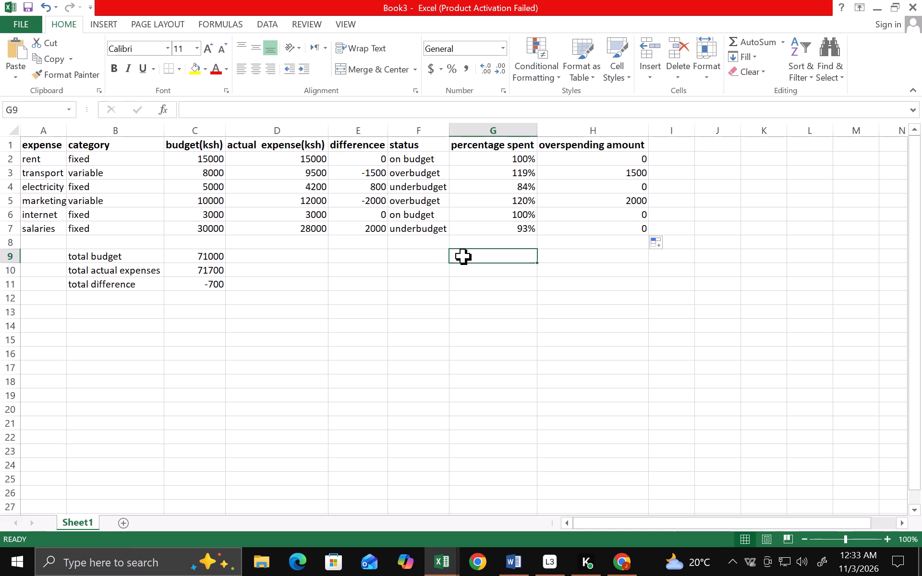
key("t")
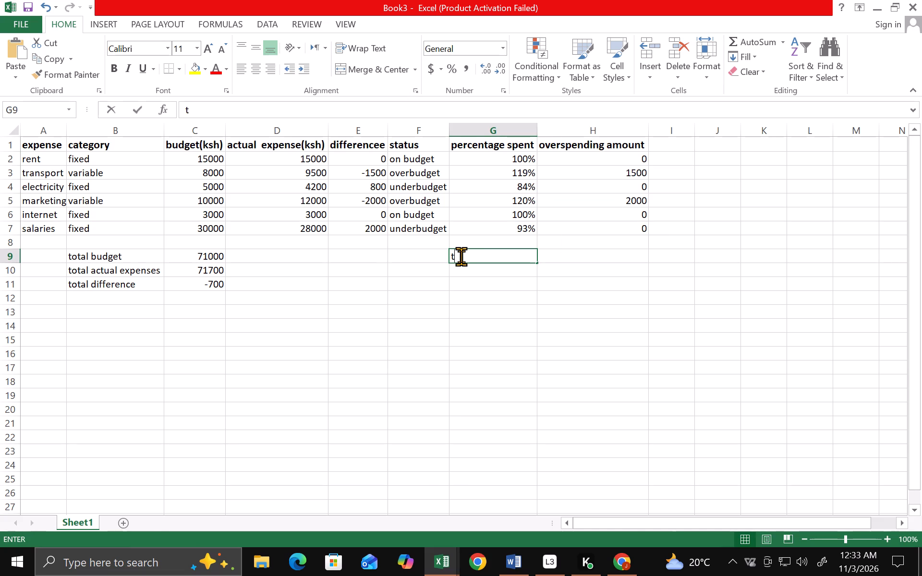
type("otal")
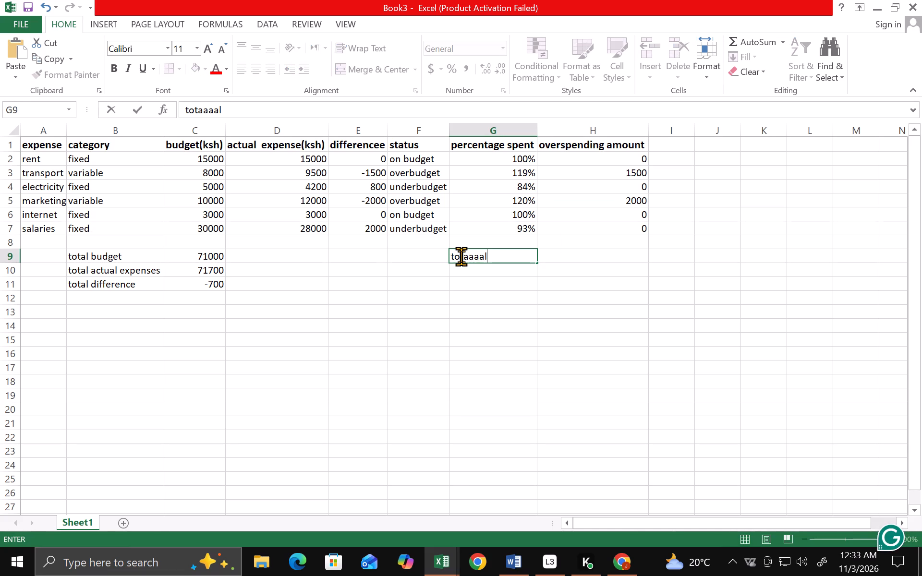
key("BackSpace")
key("BackSpace")
key("BackSpace")
key("BackSpace")
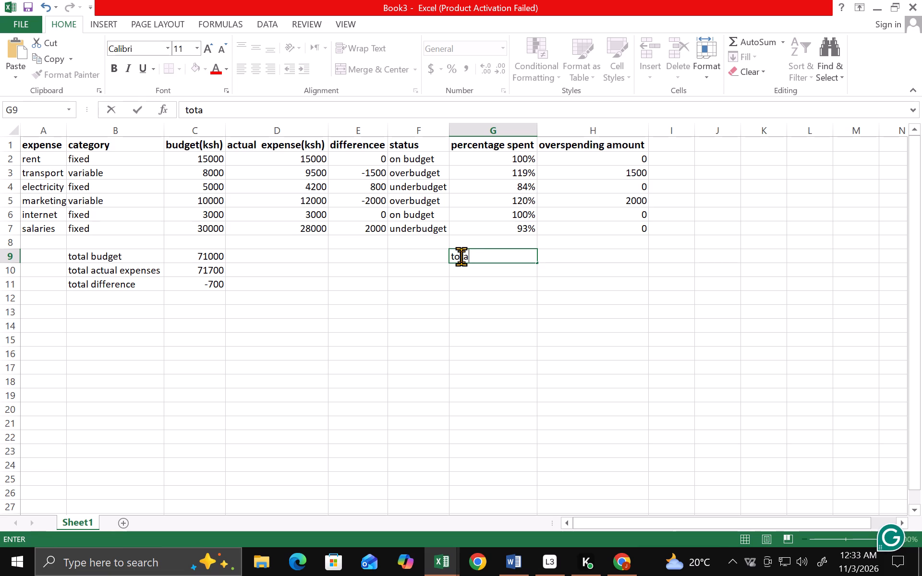
key("l")
key("space")
type("overspending")
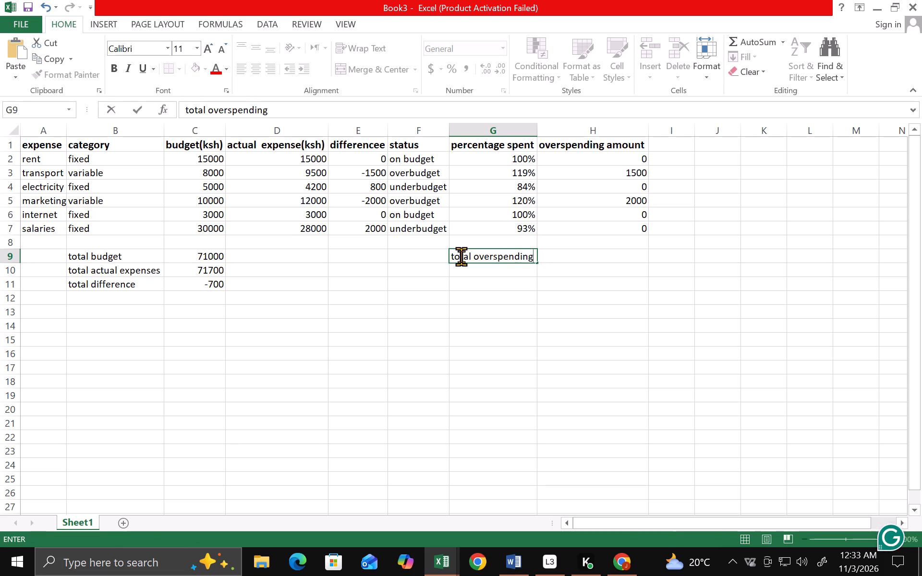
key("Tab")
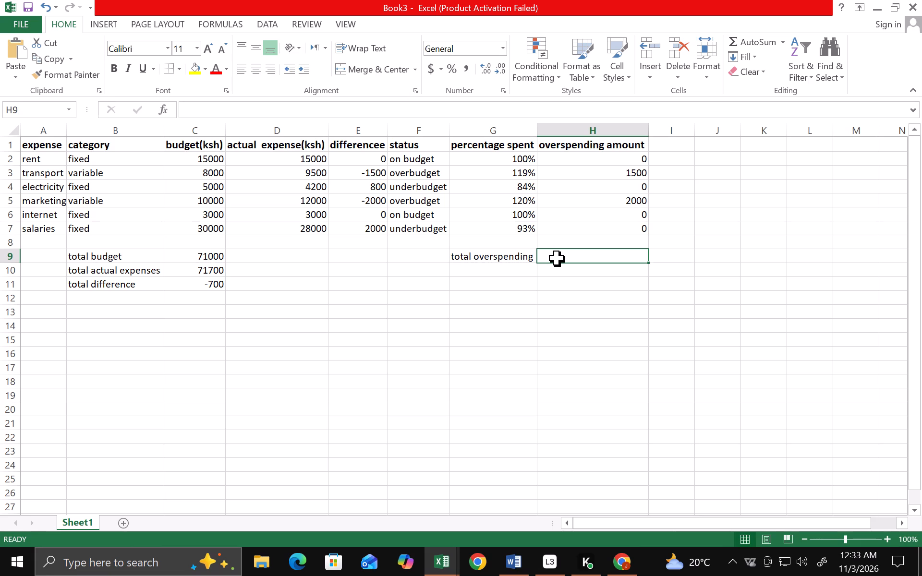
Calculate the total overspending in H9 with the formula =sum(h2:h7).
key("equal")
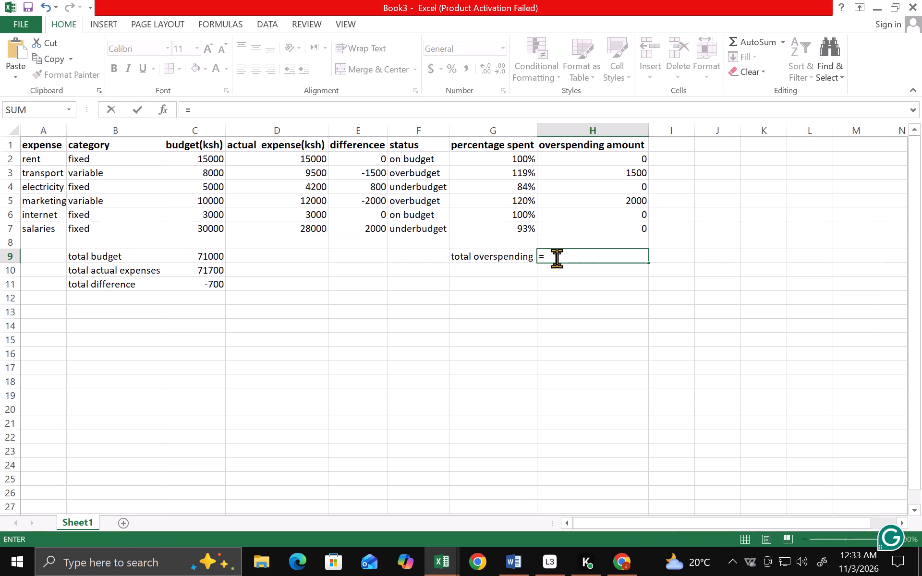
type("sum")
key("shift+parenleft")
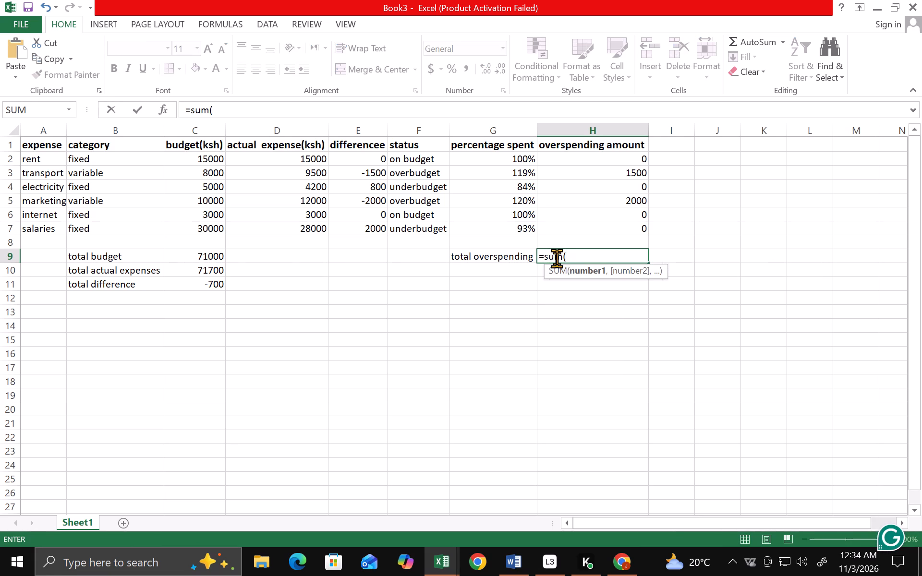
type("h2")
key("shift+colon")
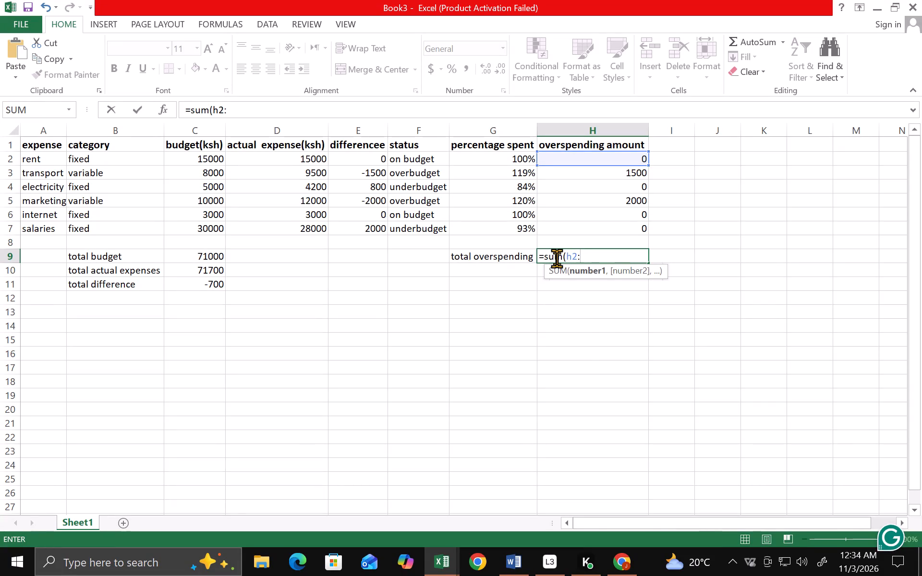
type("h7")
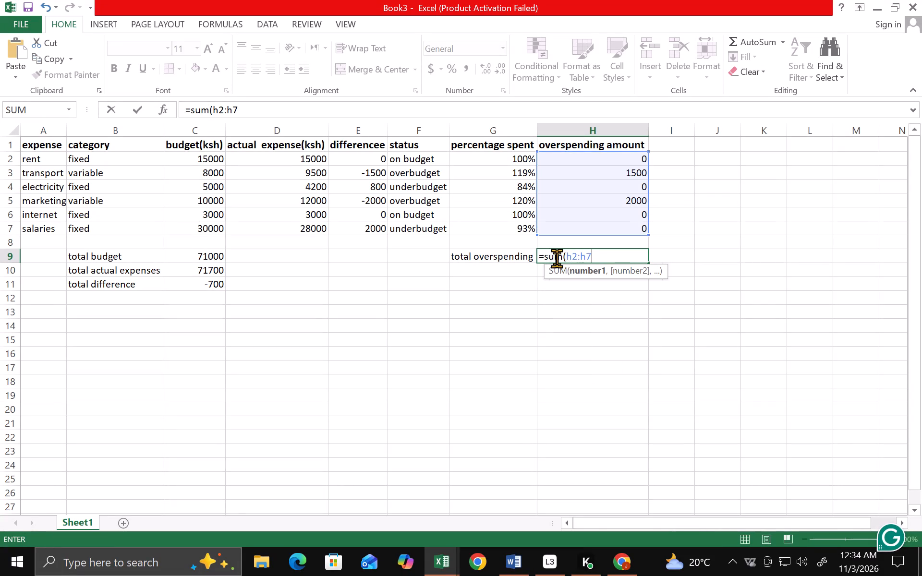
key("shift+parenright")
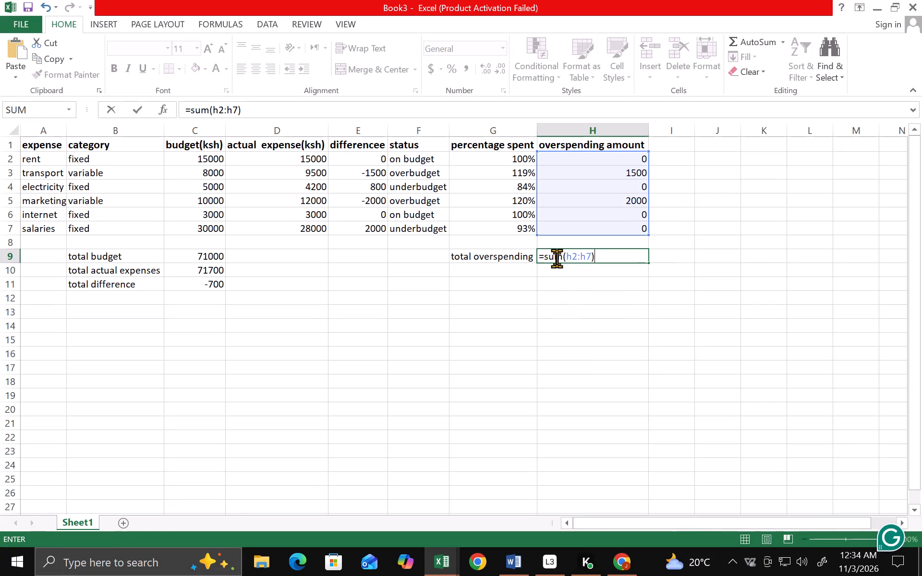
key("Return")
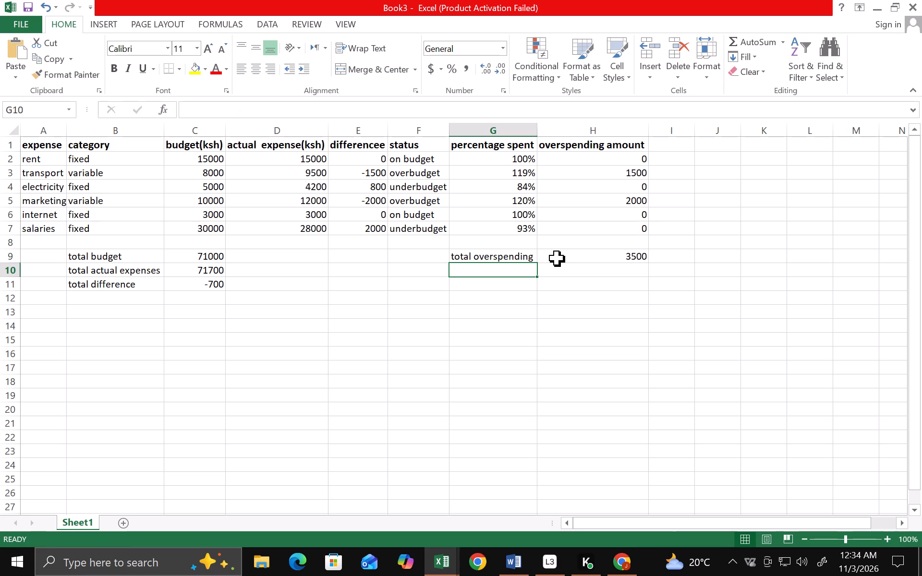
Add a conditional formatting rule giving status cells F2 to F7 containing "overbudget" Light Red Fill with Dark Red Text.
left_click(396, 161)
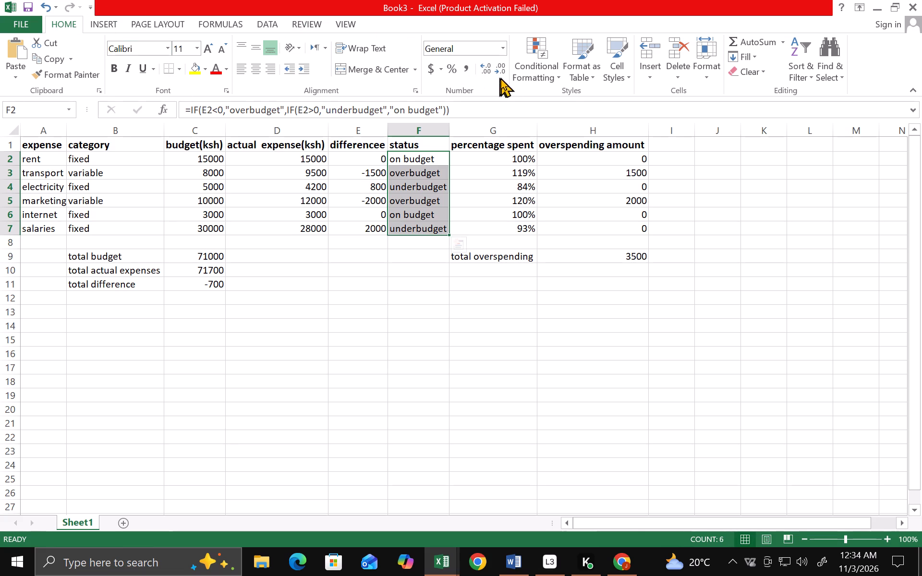
left_click(558, 72)
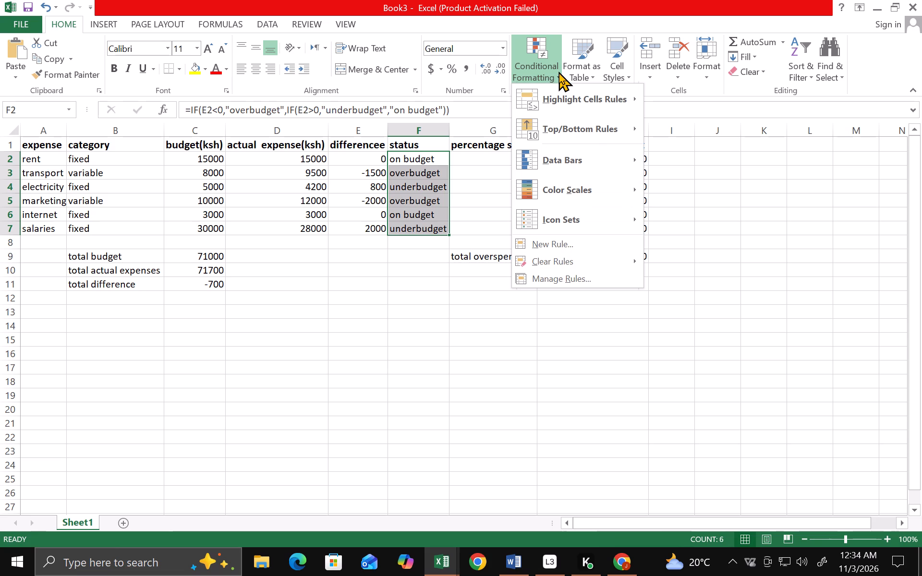
left_click(554, 97)
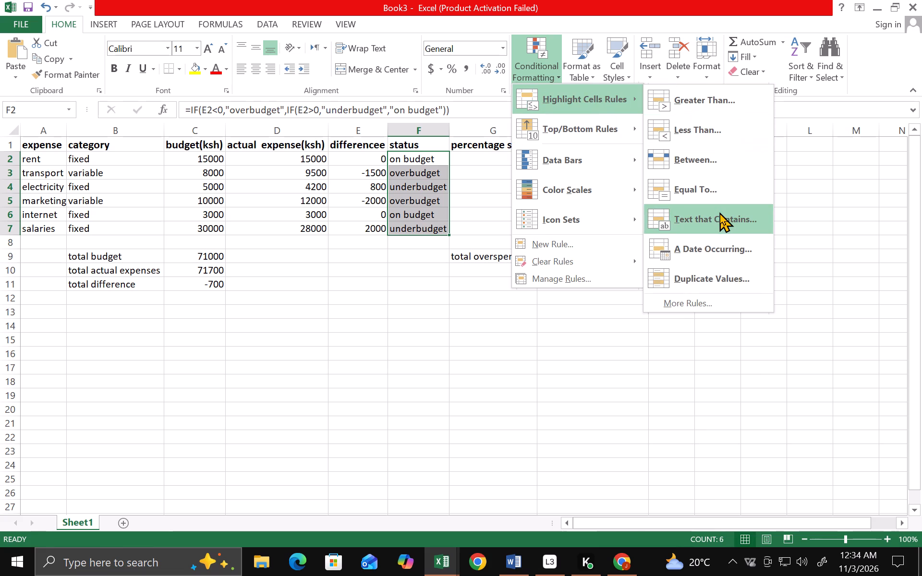
left_click(719, 212)
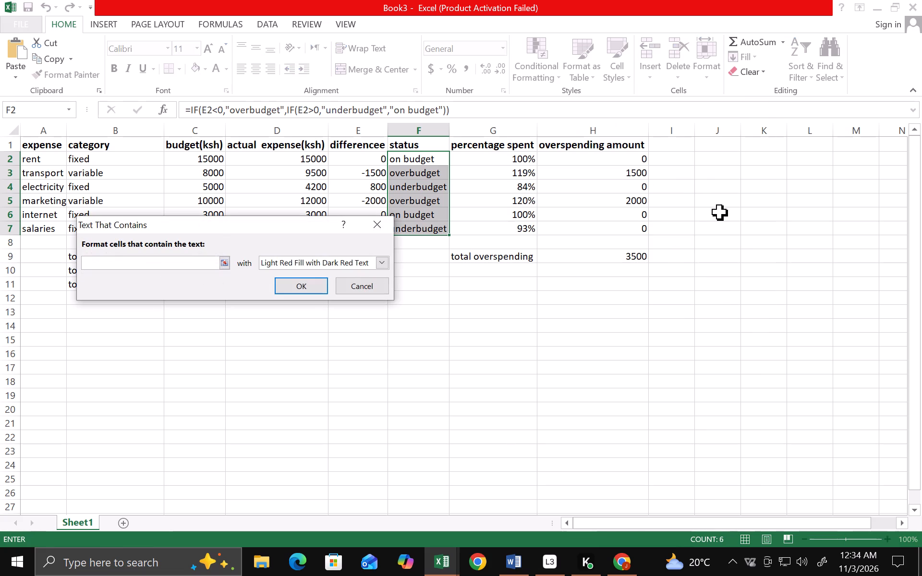
left_click(82, 256)
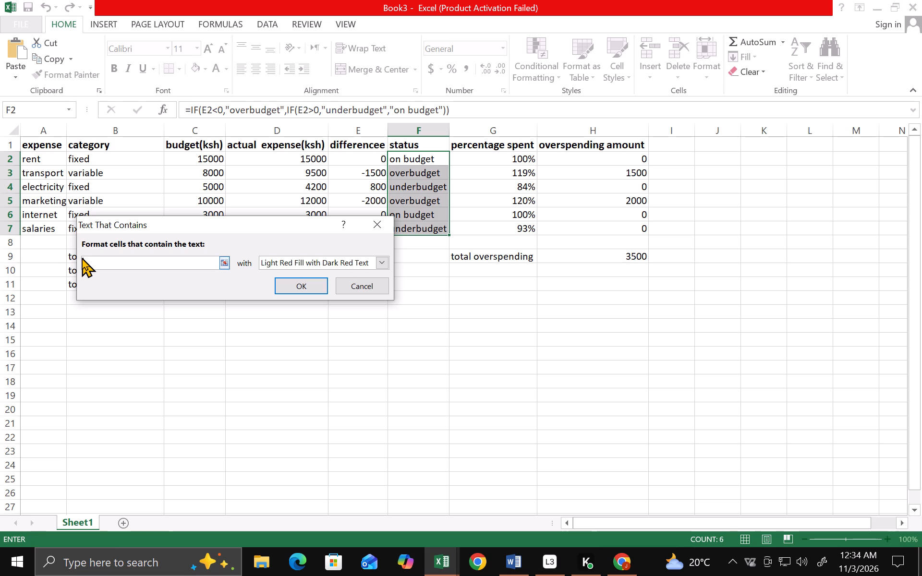
type("over")
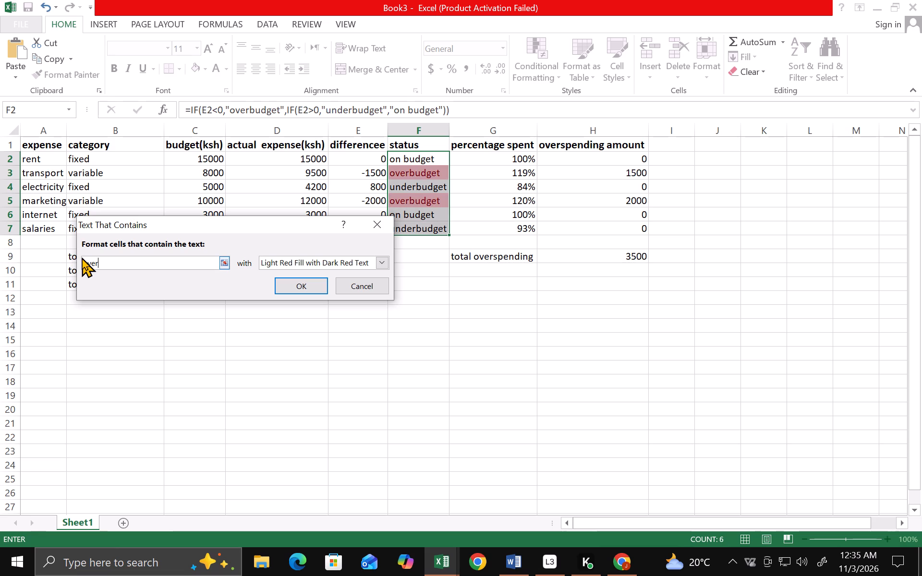
type("budget")
left_click(289, 287)
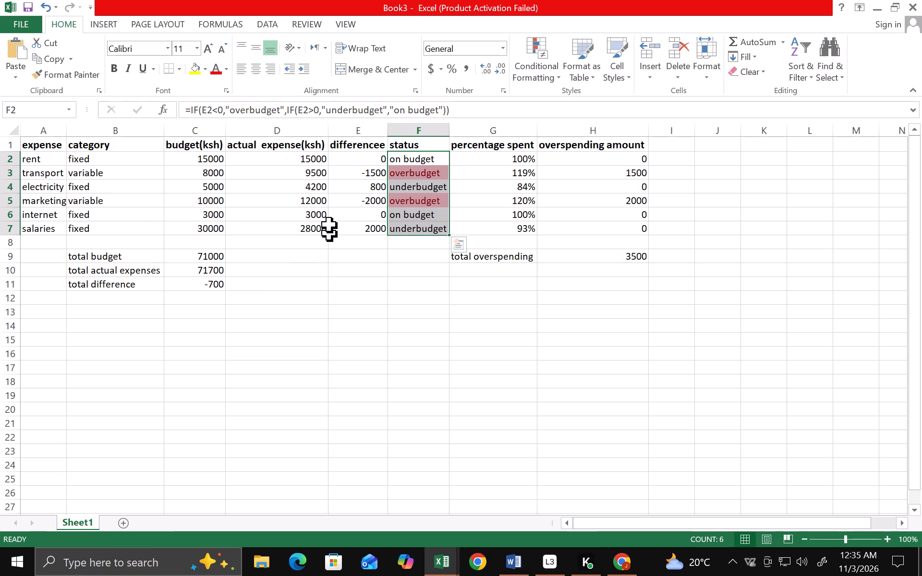
Add a conditional formatting rule giving status cells F2 to F7 containing "underbudget" Green Fill with Dark Green Text.
left_click(557, 75)
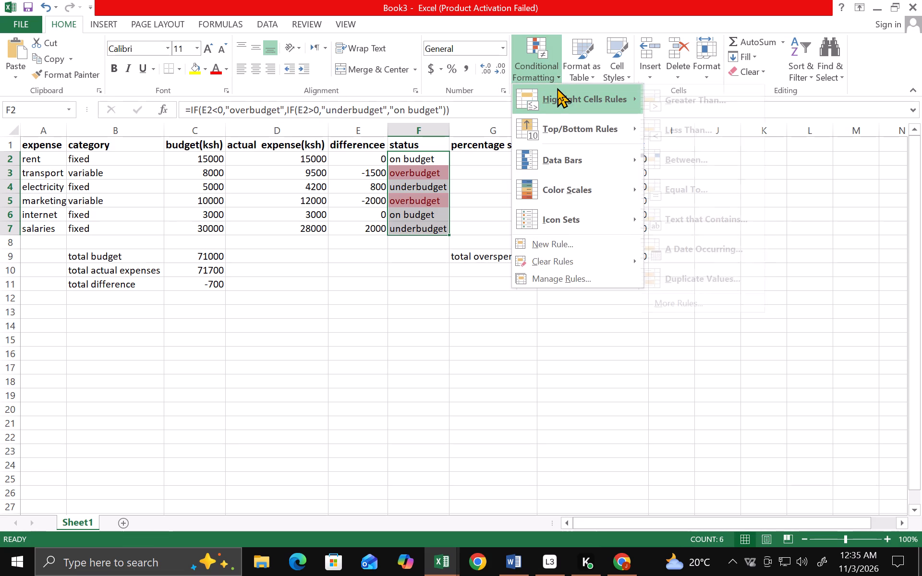
left_click(733, 216)
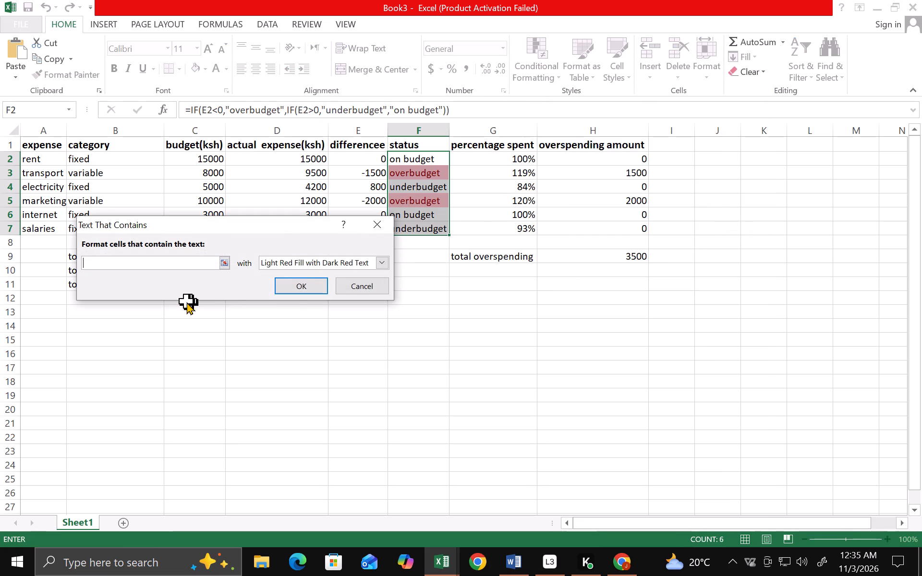
left_click(91, 262)
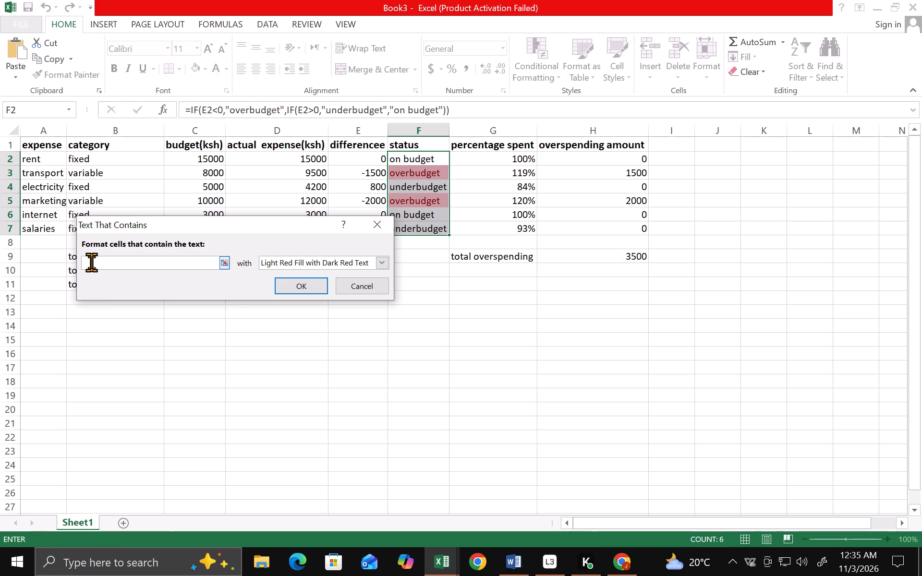
key("u")
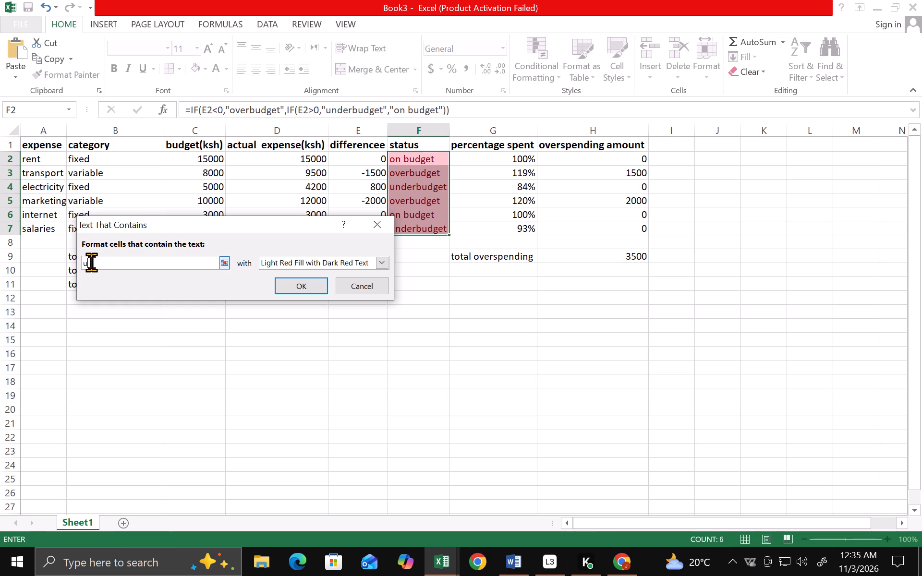
key("BackSpace")
type("under")
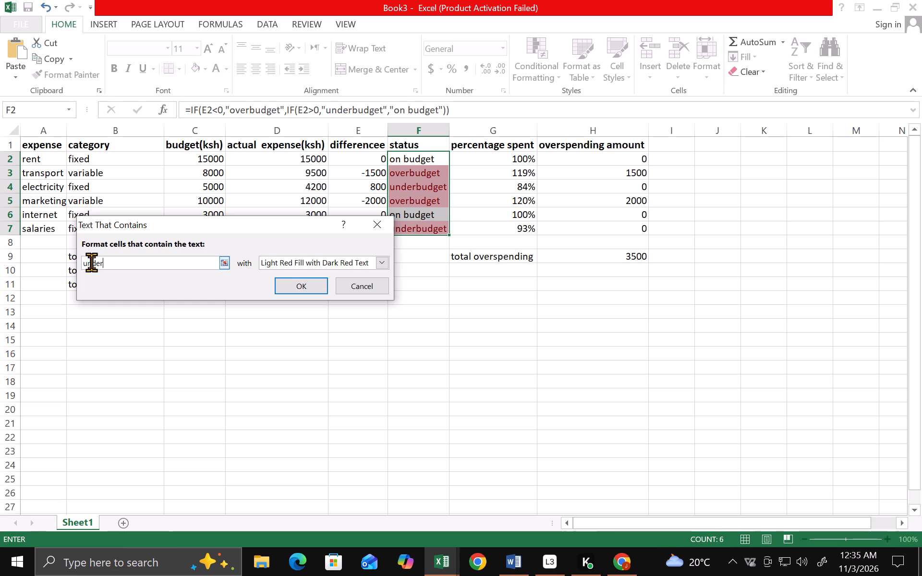
type("budget")
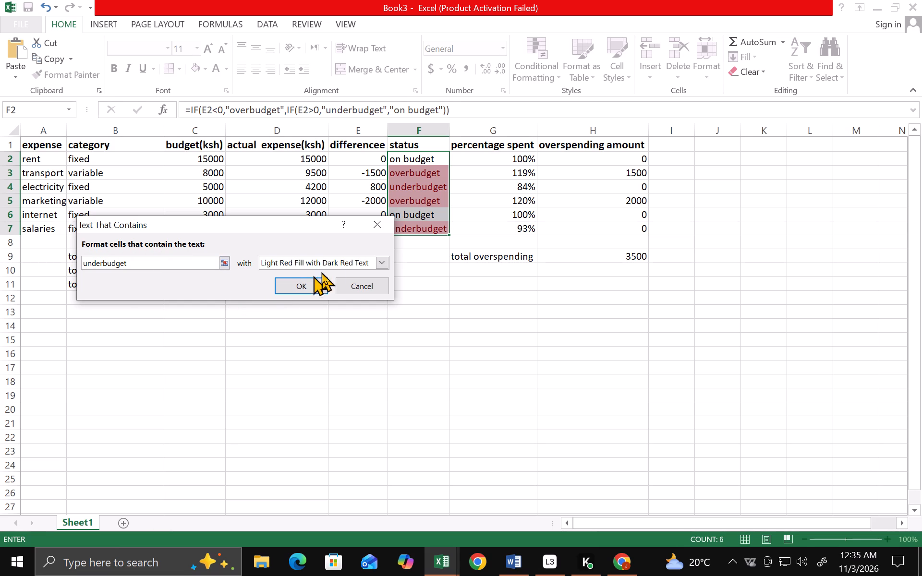
left_click(380, 259)
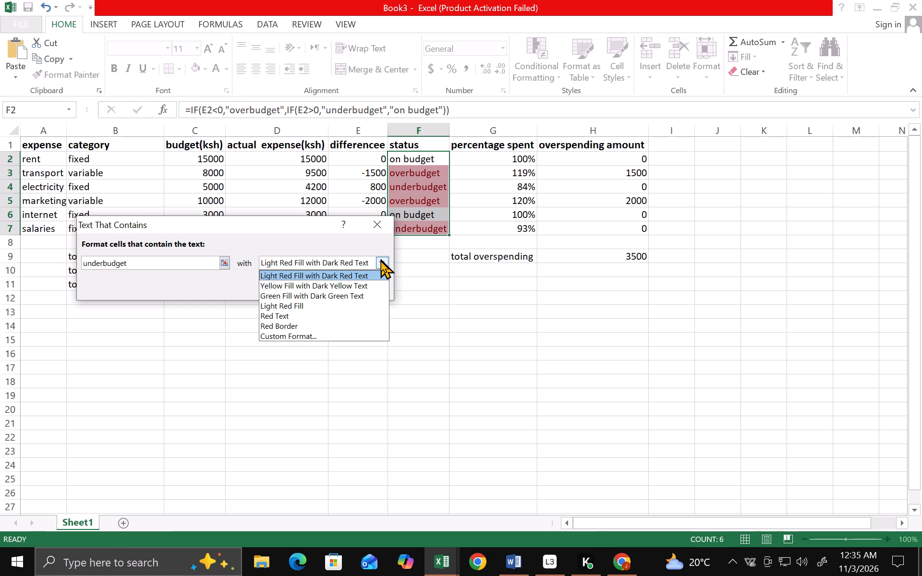
left_click(339, 293)
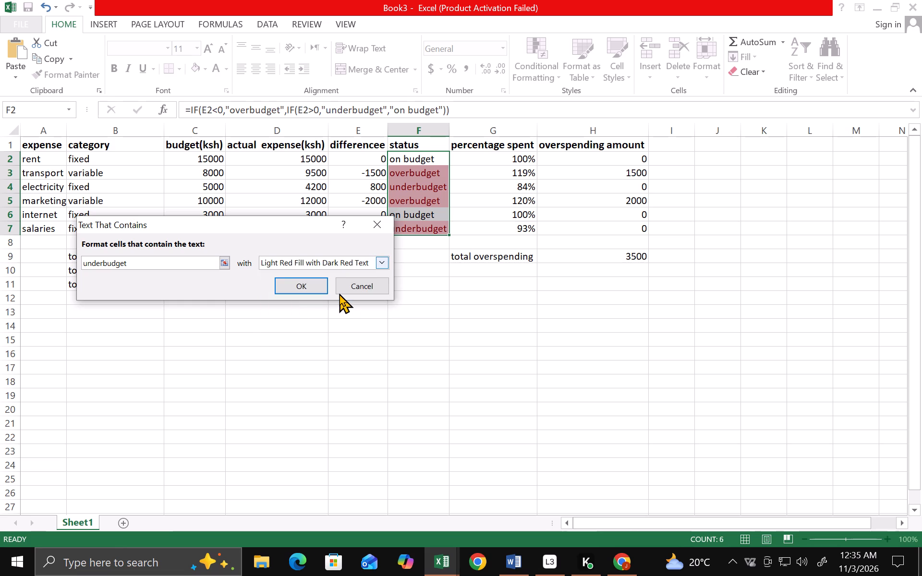
left_click(304, 286)
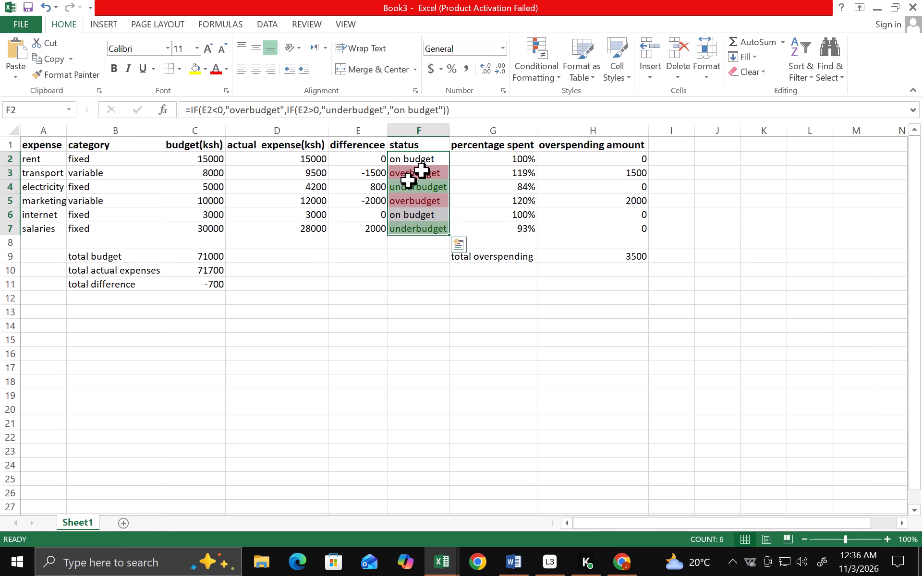
Add a conditional formatting rule giving status cells F2 to F7 containing "on budget" Yellow Fill with Dark Yellow Text.
left_click(550, 72)
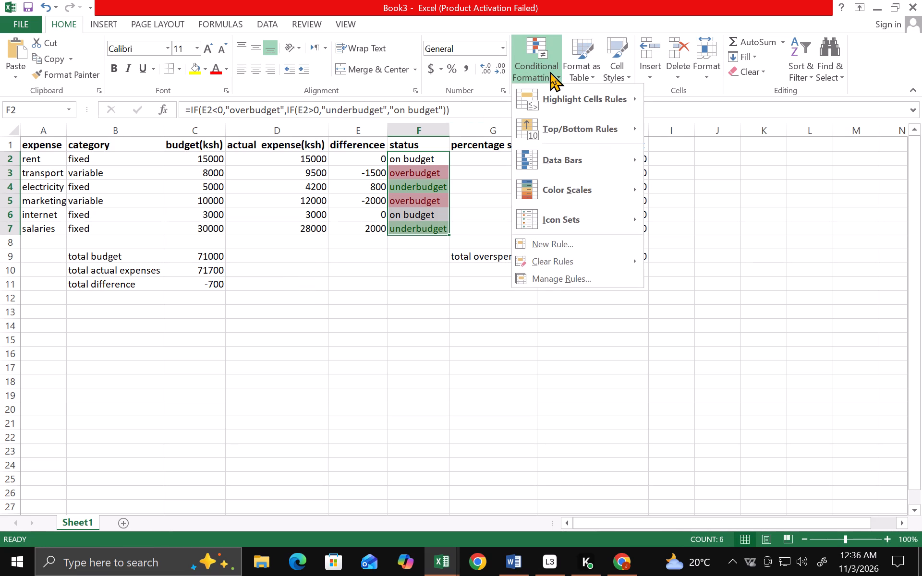
left_click(588, 96)
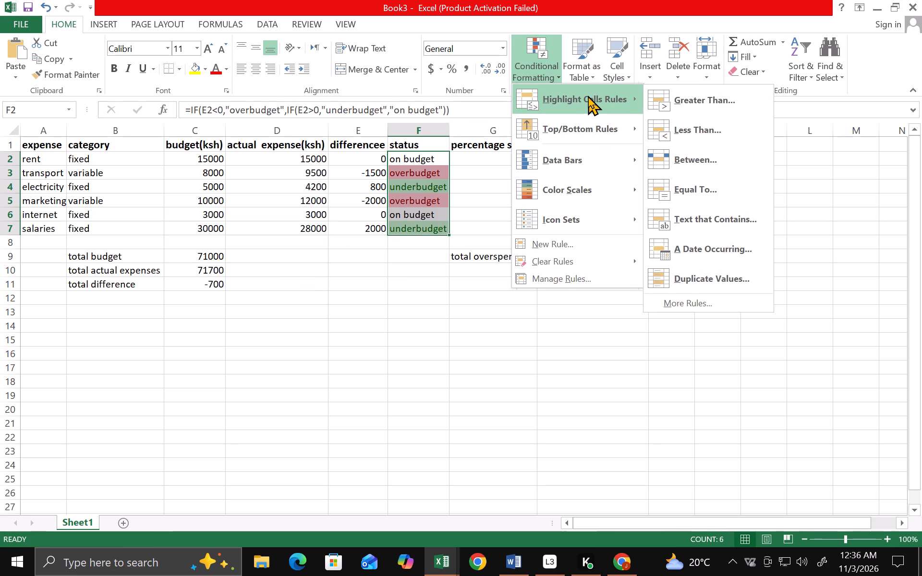
left_click(705, 214)
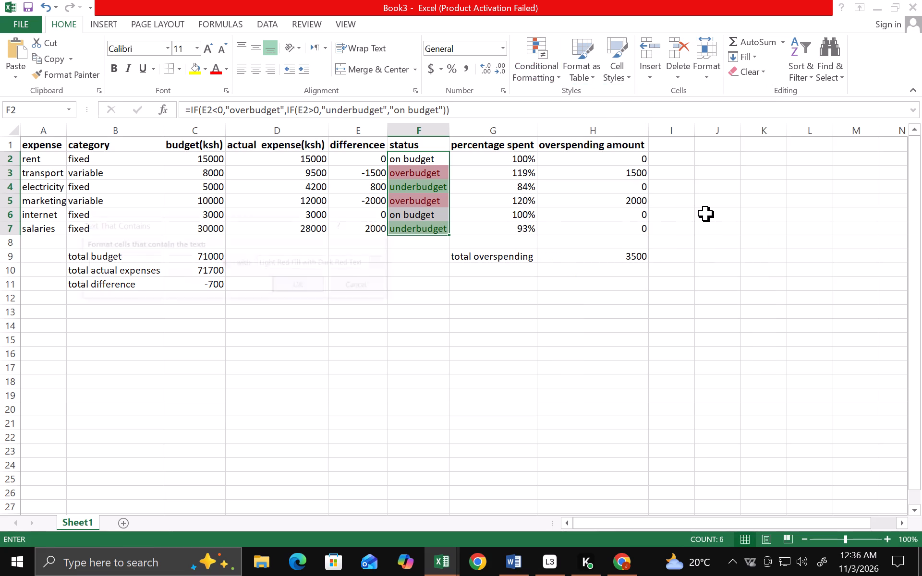
left_click(92, 265)
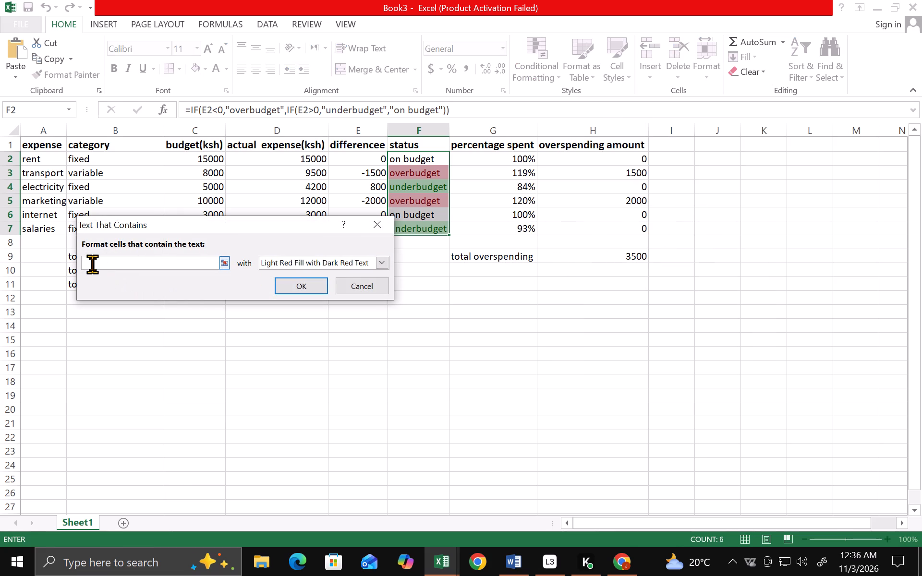
type("on budget")
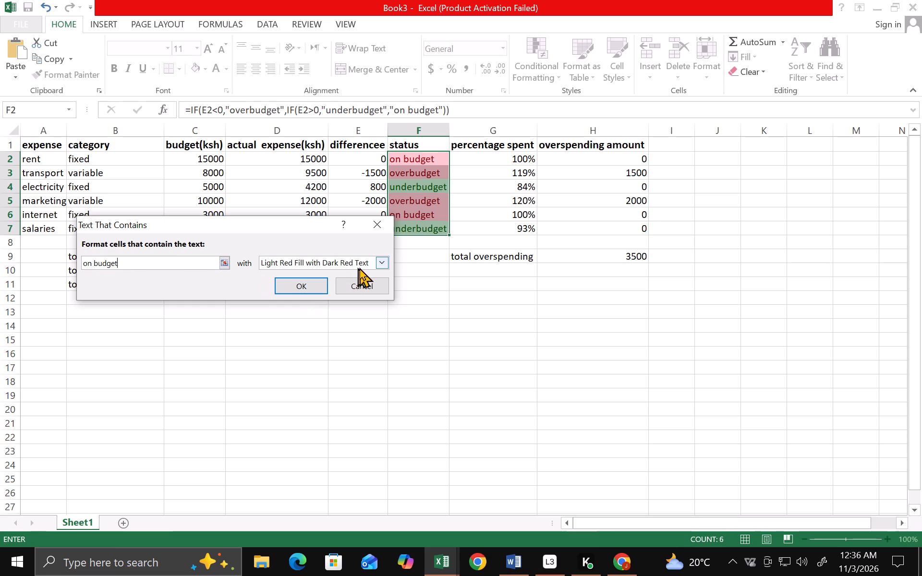
left_click(378, 261)
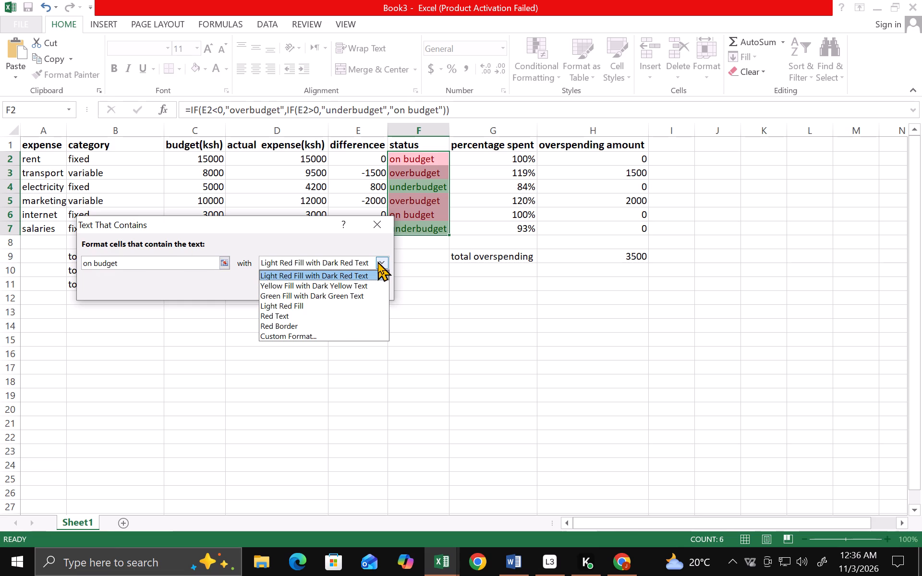
left_click(334, 283)
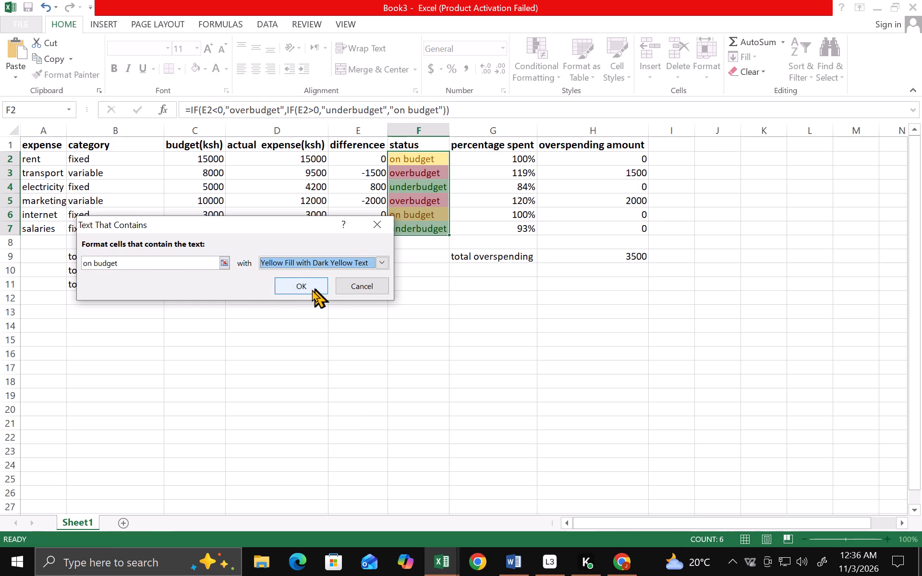
left_click(309, 289)
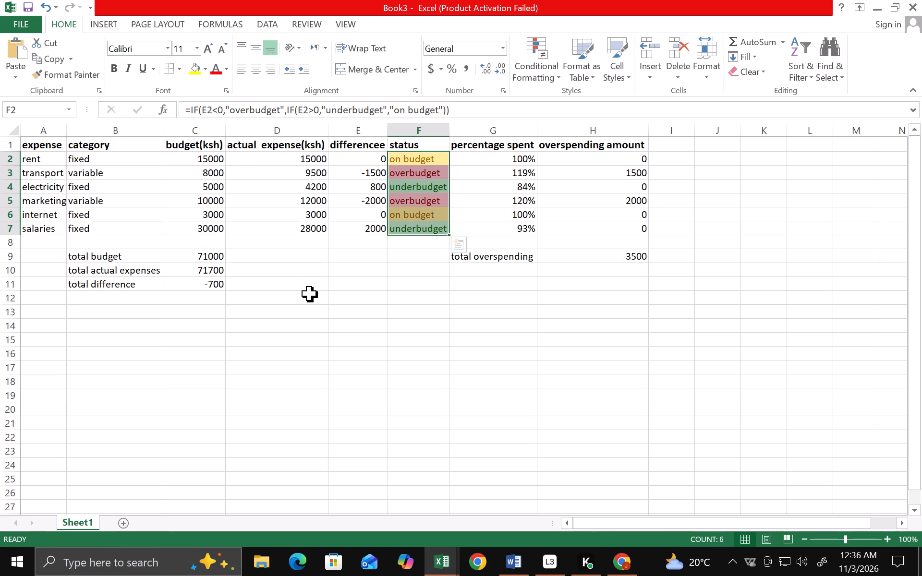
Insert a 2-D clustered column chart from the expense, budget and actual expense columns, A1:A7 and C1:D7.
left_click(51, 160)
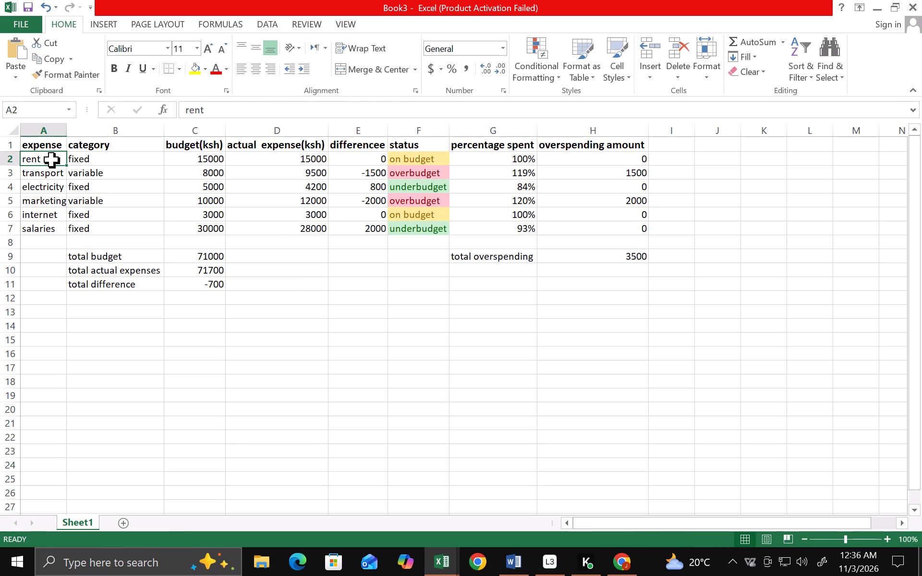
left_click(41, 149)
left_click_drag(41, 149, 41, 229)
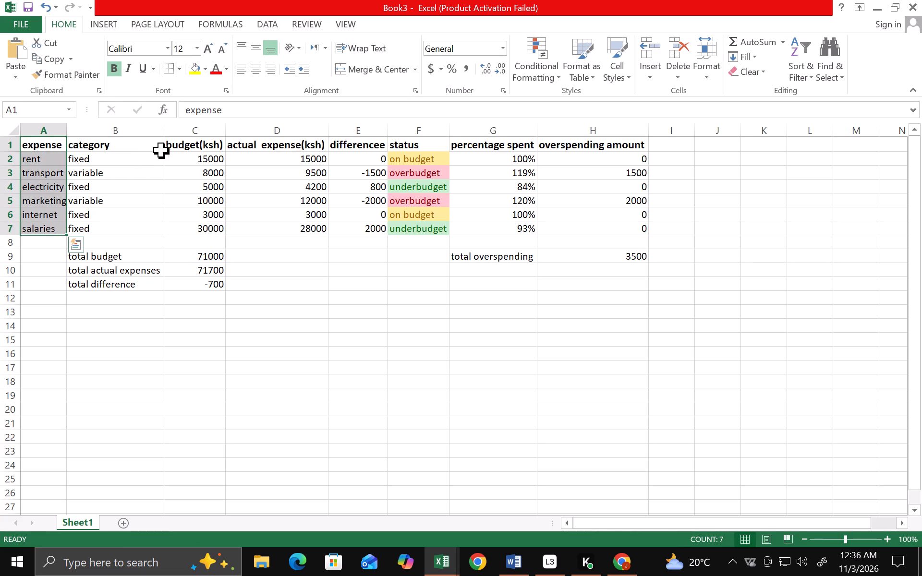
left_click(172, 145, "ctrl")
left_click_drag(172, 145, 174, 150, "ctrl")
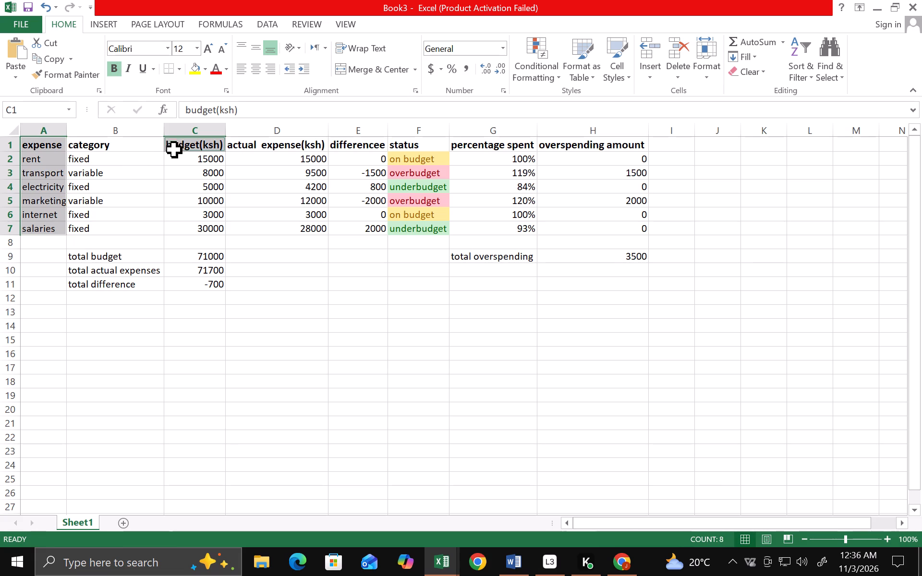
left_click_drag(174, 150, 204, 227, "ctrl")
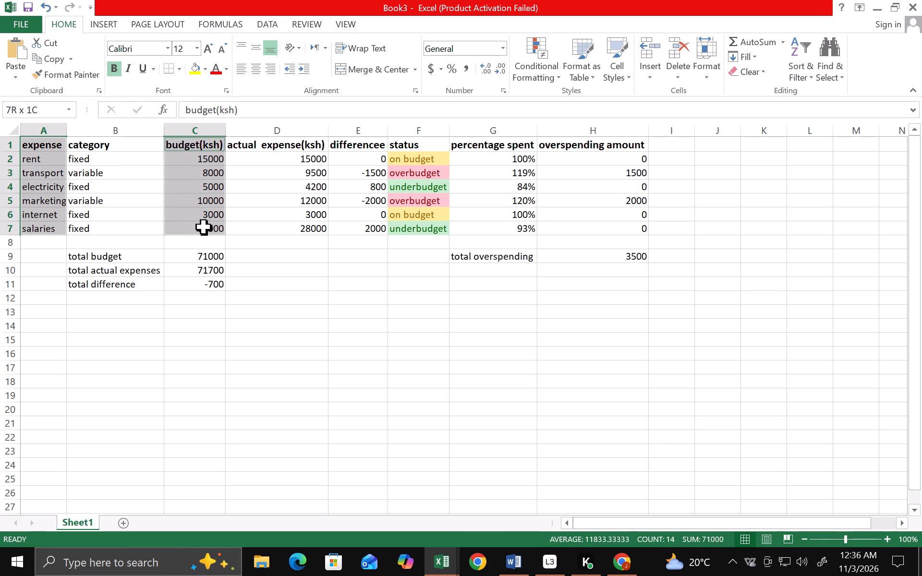
left_click_drag(204, 227, 265, 223, "ctrl")
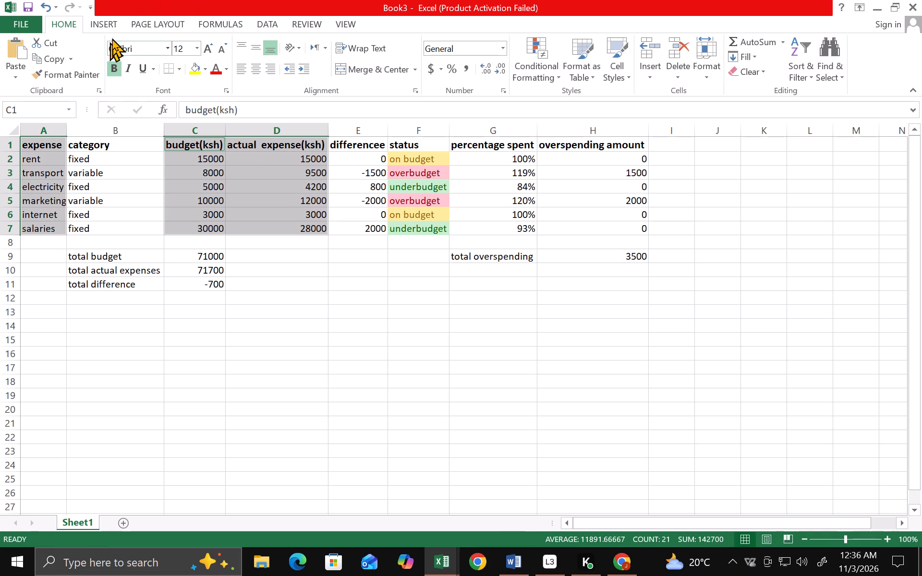
left_click(104, 15)
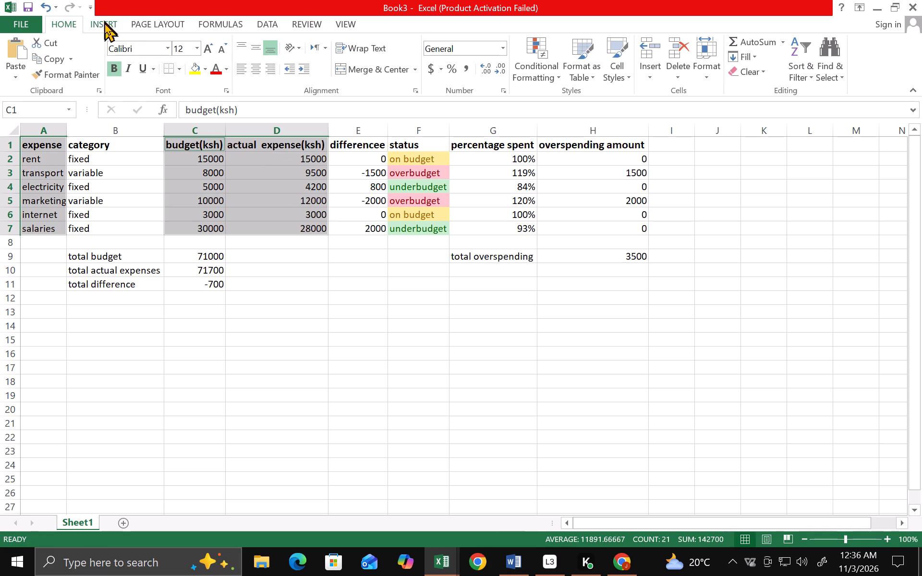
left_click(111, 21)
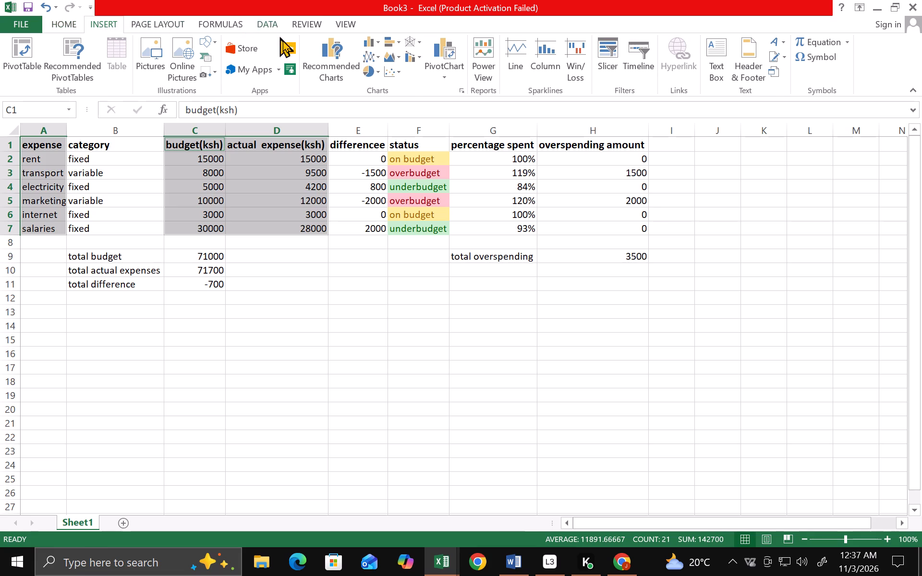
left_click(371, 40)
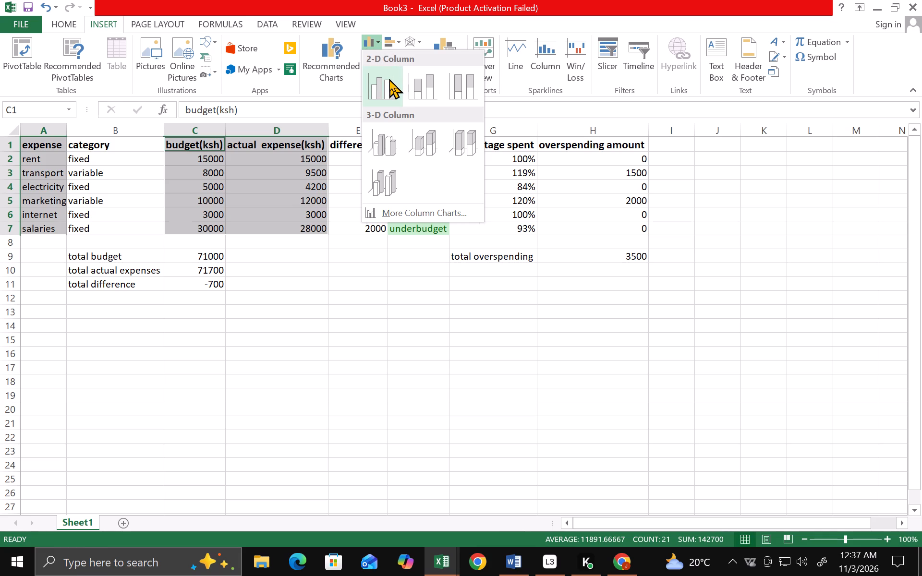
left_click(389, 79)
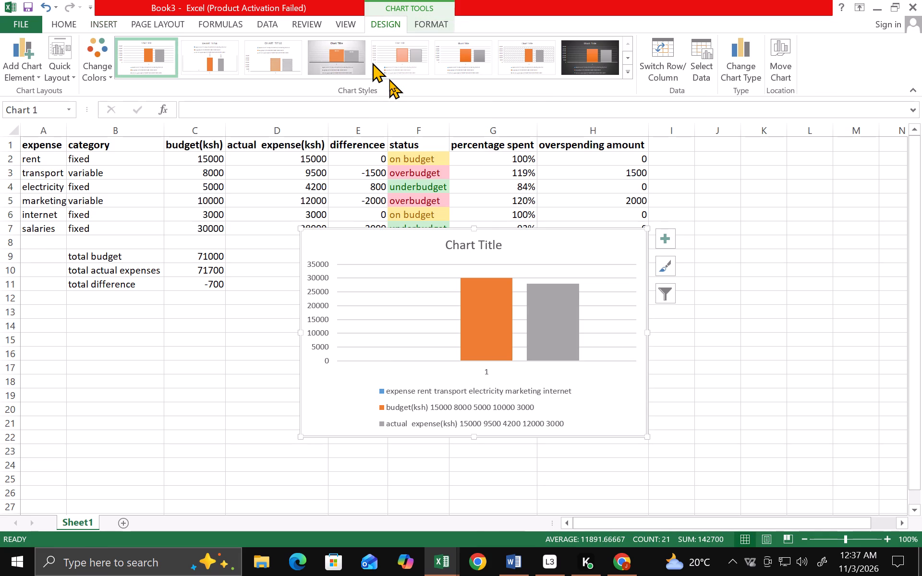
Delete the clustered column chart from the worksheet.
left_click(425, 296)
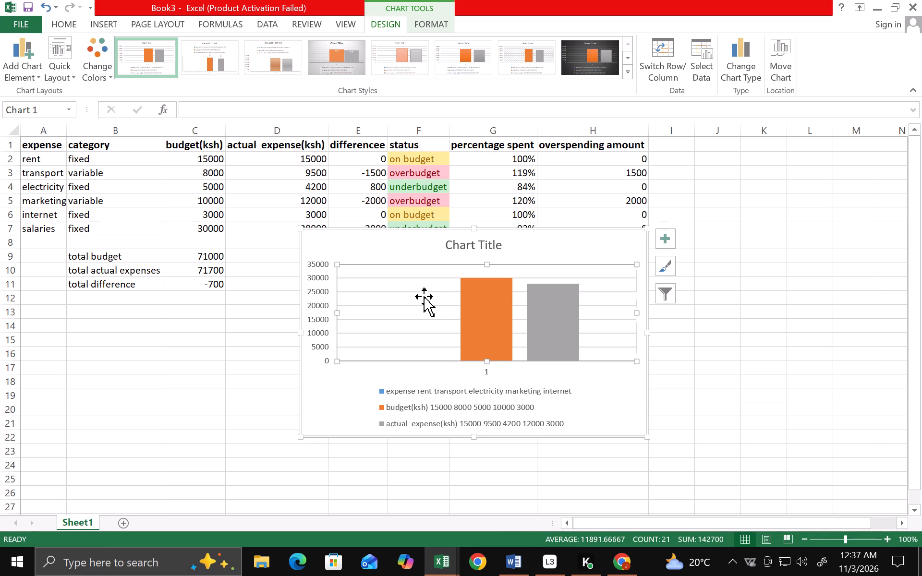
key("Delete")
left_click(592, 340)
key("Delete")
key("BackSpace")
left_click(348, 314)
key("BackSpace")
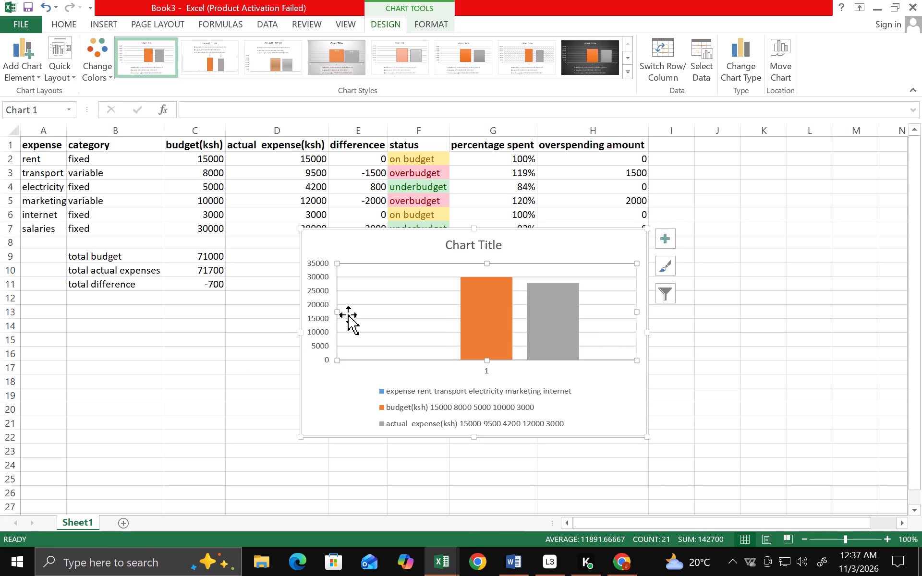
key("Delete")
key("Delete")
key("Delete")
left_click(647, 341)
left_click(635, 343)
key("BackSpace")
key("BackSpace")
key("BackSpace")
key("BackSpace")
left_click(287, 359)
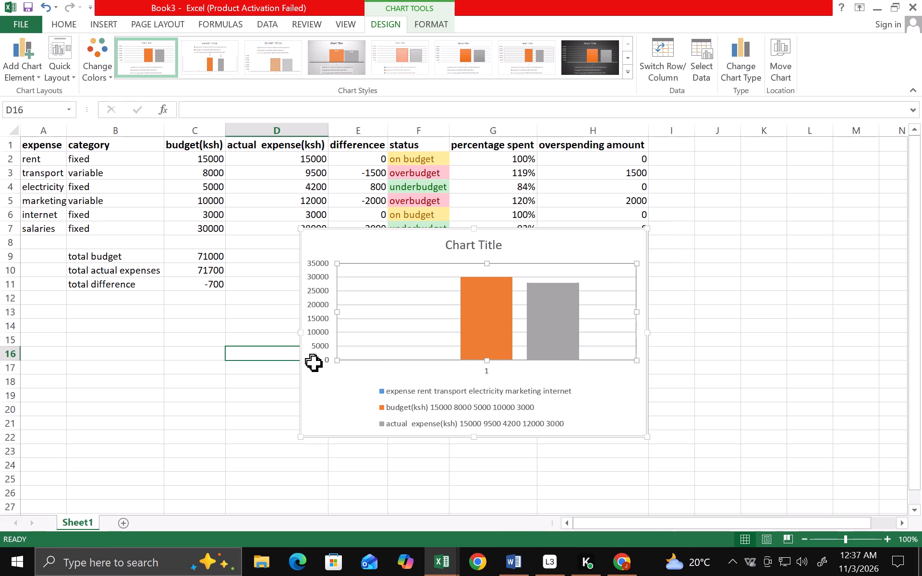
left_click(329, 364)
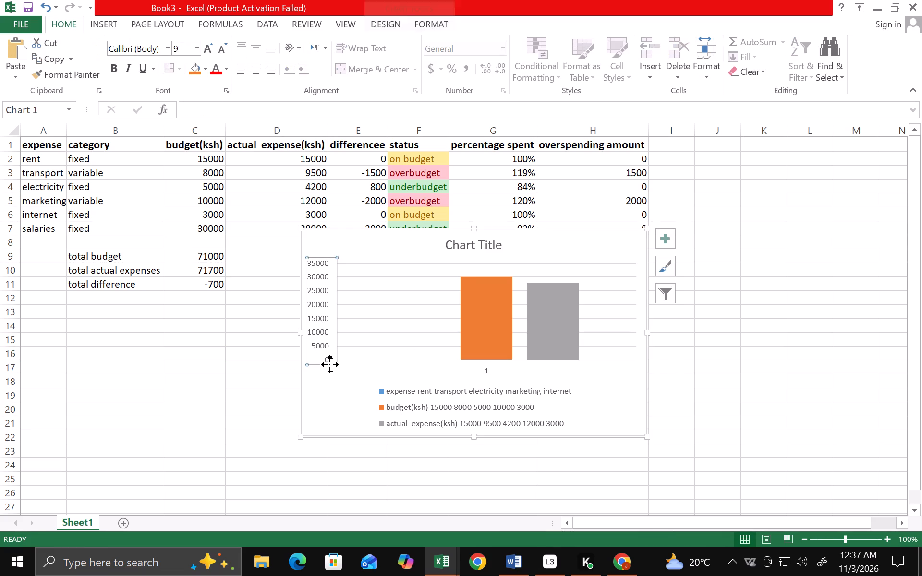
key("Delete")
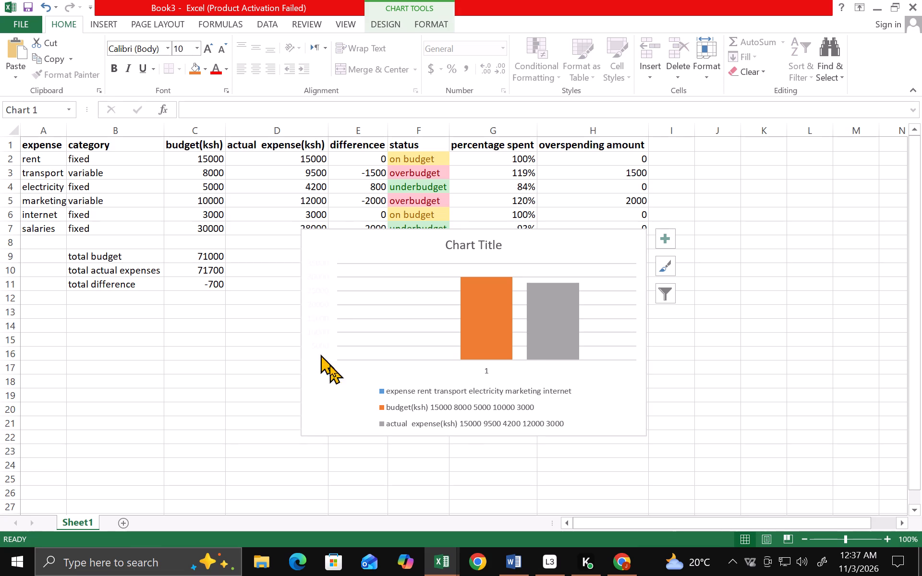
key("Delete")
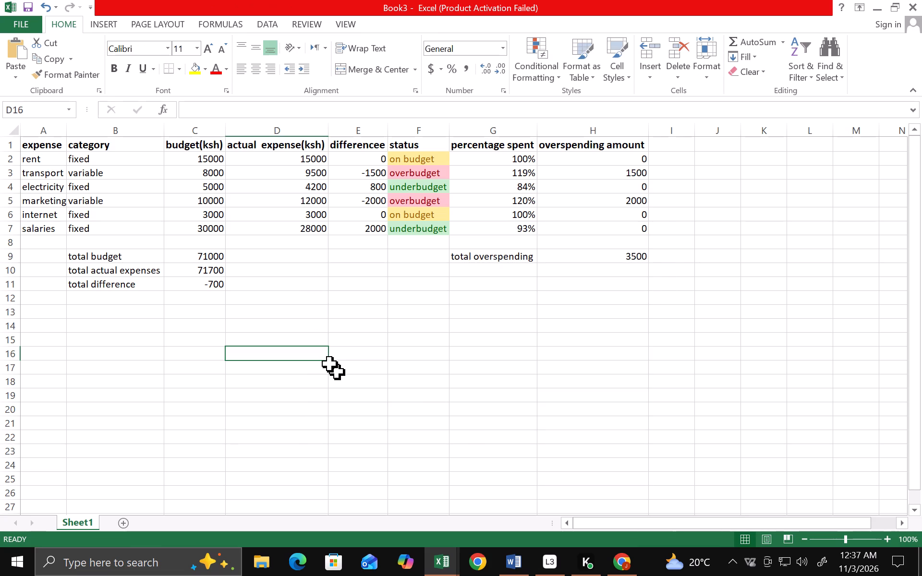
left_click(458, 358)
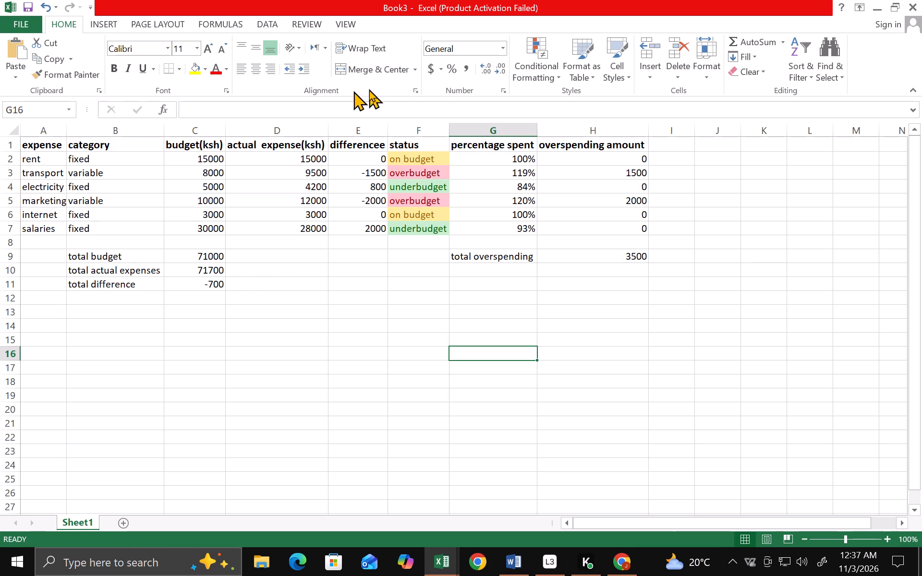
Start a separate chart data table with the headers expense in J1 and budget(ksh) in K1.
left_click(712, 145)
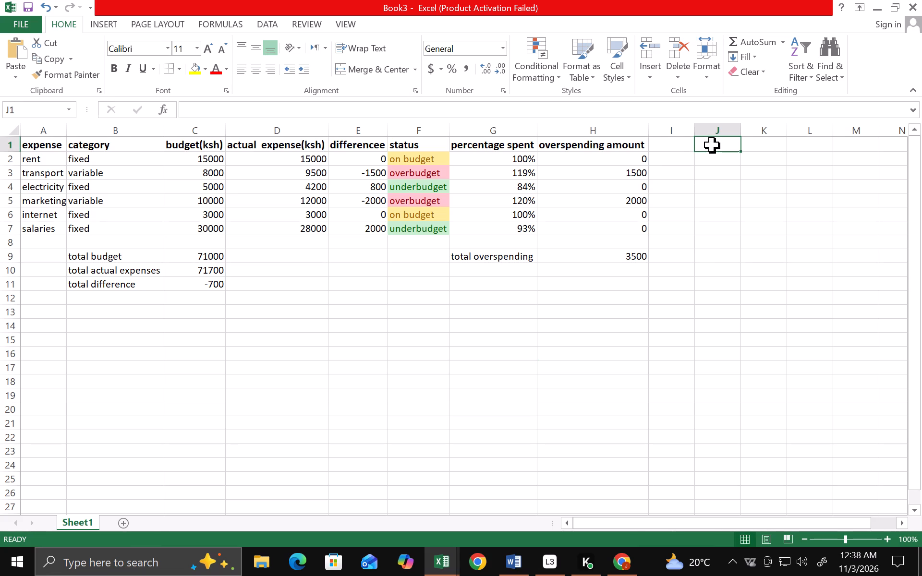
type("expense")
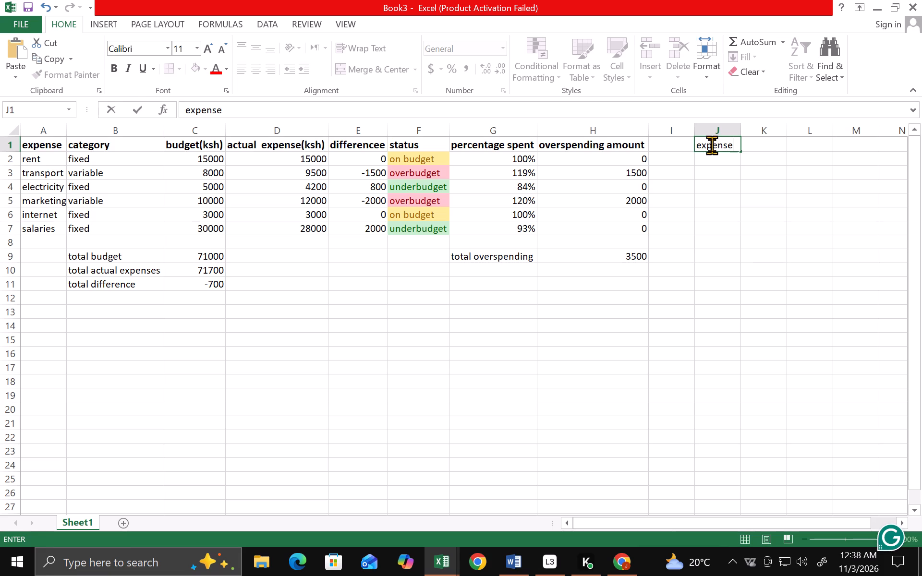
left_click(745, 143)
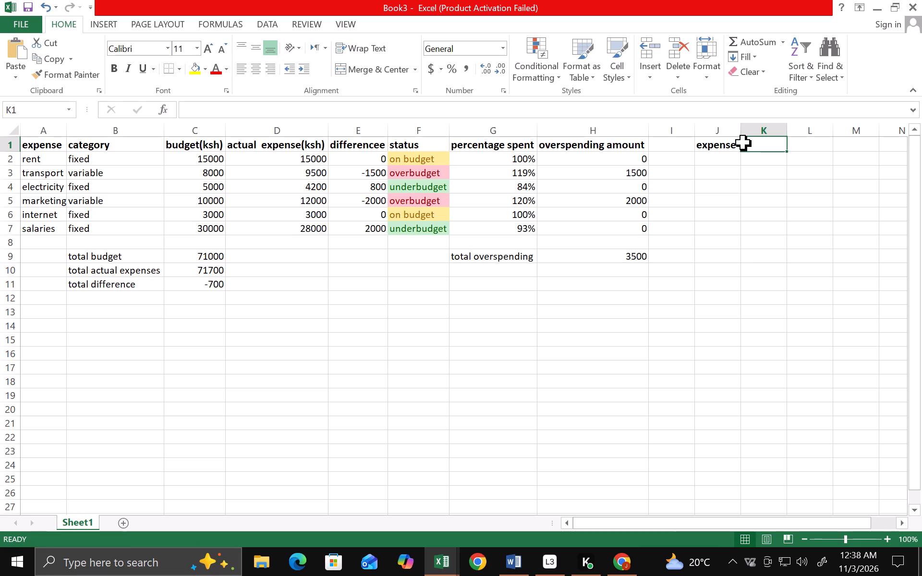
type("budget")
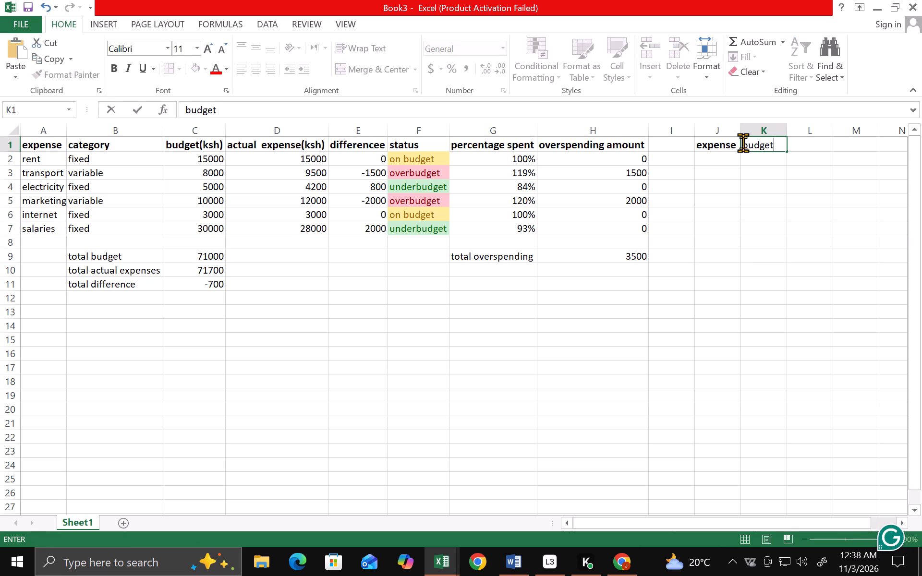
type("(k")
type("sh")
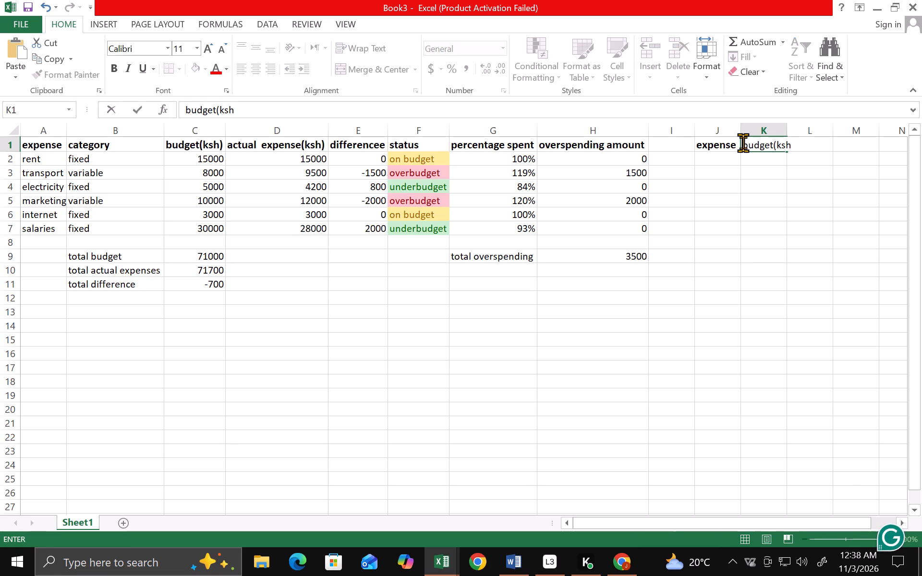
key("shift+parenright")
Widen column K to fit its budget(ksh) header.
double_click(781, 134)
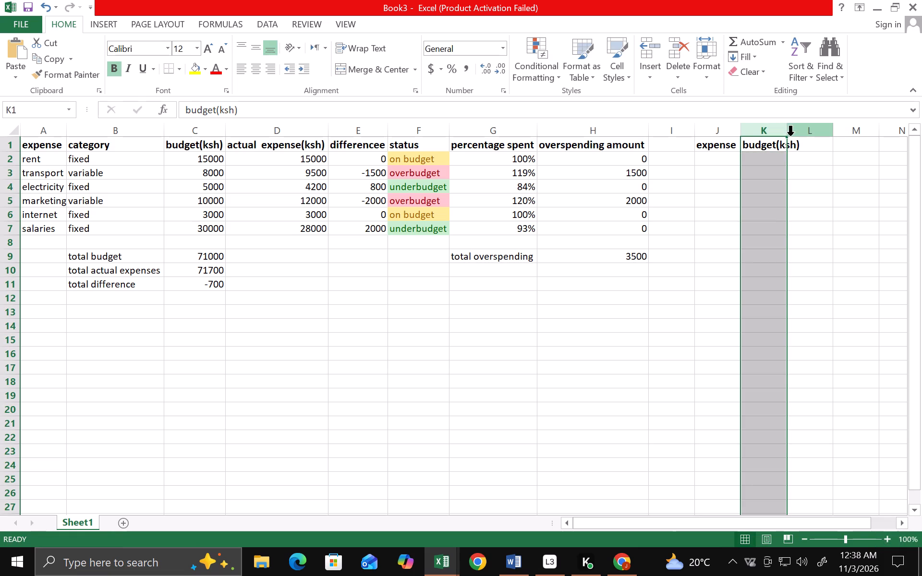
double_click(791, 135)
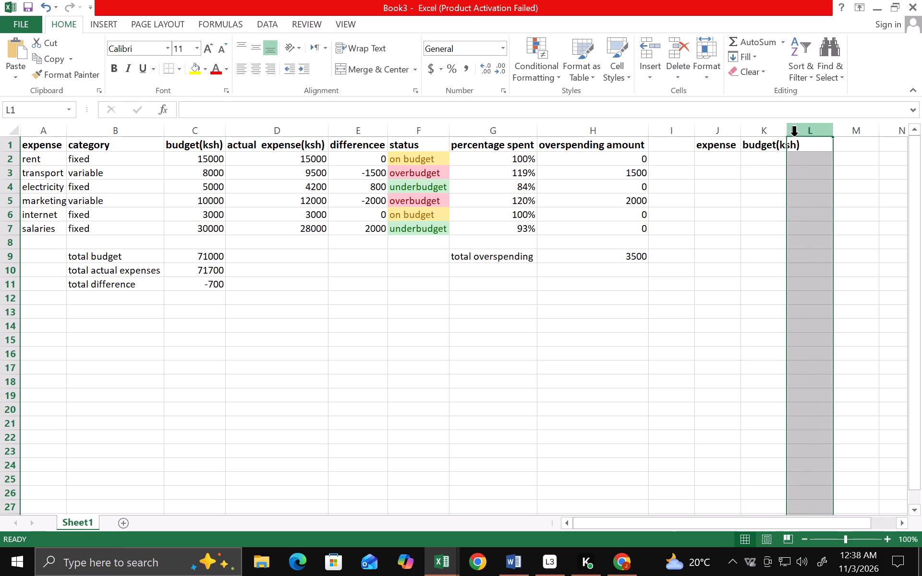
left_click(813, 143)
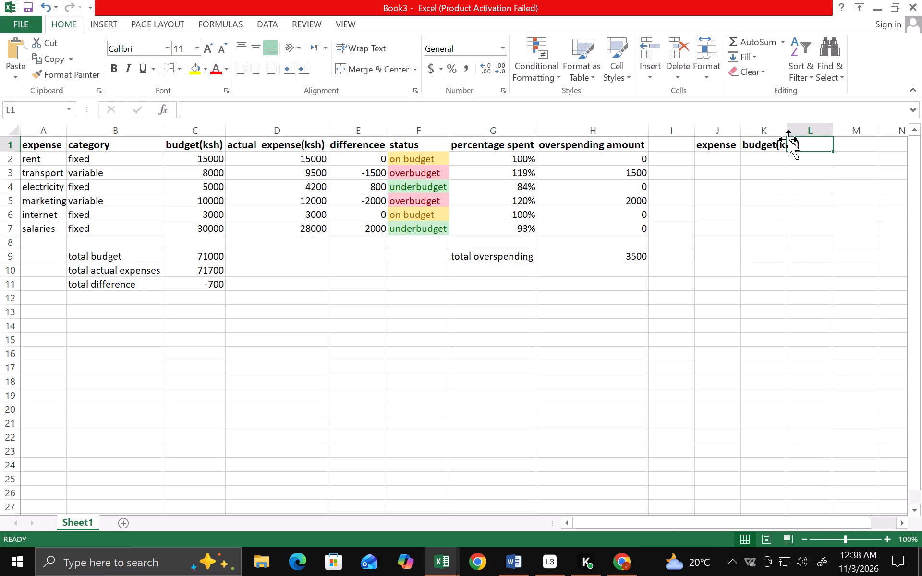
double_click(784, 133)
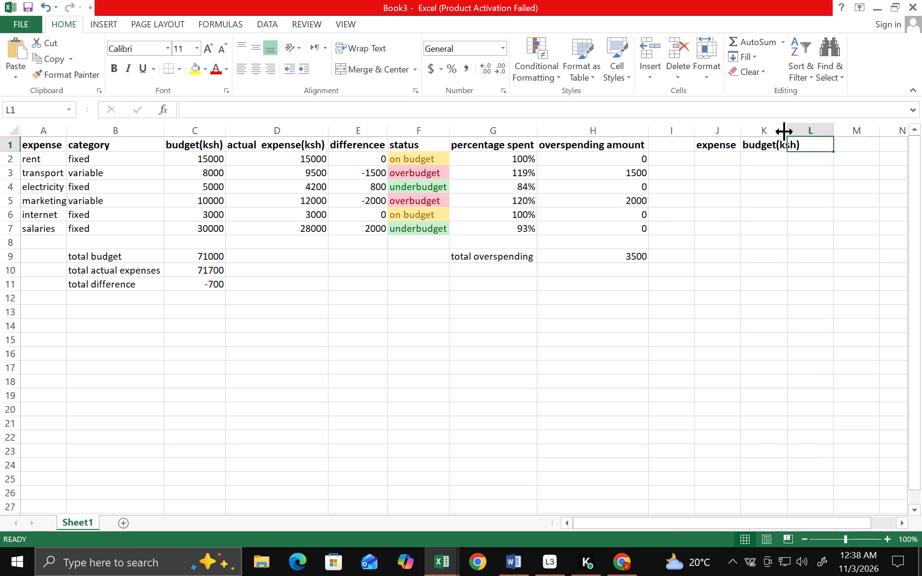
triple_click(784, 131)
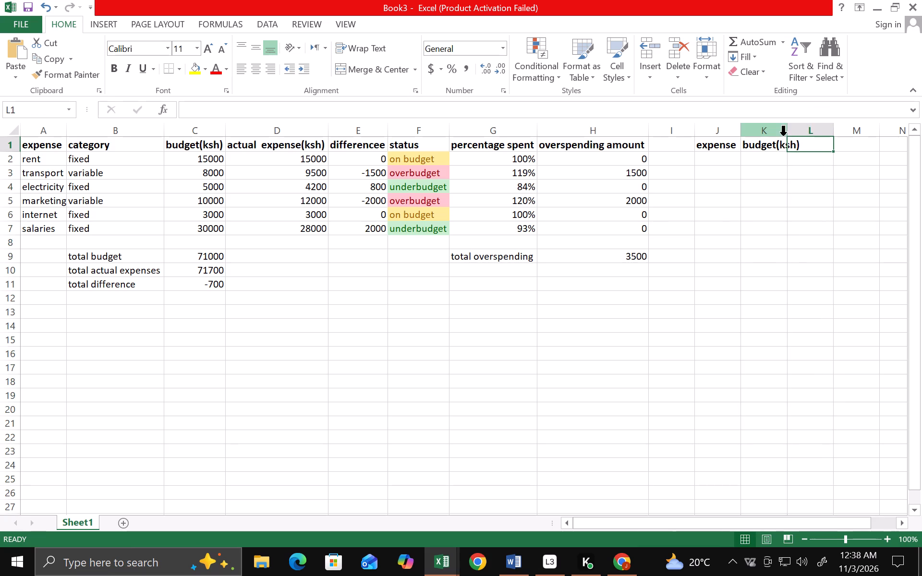
double_click(784, 135)
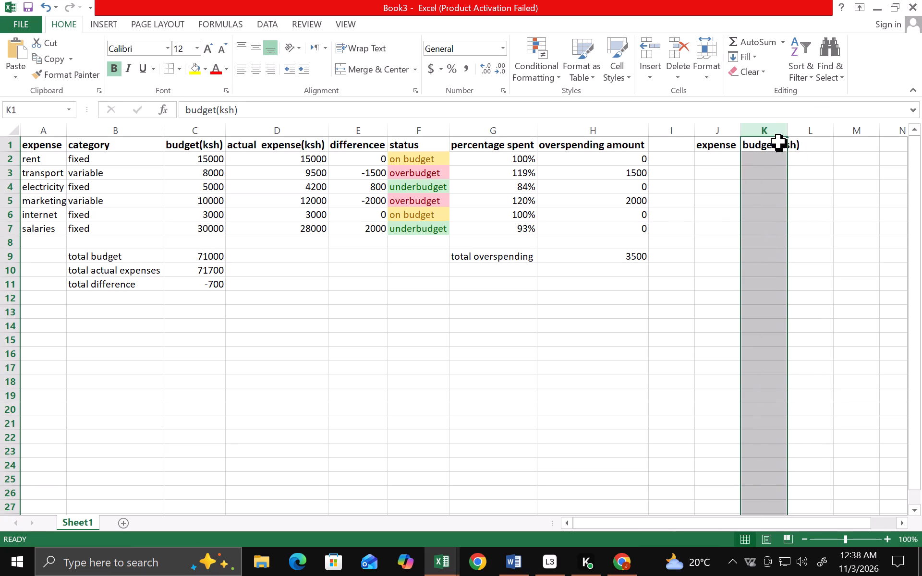
left_click(789, 135)
left_click(787, 133)
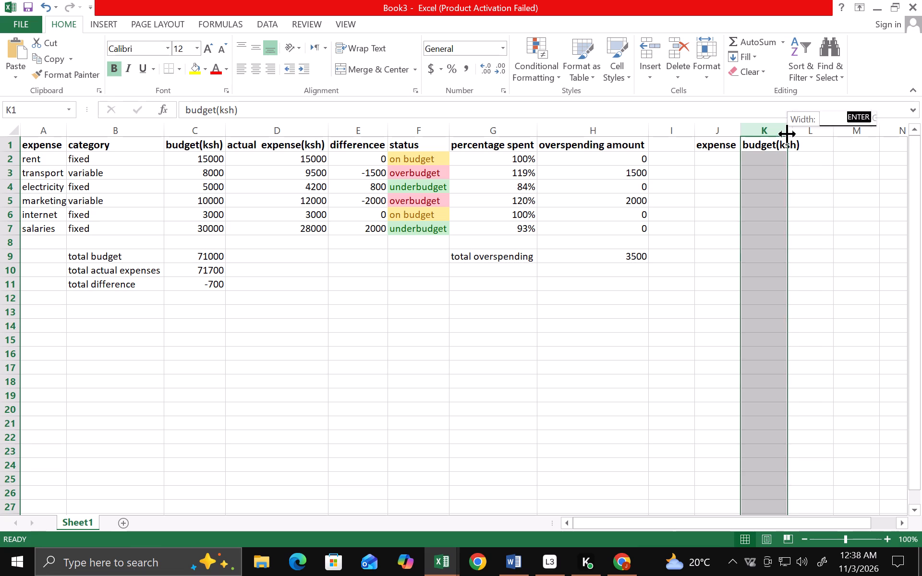
left_click(783, 132)
double_click(783, 132)
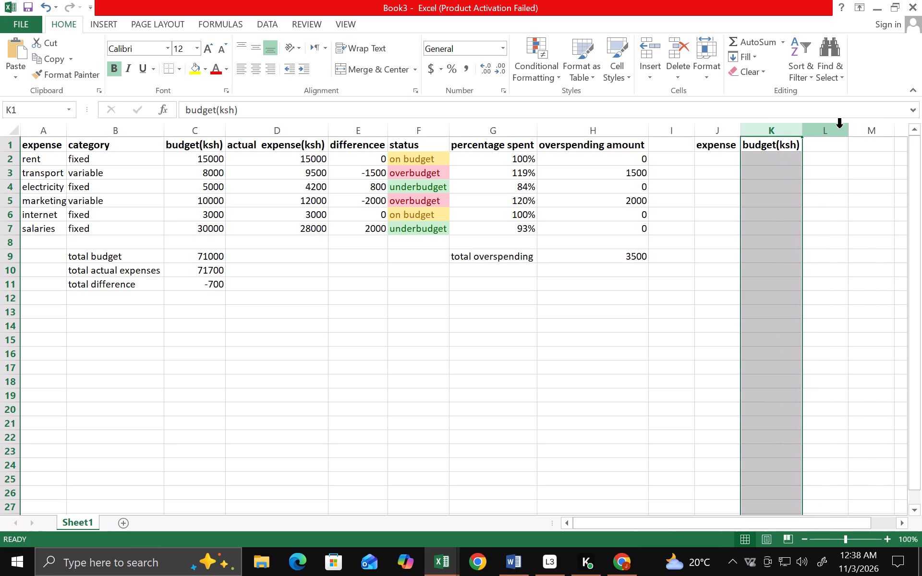
Enter the header actual expense(Ksh) in L1 and fit column L's width to it.
left_click(823, 145)
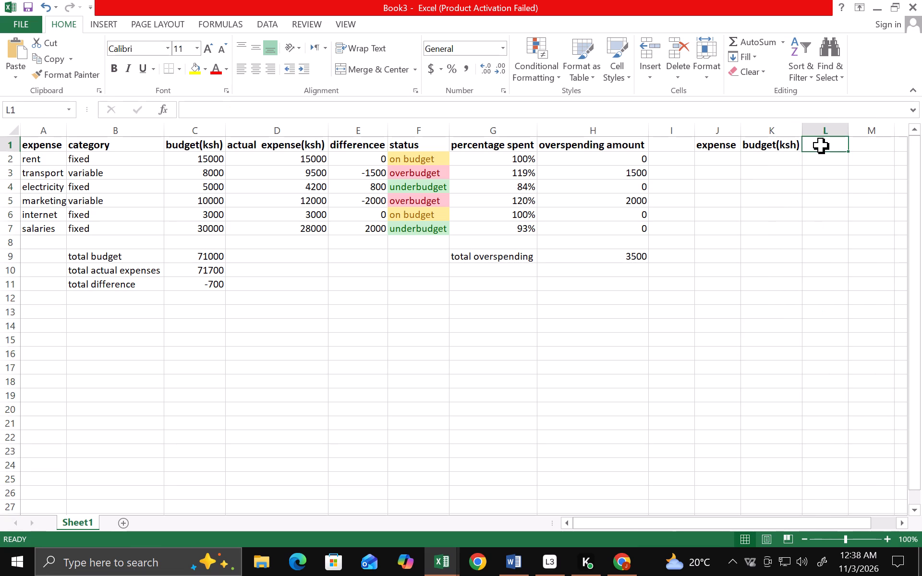
type("actual expense")
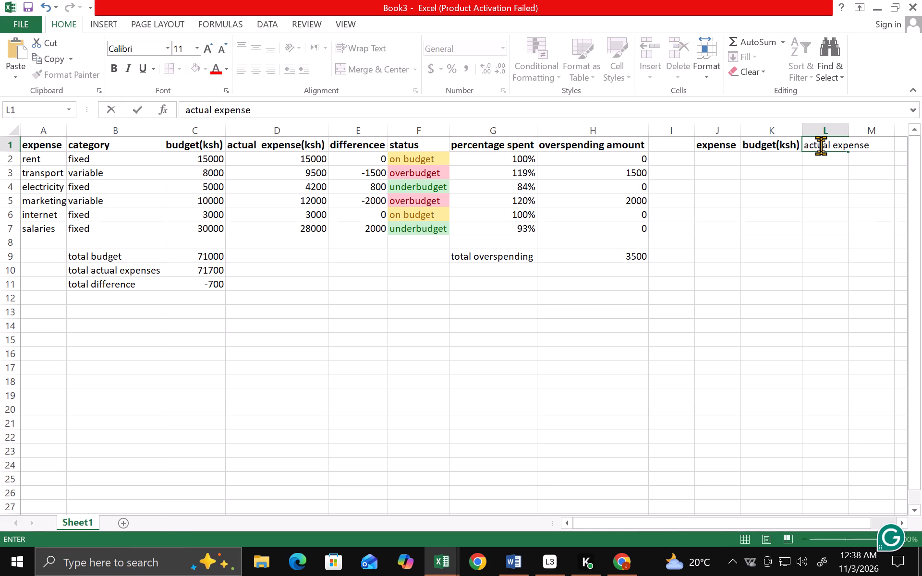
type("(K")
type("sh")
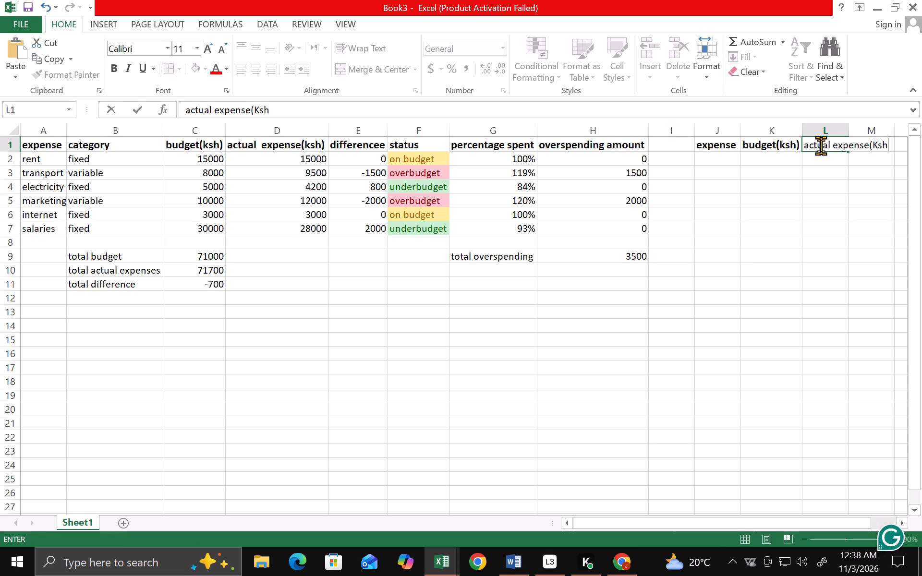
key("shift+parenright")
left_click(848, 134)
double_click(845, 130)
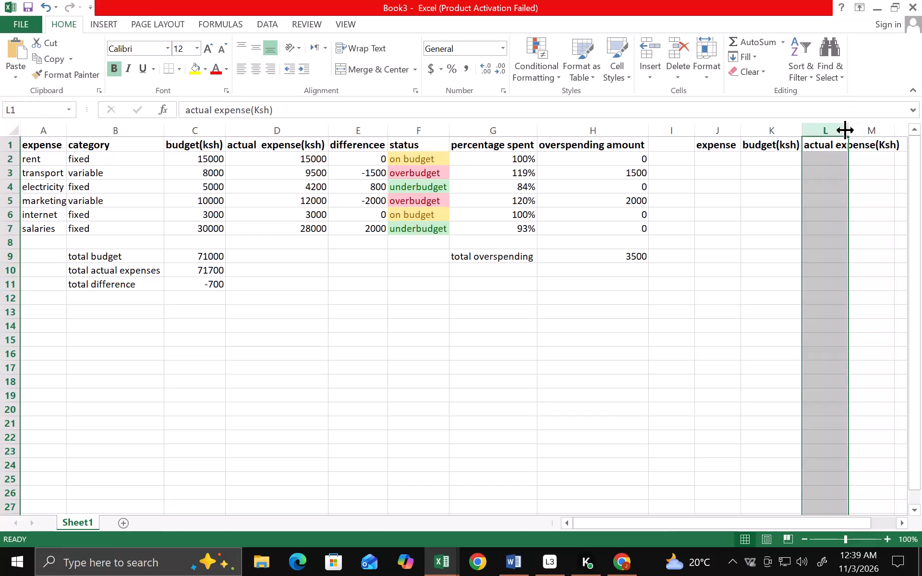
Fill J2 to J7 with row-by-row references to the expense names, from =a2 through =a7.
left_click(692, 159)
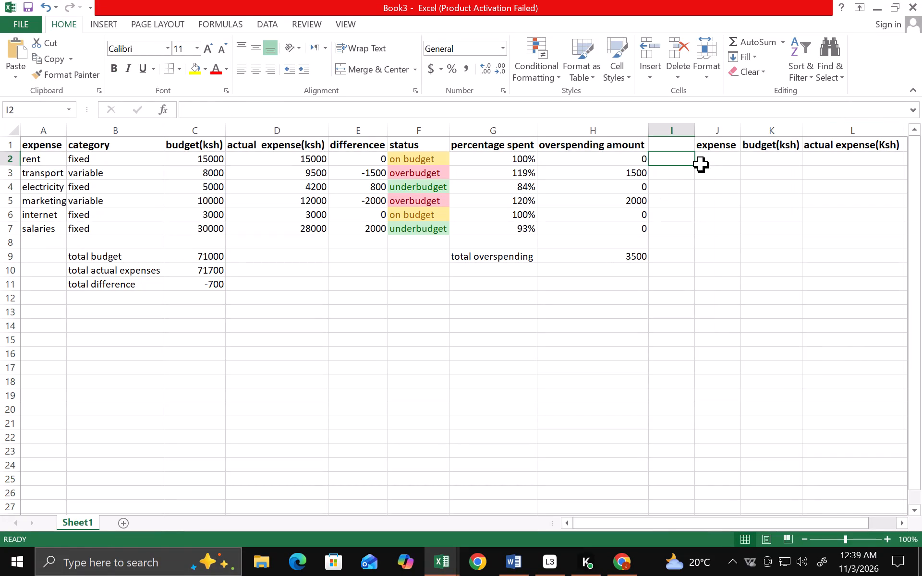
left_click(706, 161)
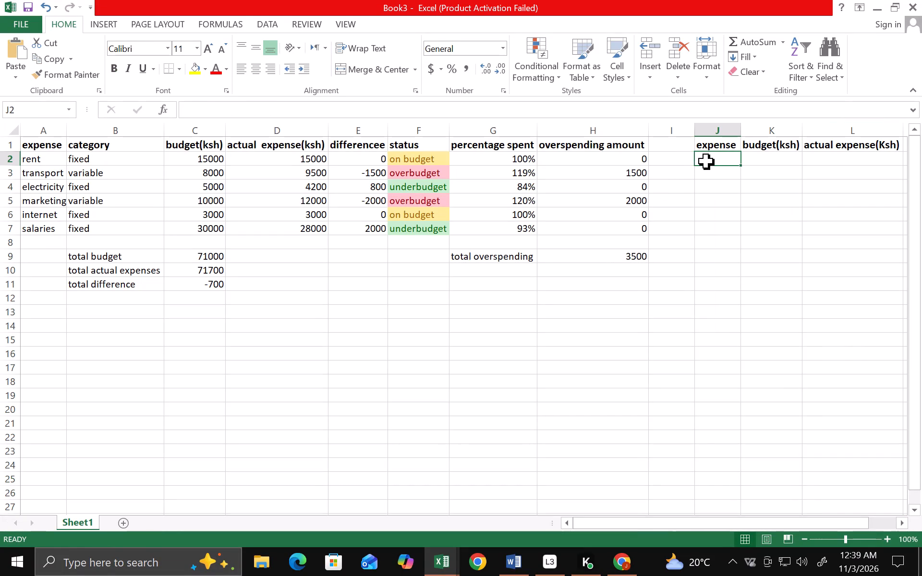
key("equal")
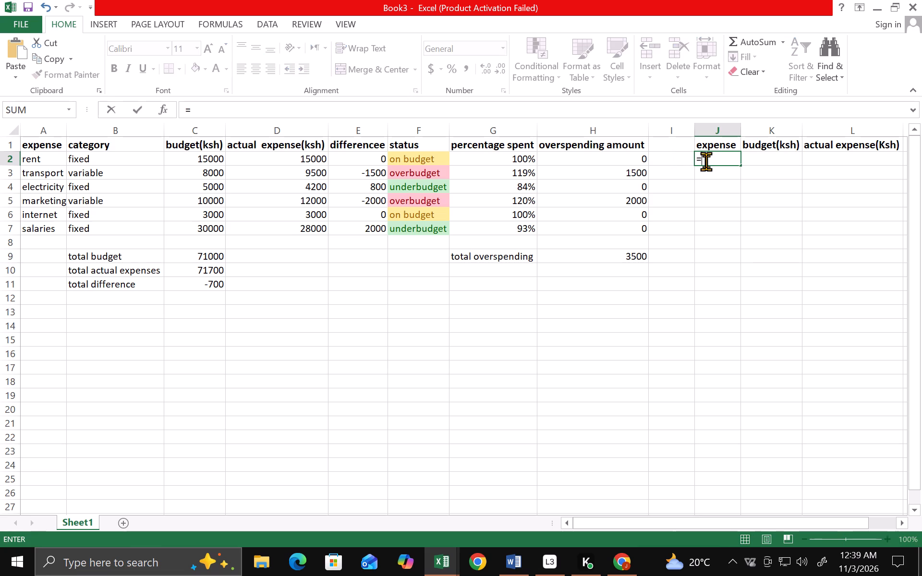
type("a2")
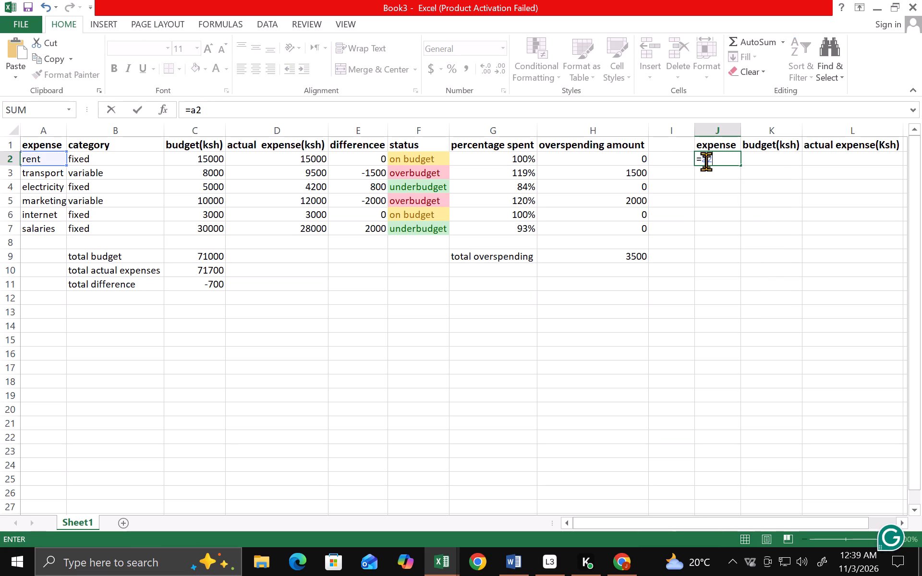
key("Return")
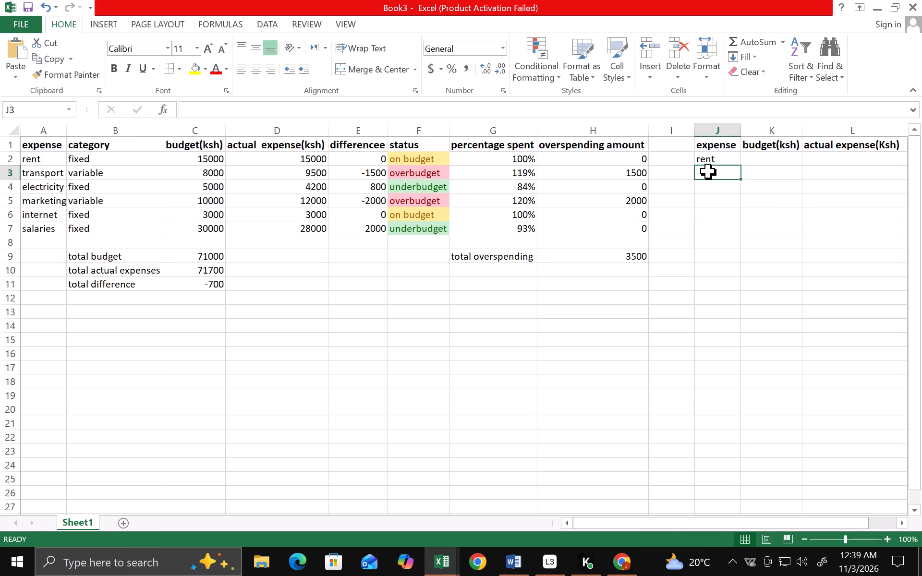
key("equal")
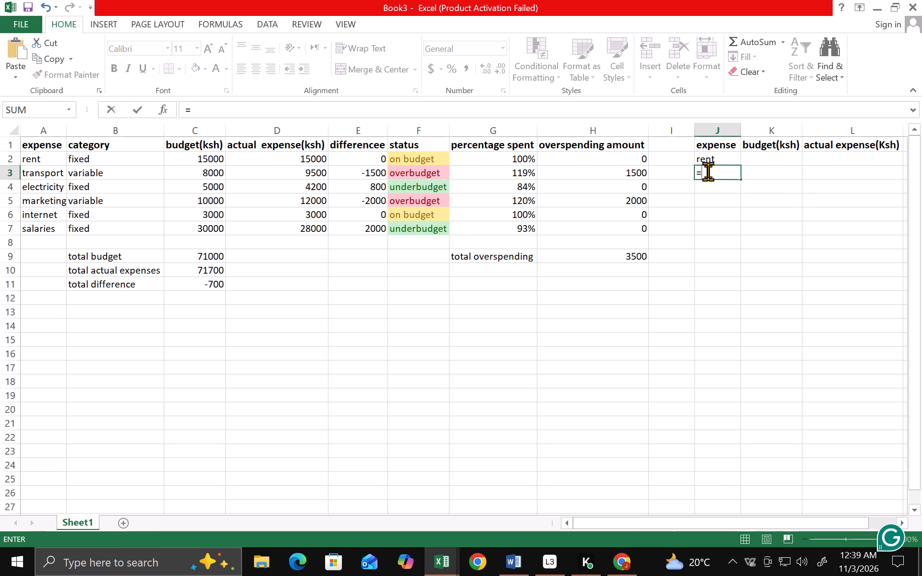
type("a3")
key("Return")
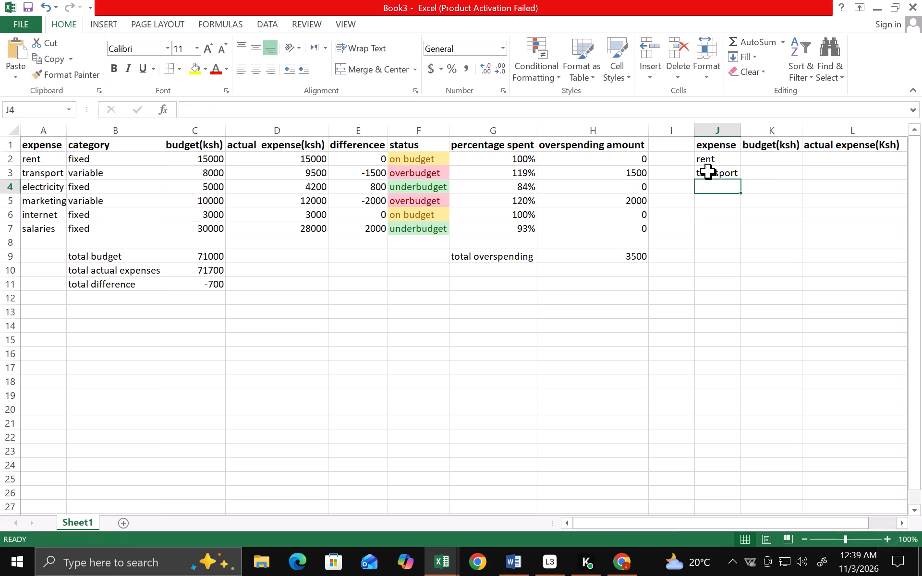
key("equal")
type("a4")
key("Return")
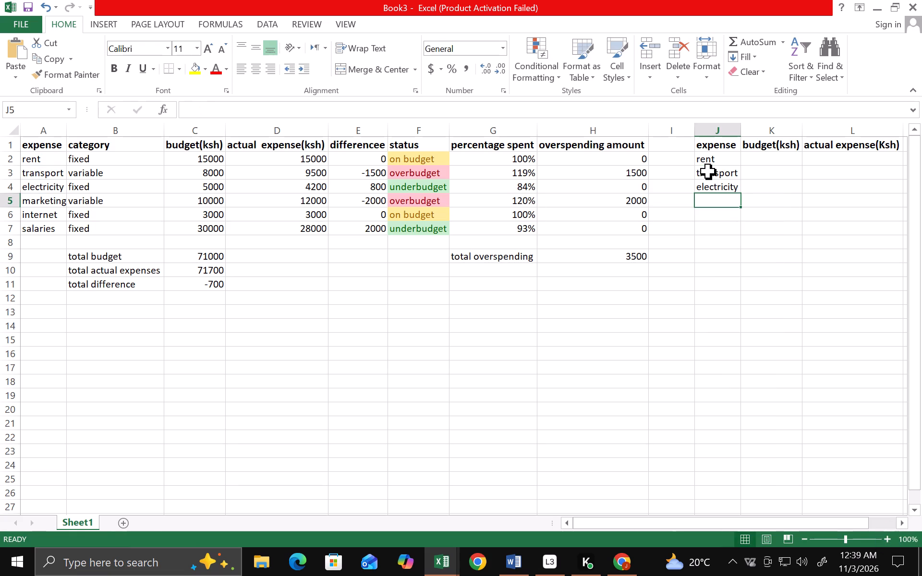
type("=a5")
key("Return")
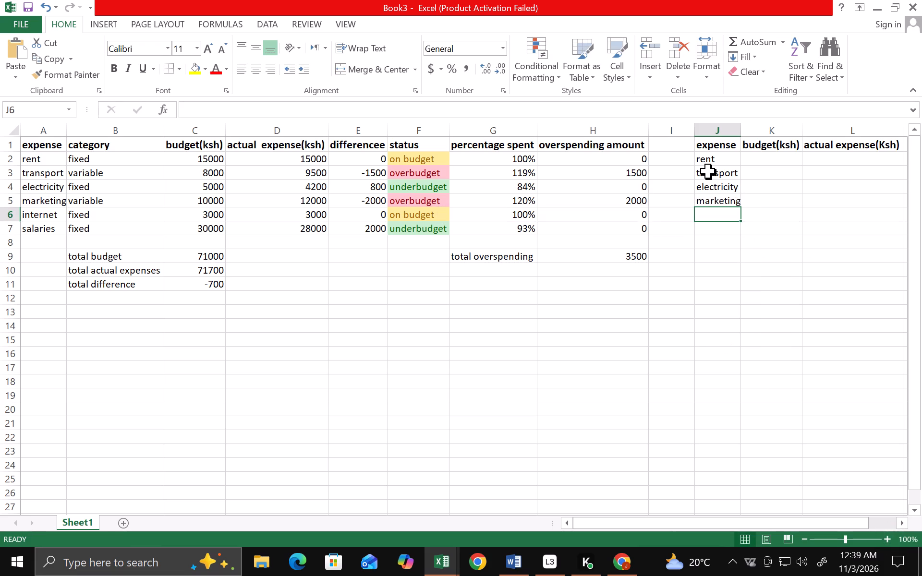
key("equal")
type("a6")
key("Return")
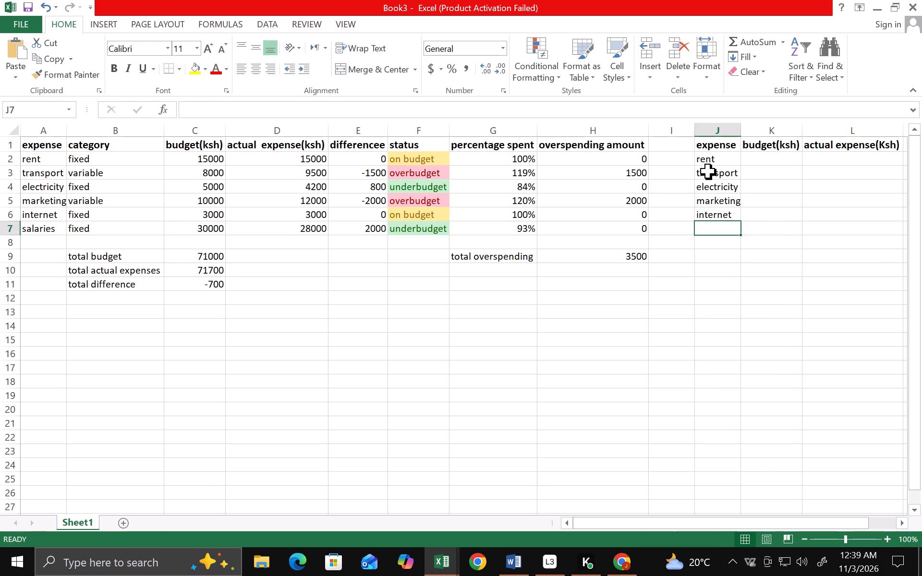
type("=a7")
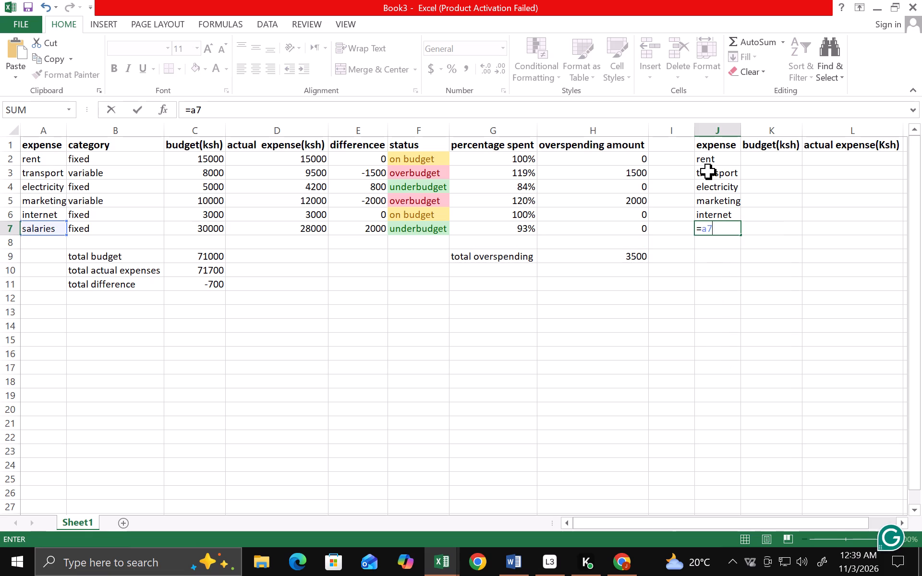
key("Return")
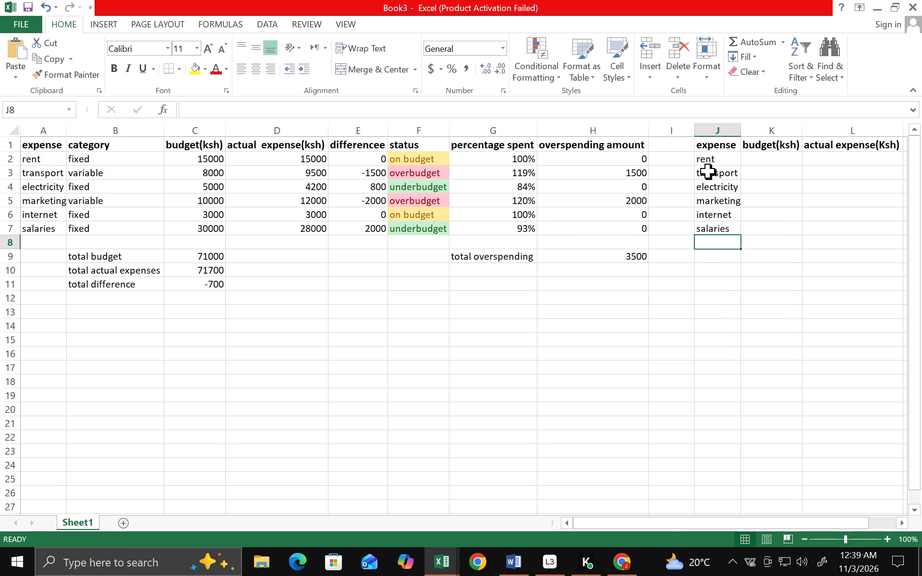
Fill K2 to K7 with row-by-row references to the budget amounts, from =c2 through =c7.
left_click(756, 157)
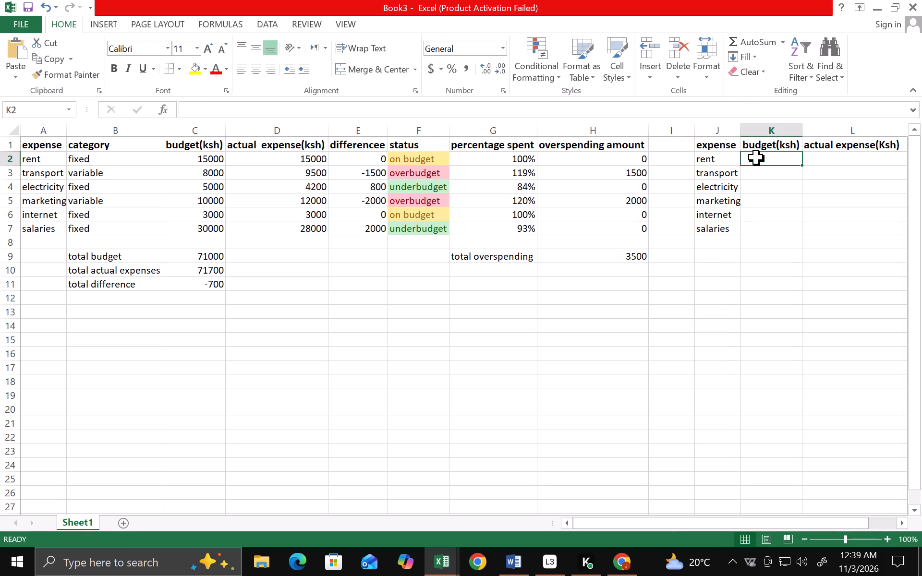
key("equal")
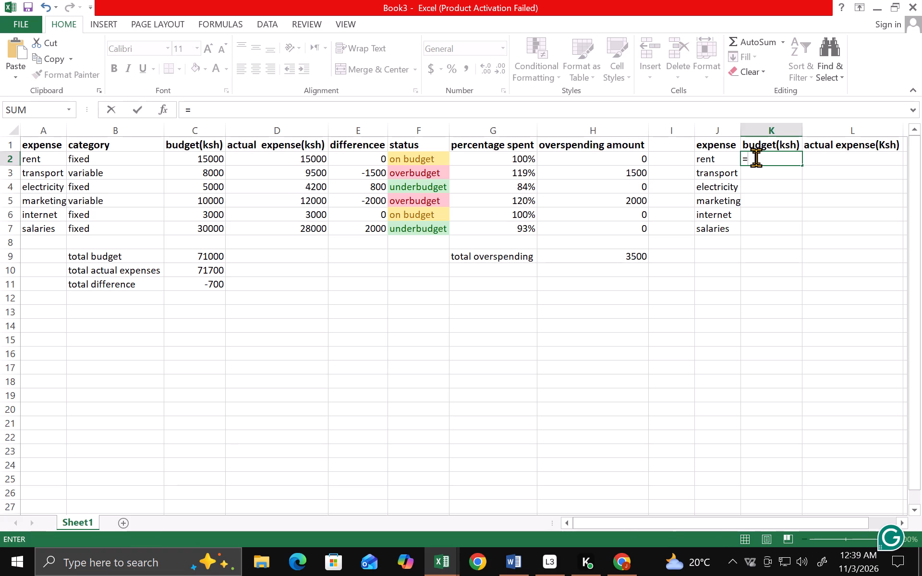
type("c2")
key("Return")
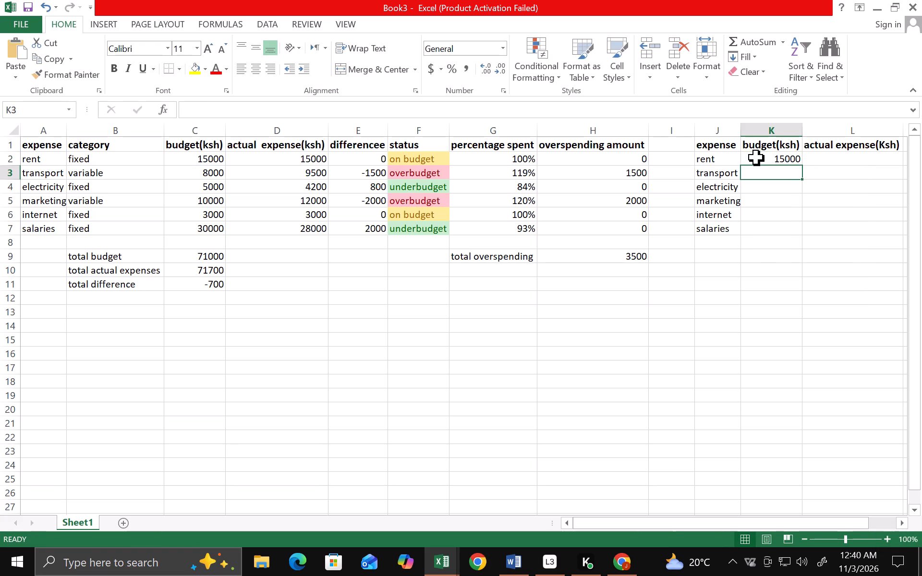
type("=c3")
key("Return")
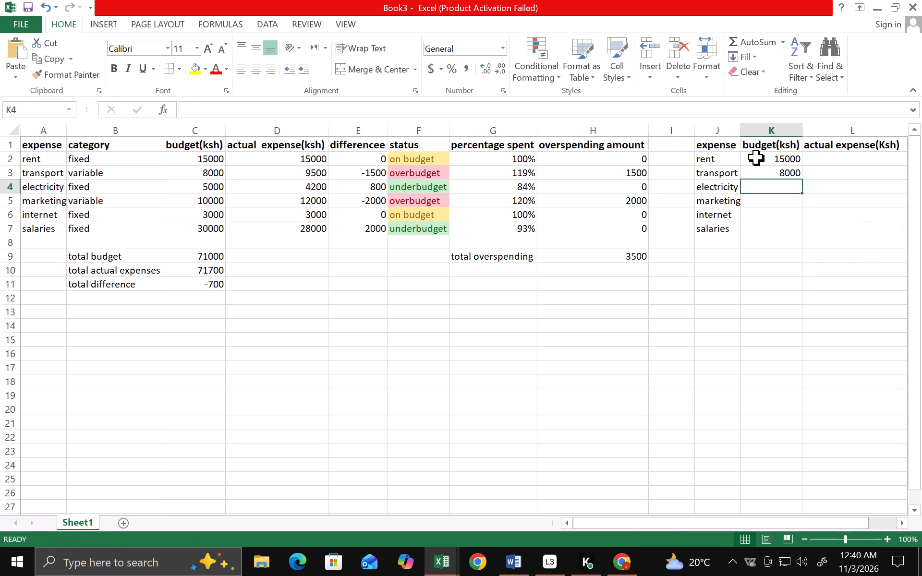
key("equal")
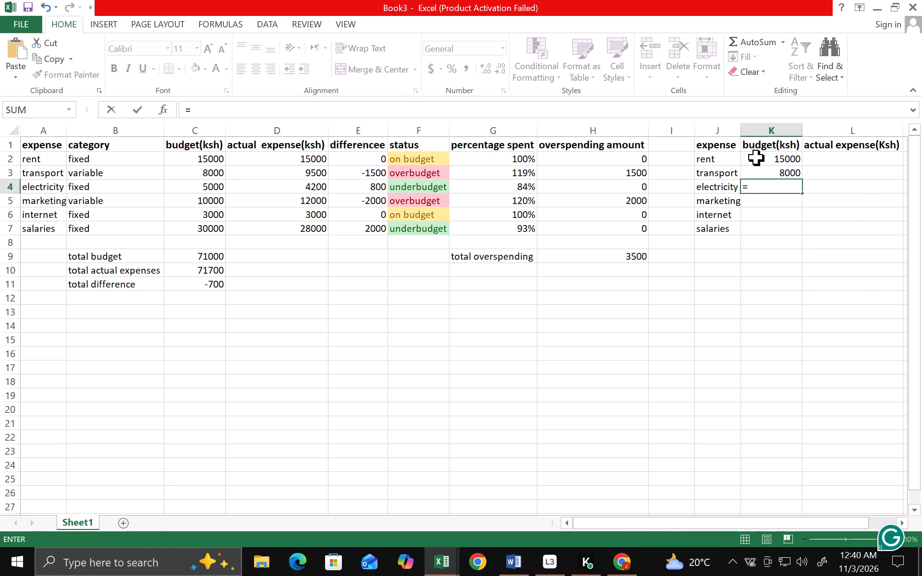
type("c4")
key("Return")
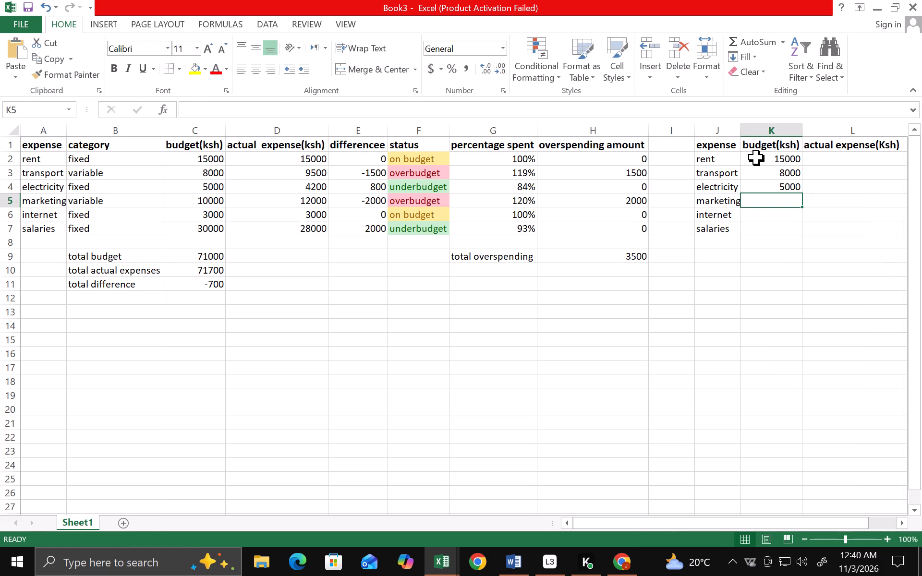
key("equal")
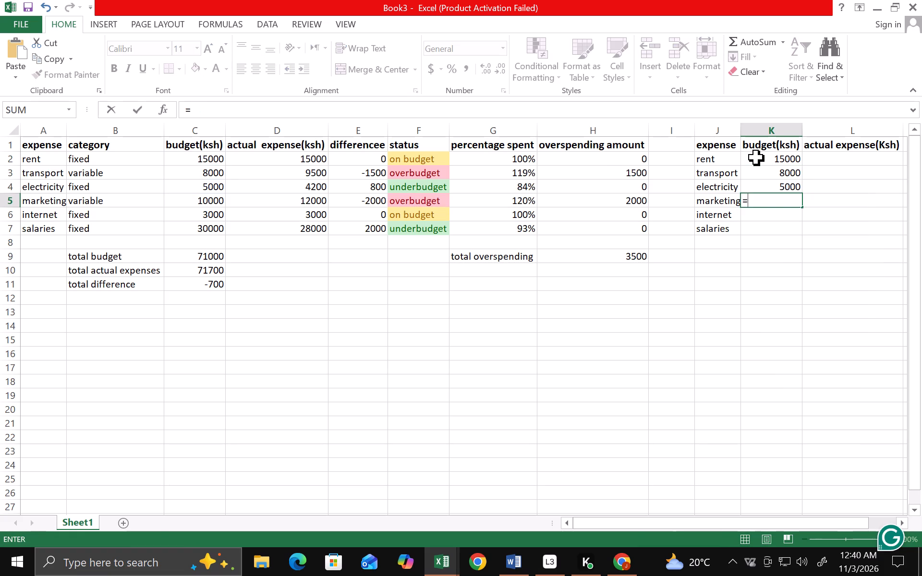
type("c5")
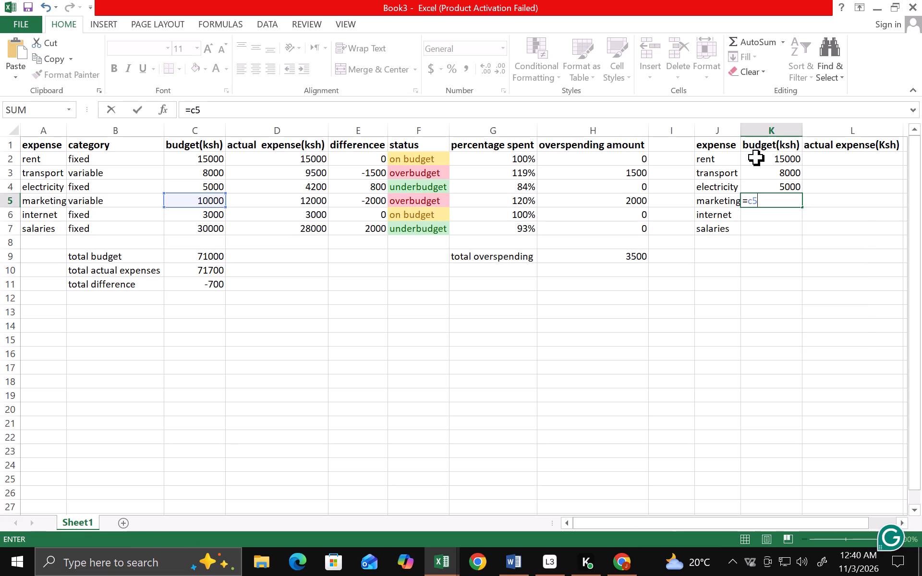
key("Return")
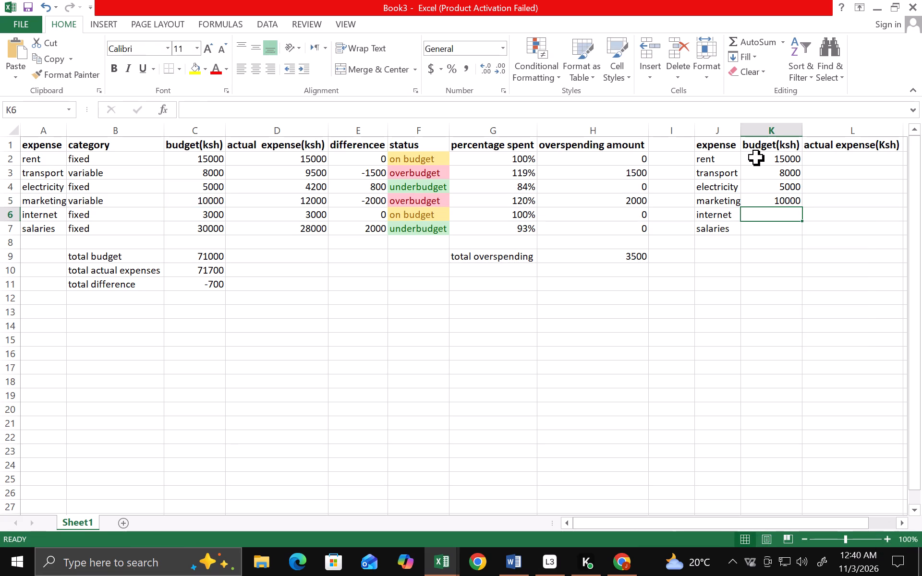
key("equal")
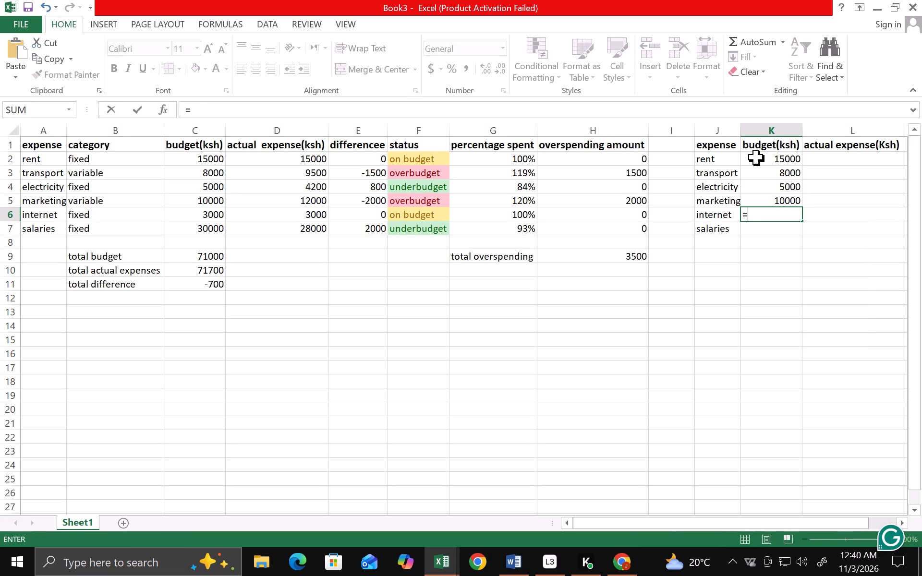
type("c6")
key("Return")
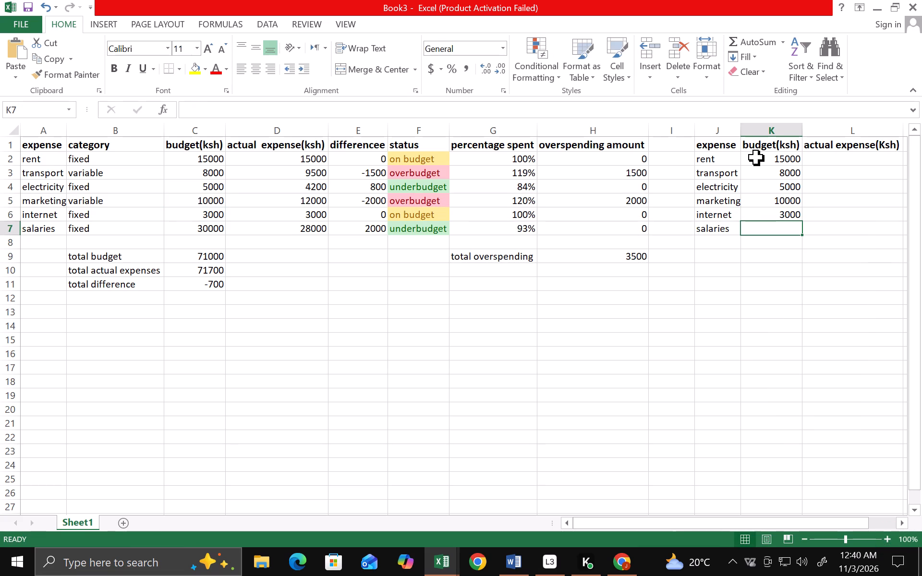
type("=c")
key("7")
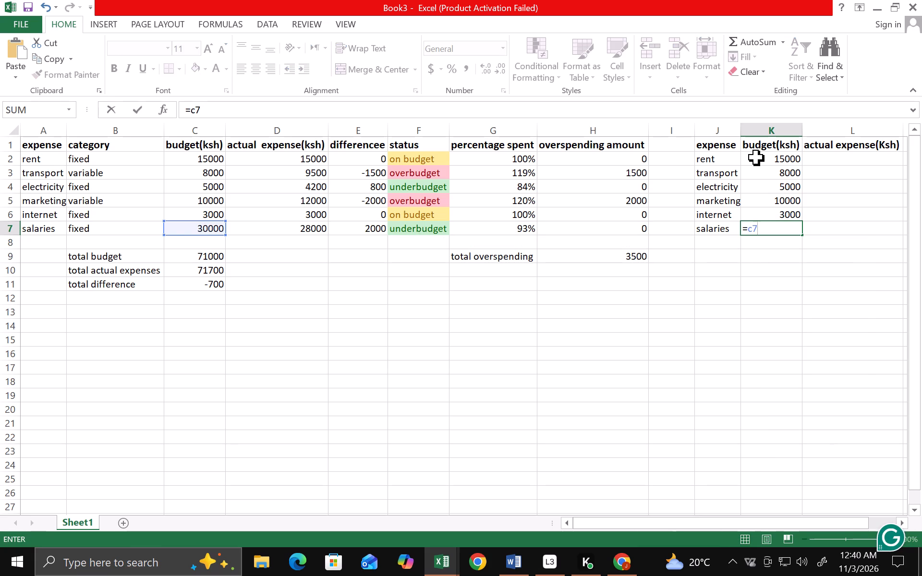
key("Return")
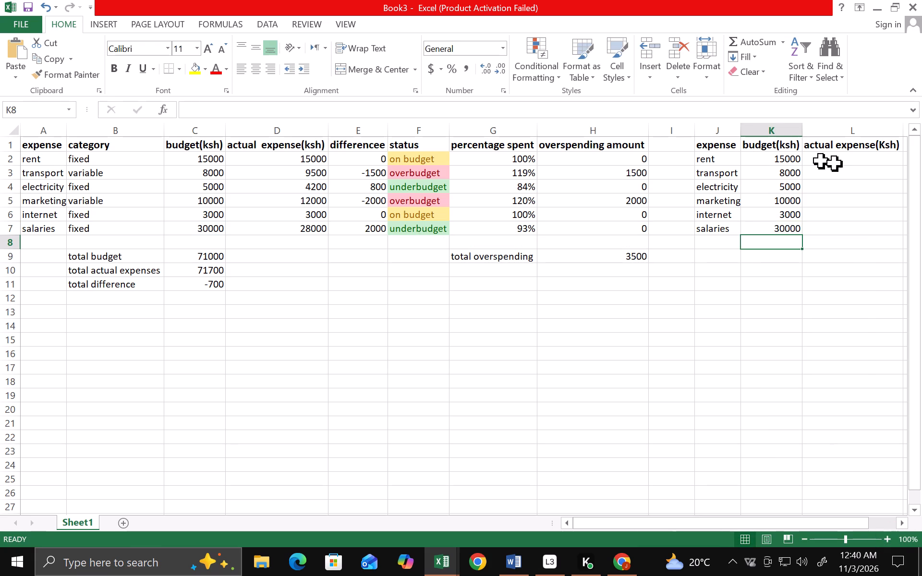
Link the rent and transport actual expenses in the chart data table by entering =d2 in L2 and =d3 in L3.
left_click(829, 159)
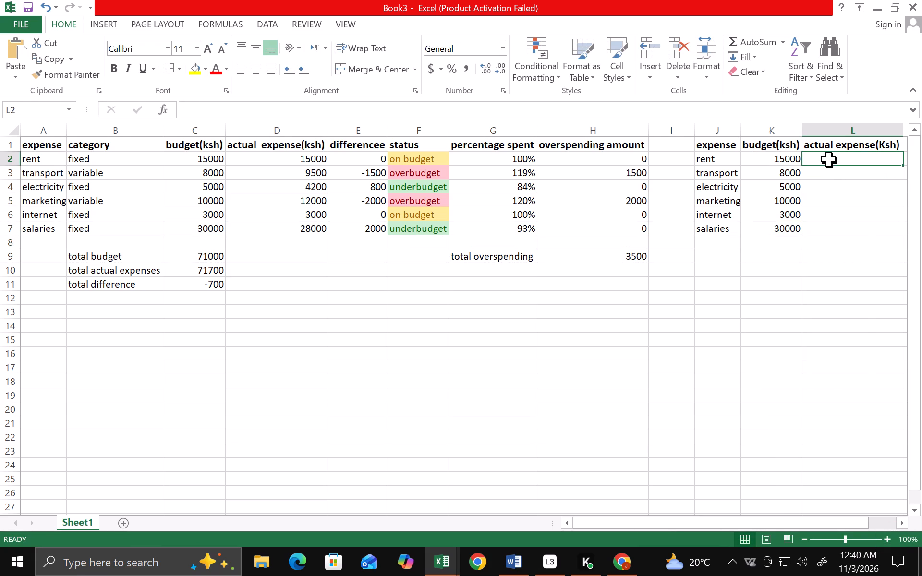
key("equal")
type("d2")
key("Return")
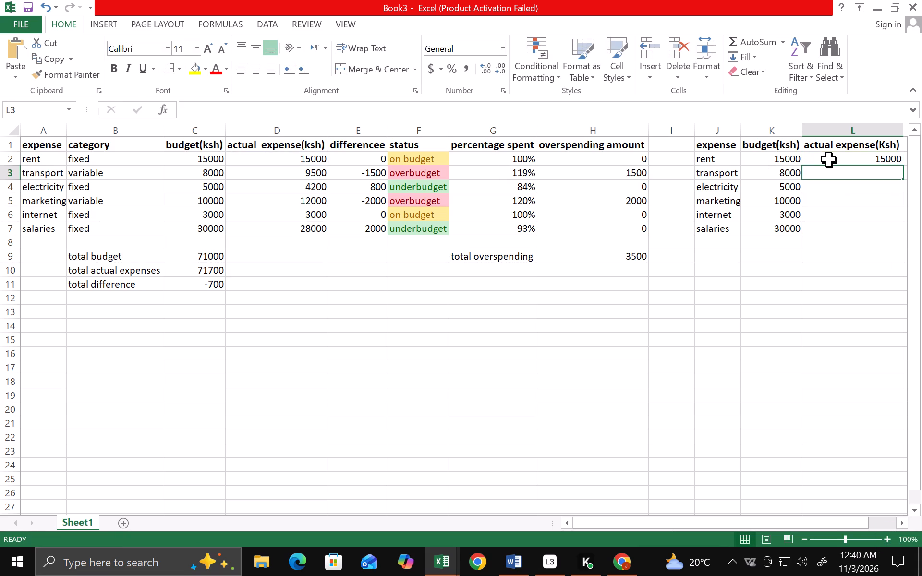
key("equal")
type("d3")
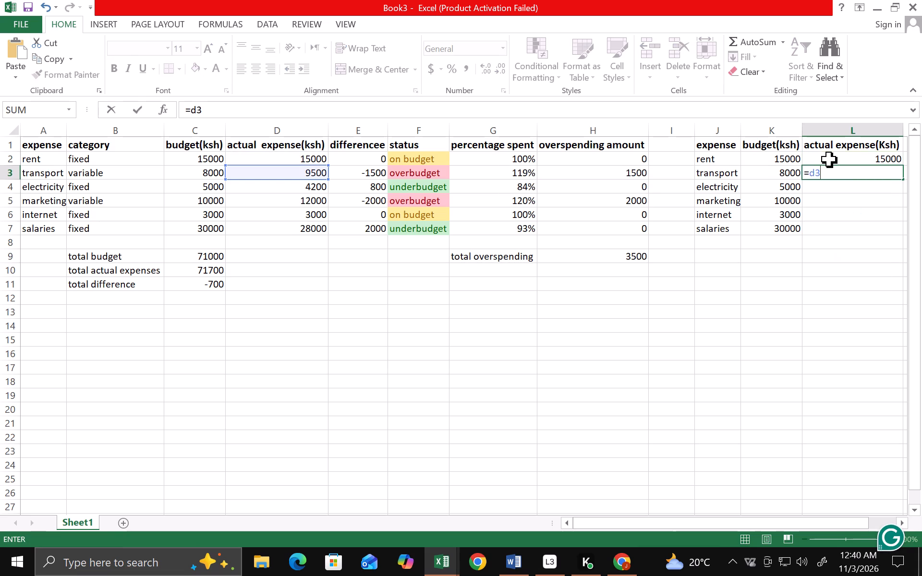
key("Return")
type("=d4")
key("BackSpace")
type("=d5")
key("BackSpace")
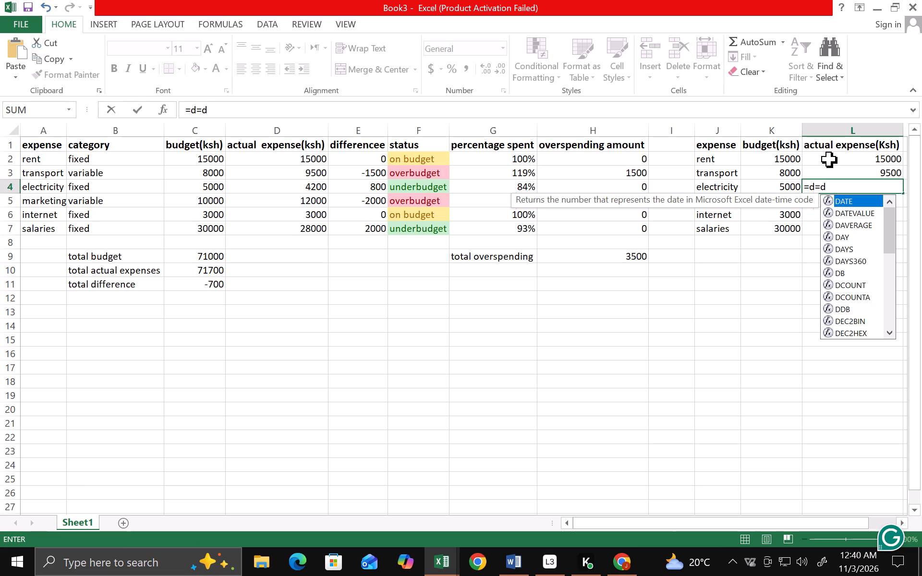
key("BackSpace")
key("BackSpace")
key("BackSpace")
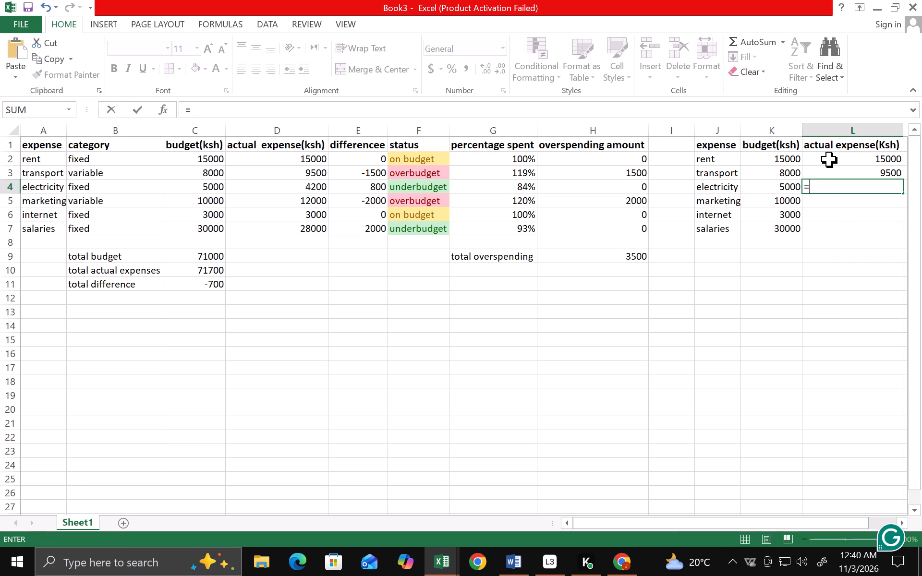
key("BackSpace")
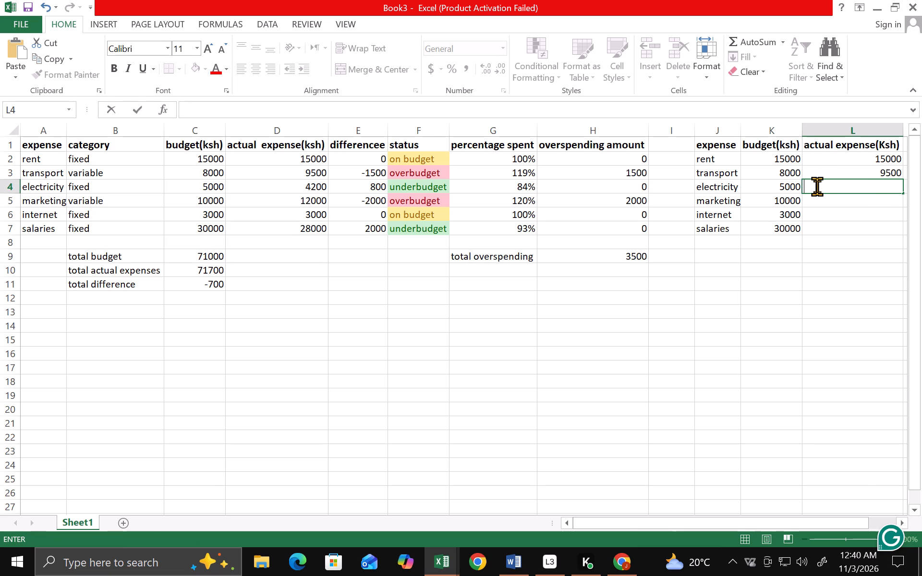
Link the electricity actual expense by entering =d4 in L4.
key("equal")
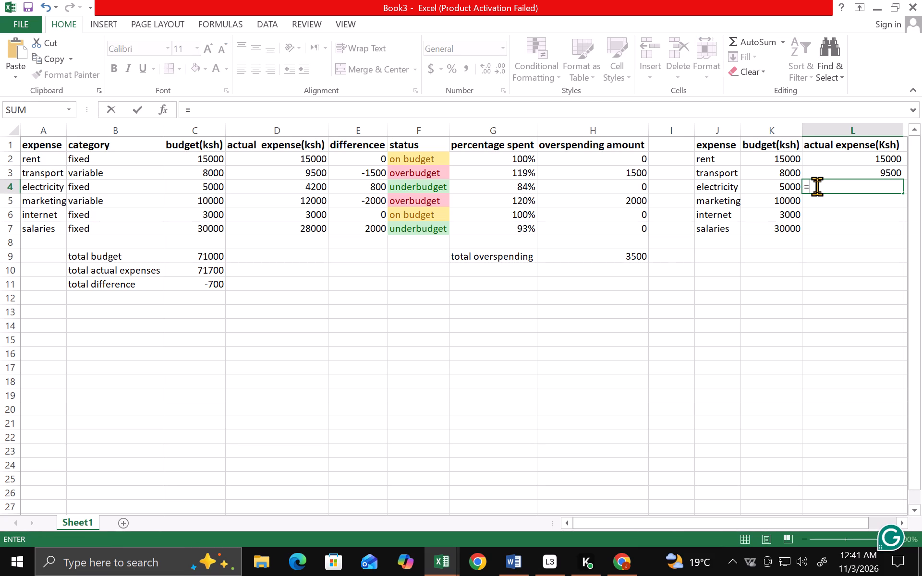
key("d")
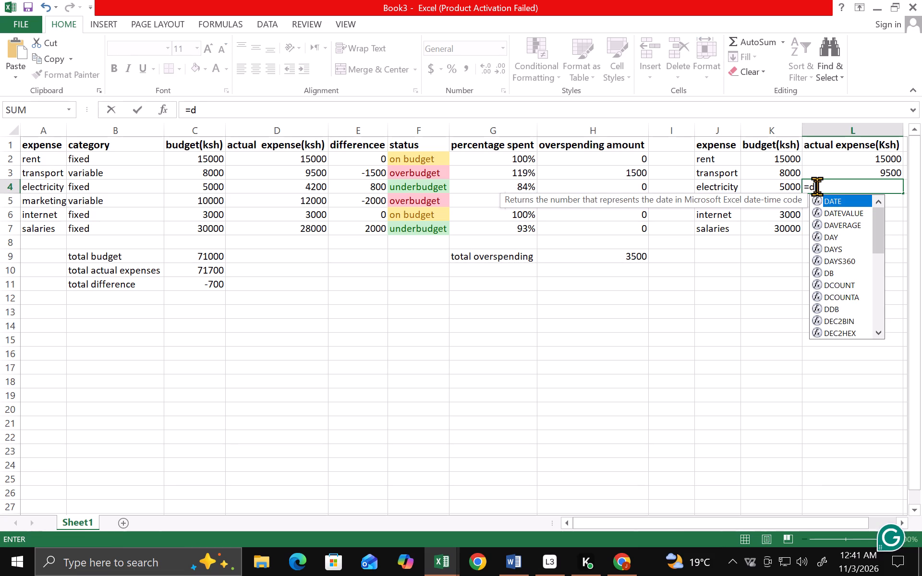
key("4")
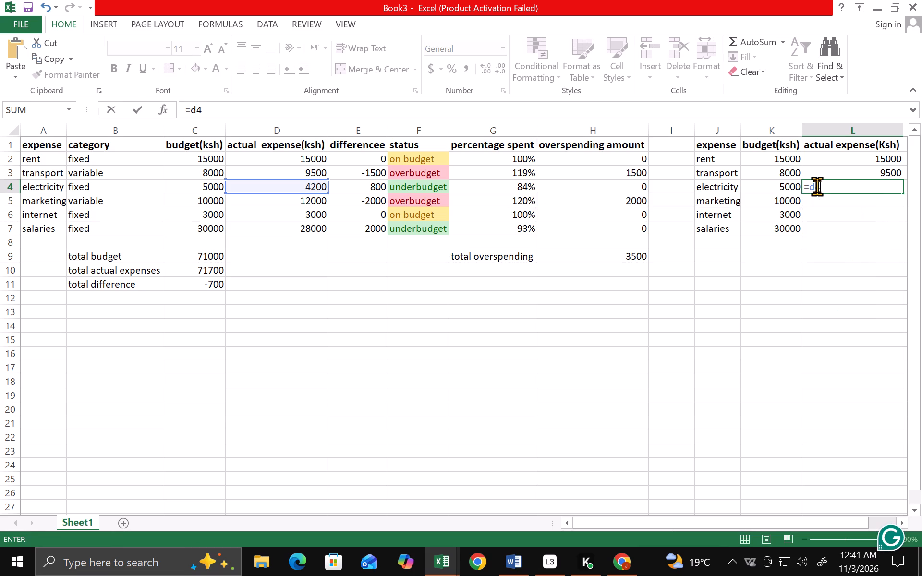
key("Return")
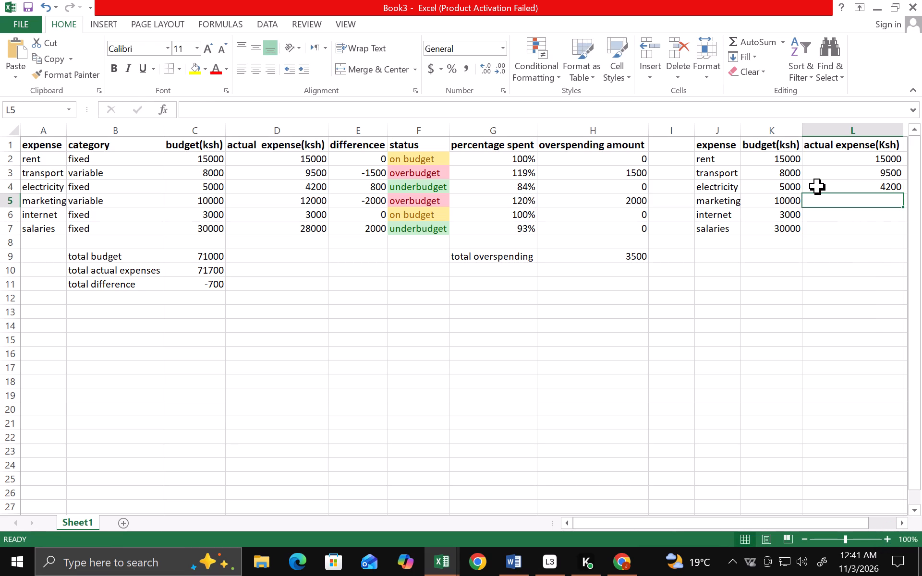
Link the marketing, internet and salaries actual expenses in the chart data table by entering =d5, =d6 and =d7 in L5 to L7.
type("=d5")
key("Return")
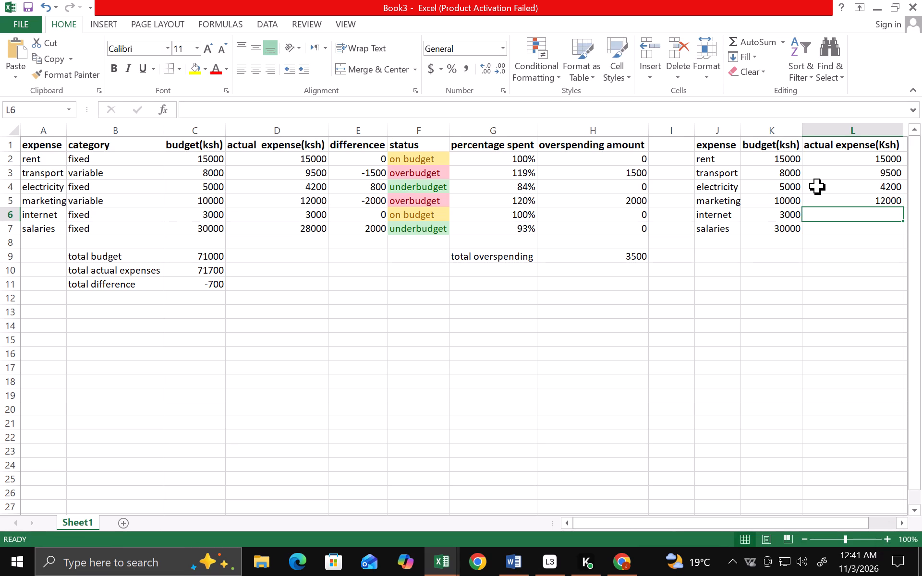
key("equal")
key("d")
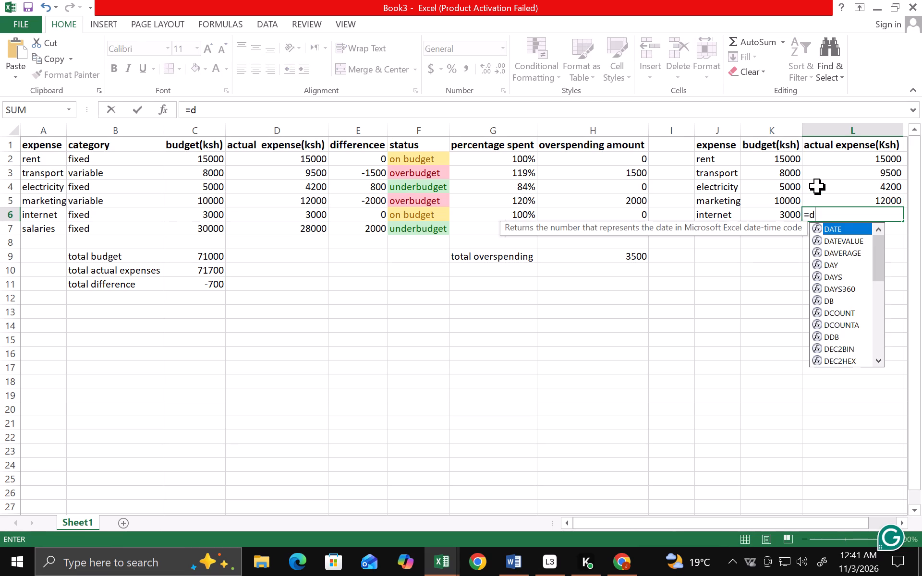
key("6")
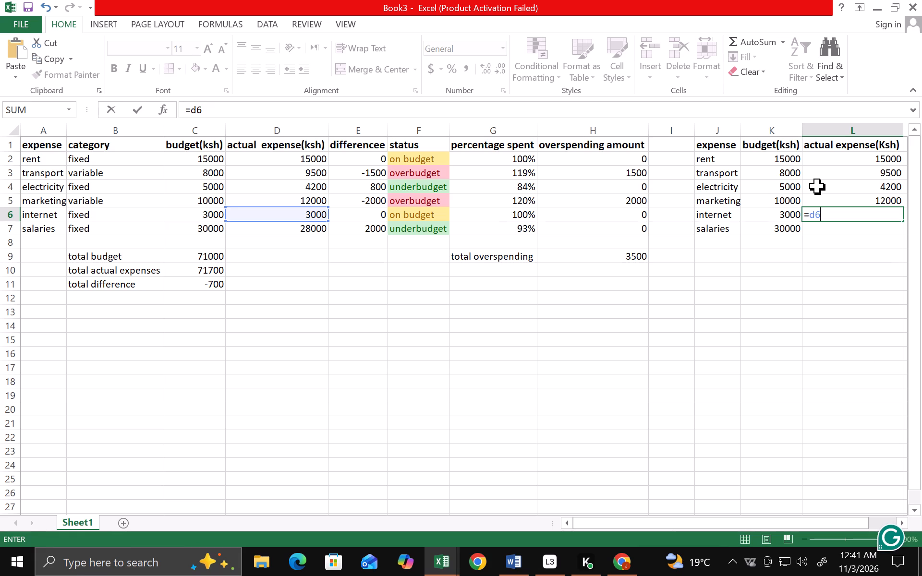
key("Return")
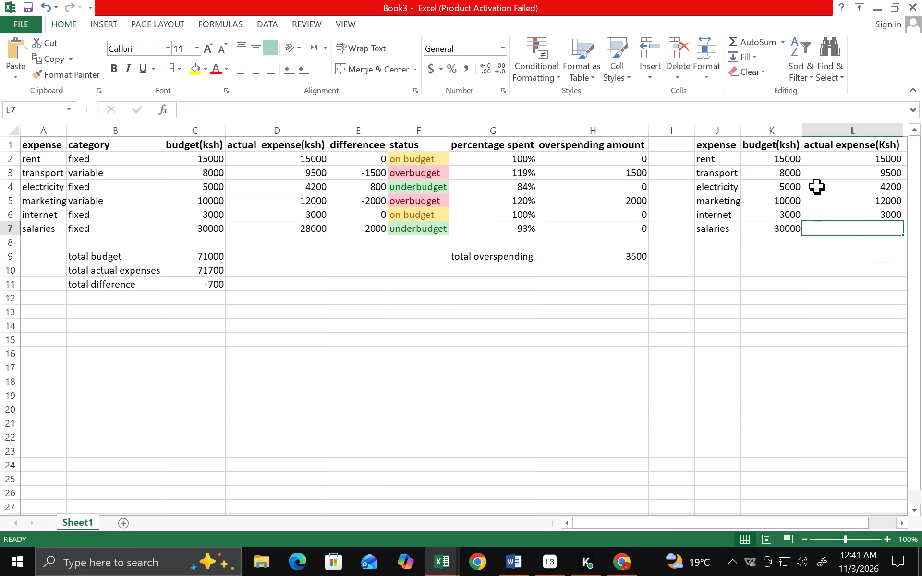
key("equal")
key("d")
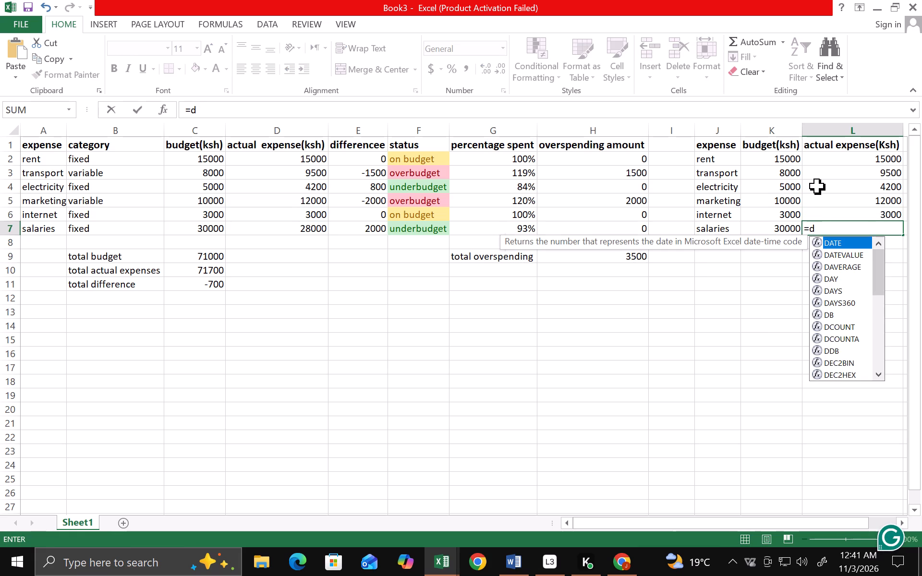
key("7")
key("Return")
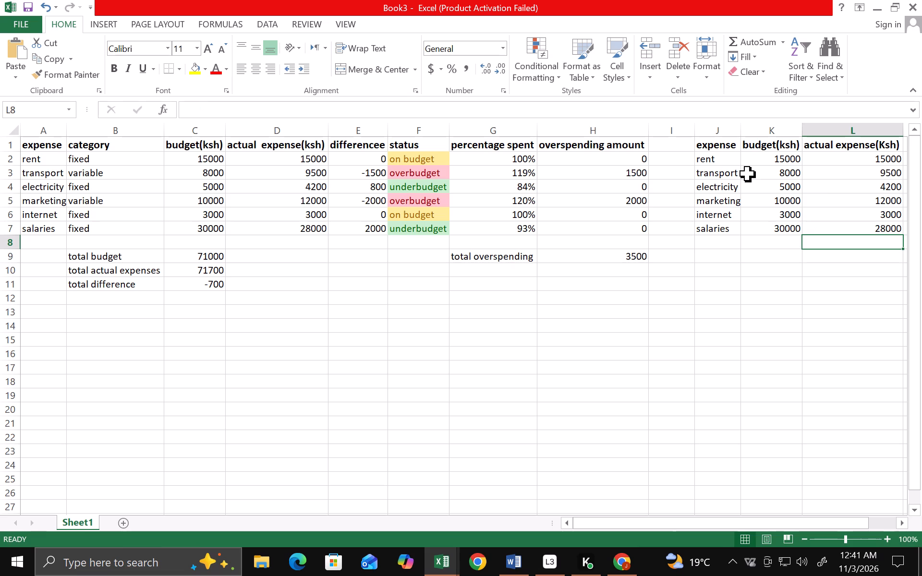
Insert a clustered column chart from the expense, budget and actual expense data in J1:L7, using the first chart style.
left_click(708, 155)
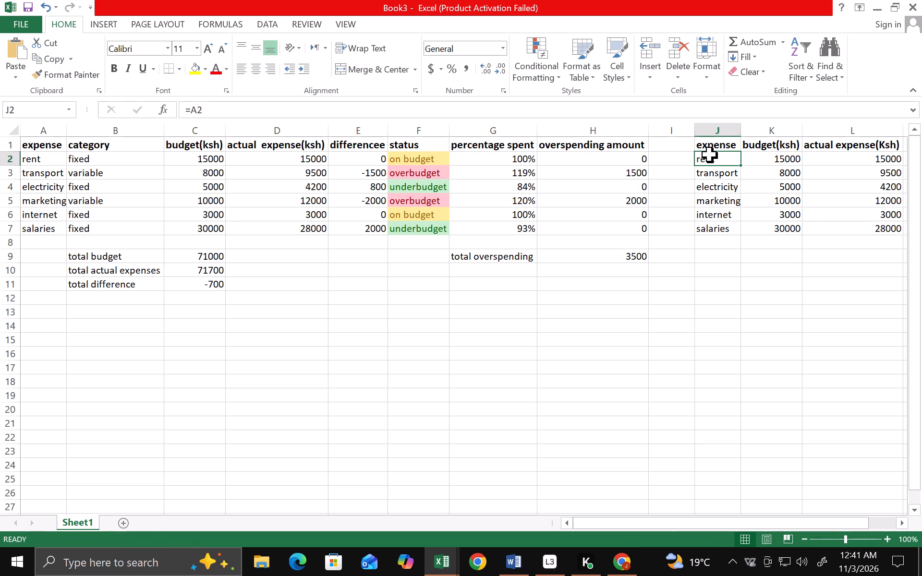
left_click_drag(717, 150, 893, 233)
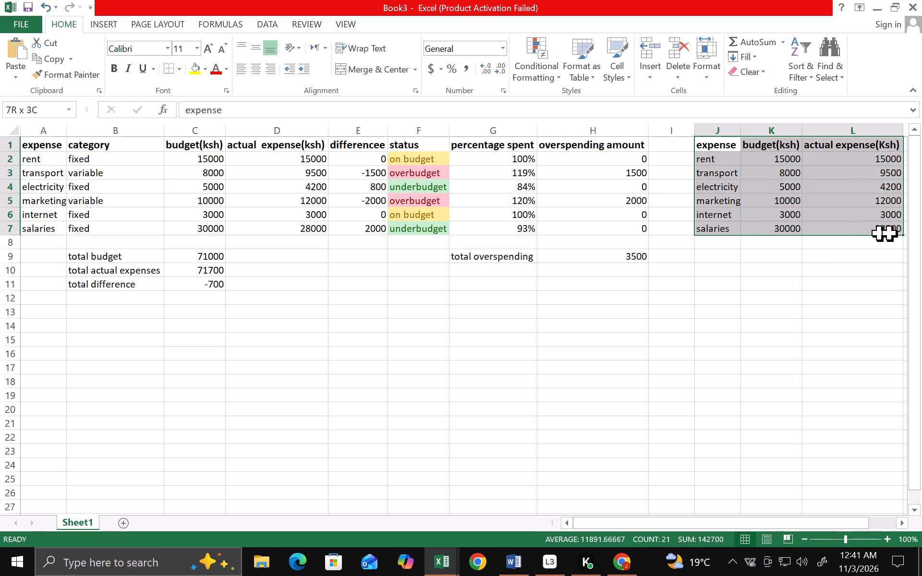
left_click_drag(893, 233, 908, 233)
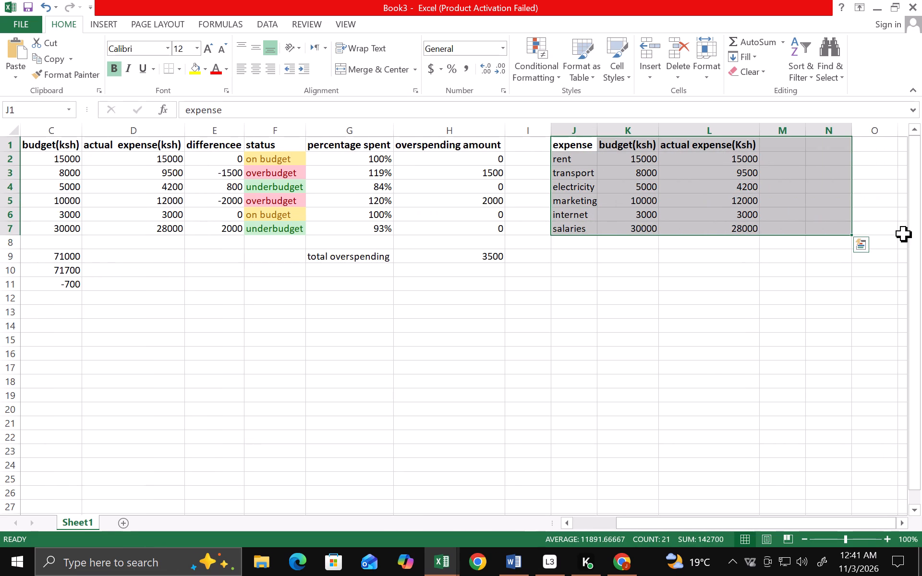
left_click(764, 224)
left_click(557, 147)
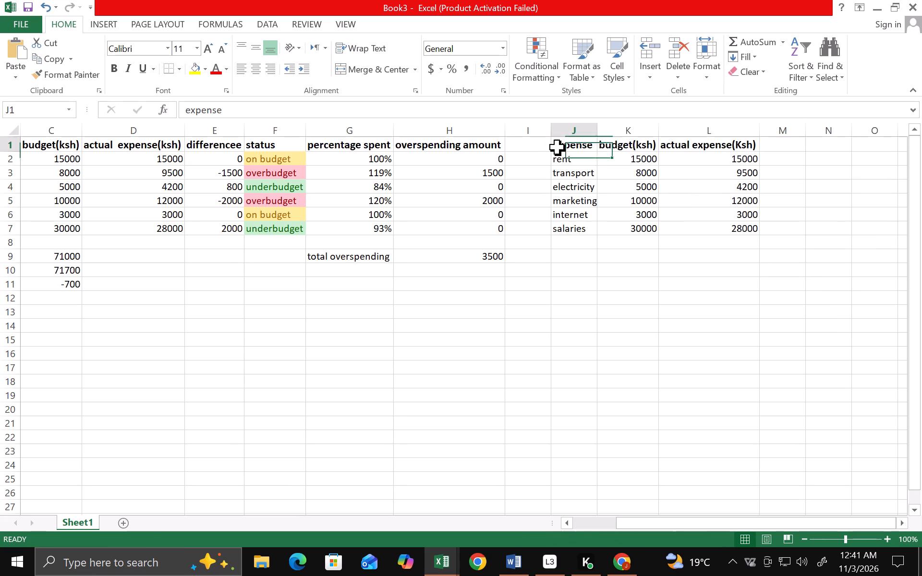
left_click_drag(558, 147, 636, 212)
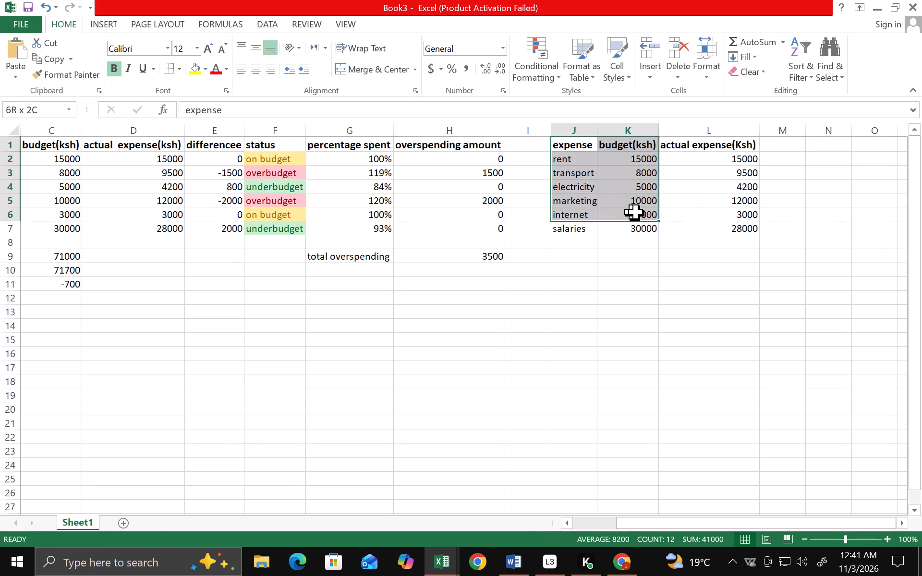
left_click_drag(636, 212, 716, 226)
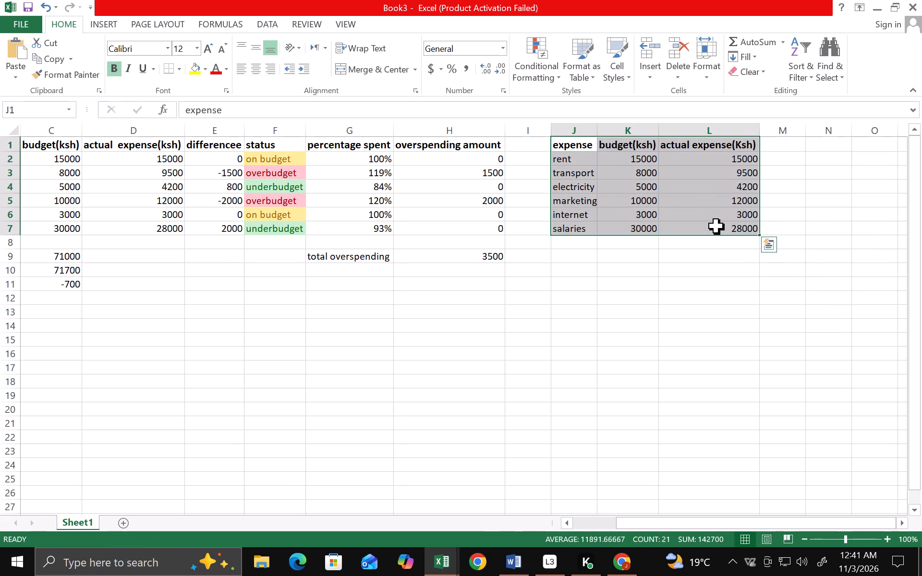
left_click(109, 22)
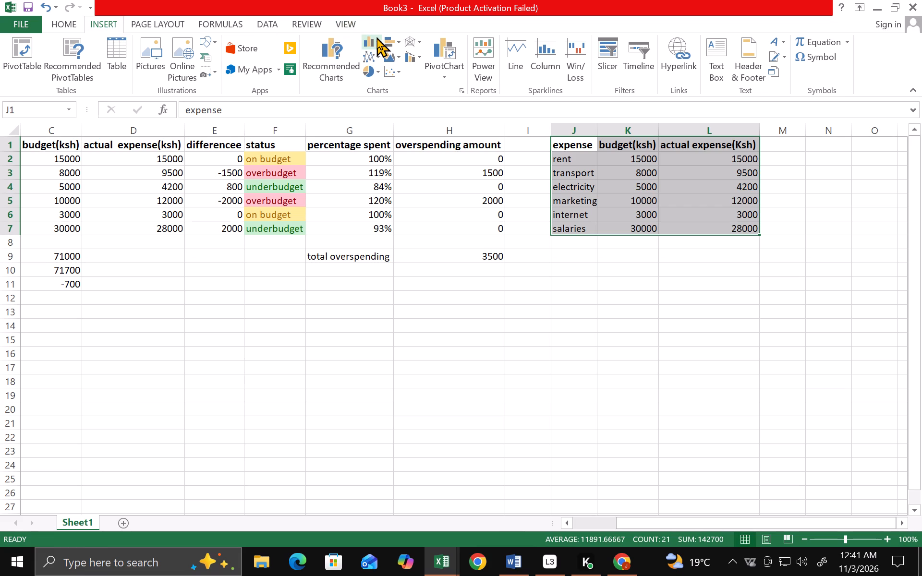
left_click(376, 37)
left_click(372, 81)
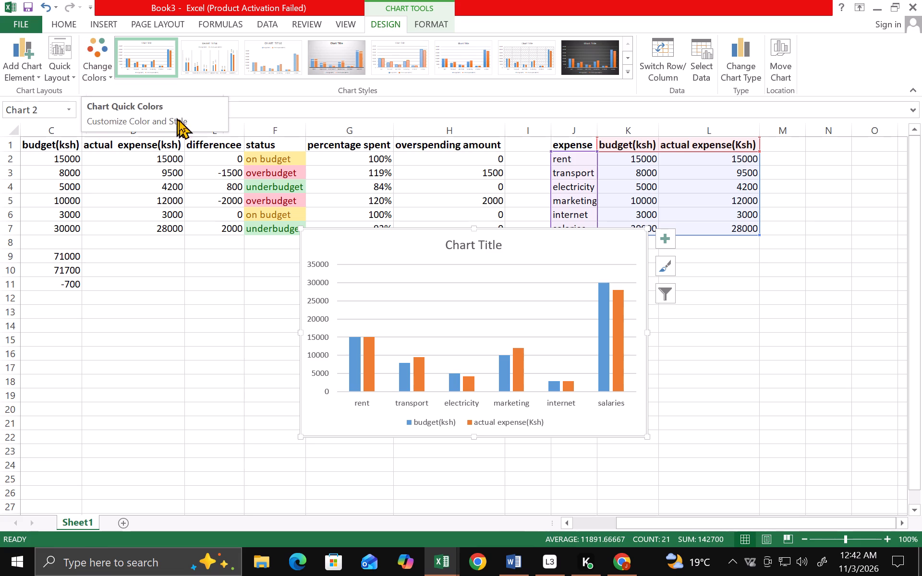
left_click(163, 59)
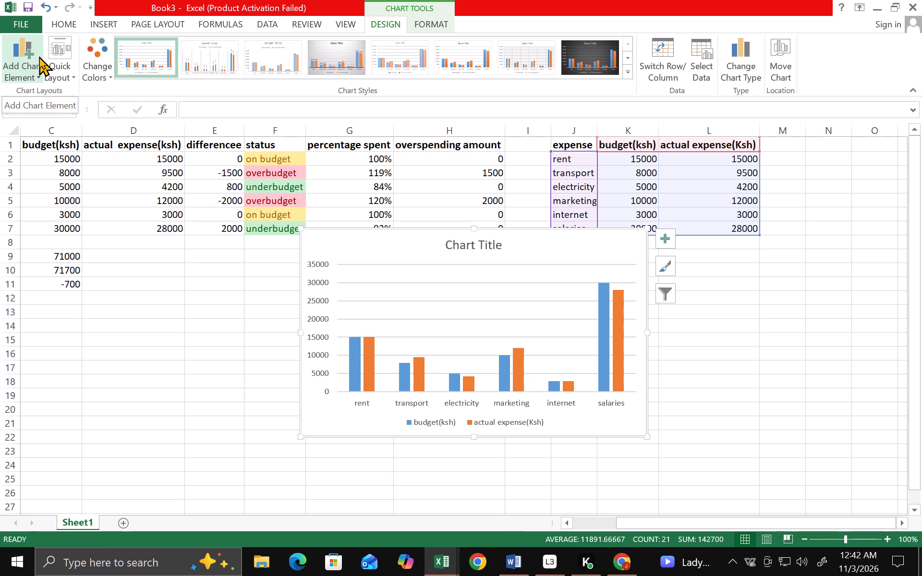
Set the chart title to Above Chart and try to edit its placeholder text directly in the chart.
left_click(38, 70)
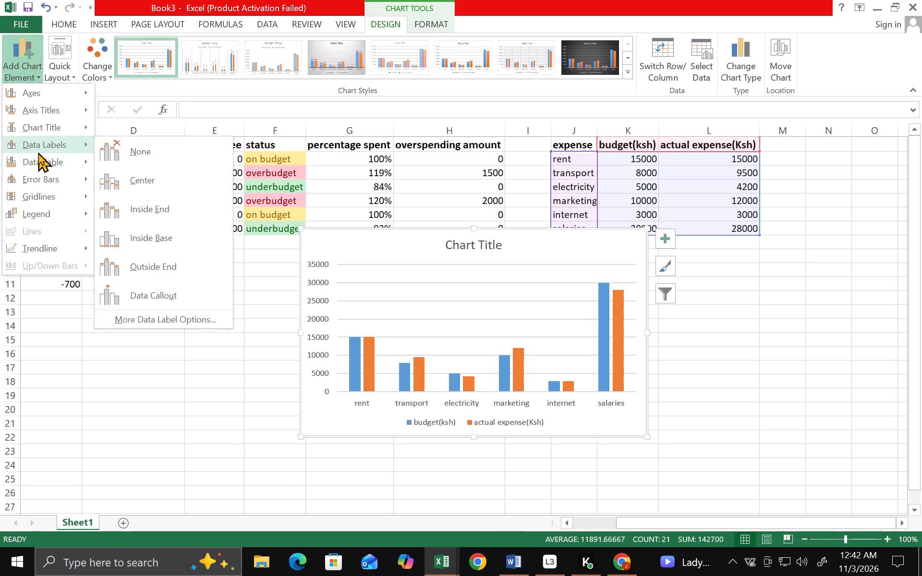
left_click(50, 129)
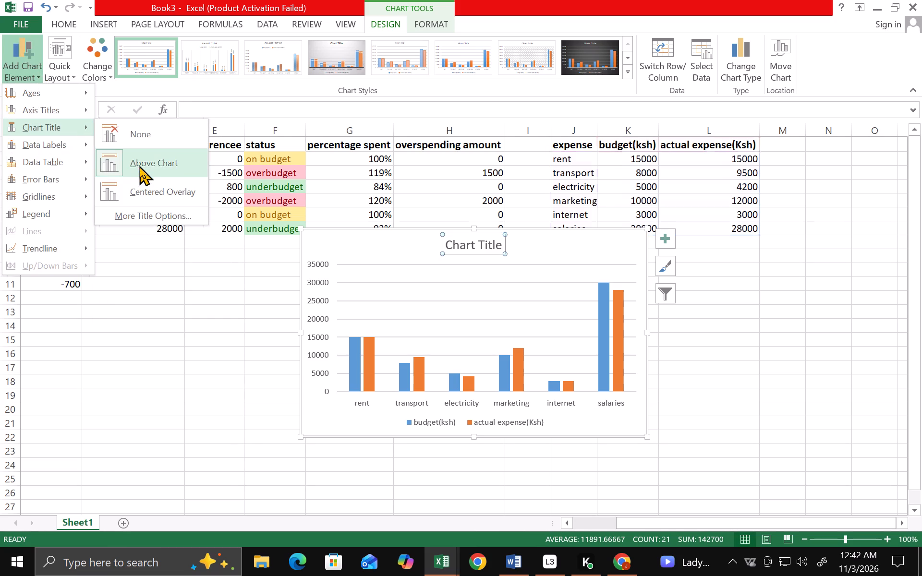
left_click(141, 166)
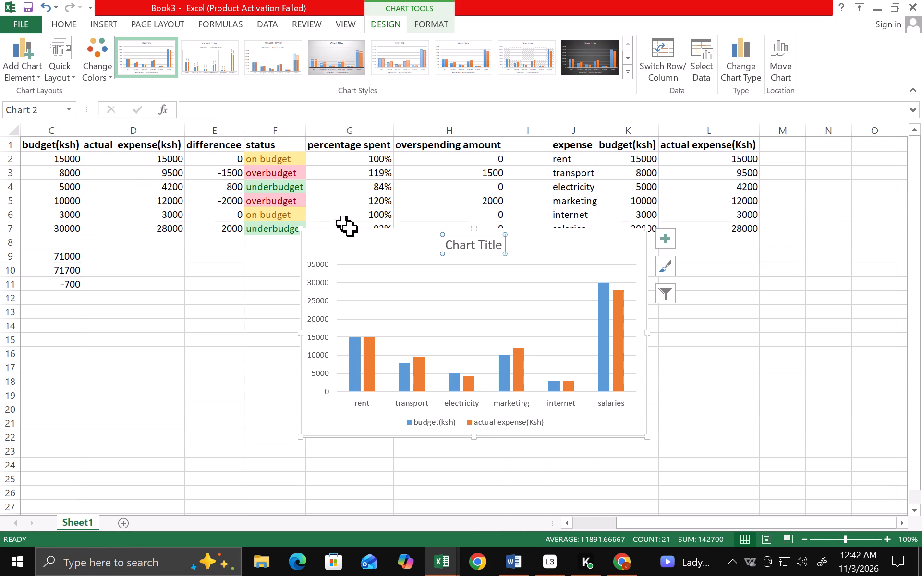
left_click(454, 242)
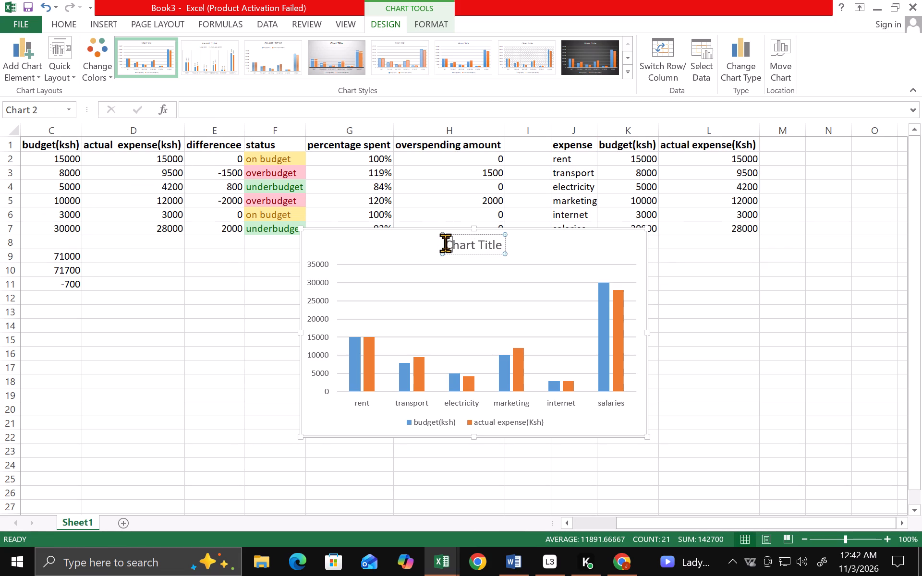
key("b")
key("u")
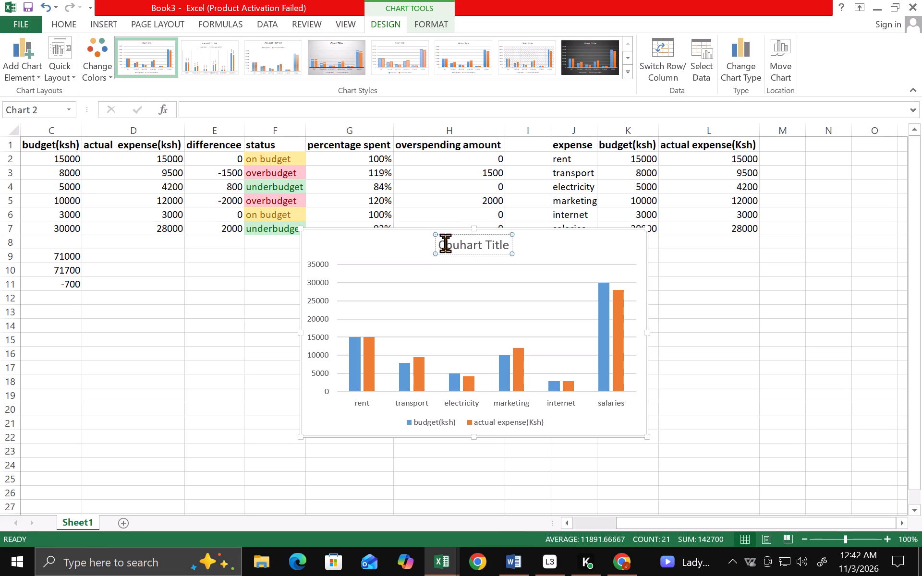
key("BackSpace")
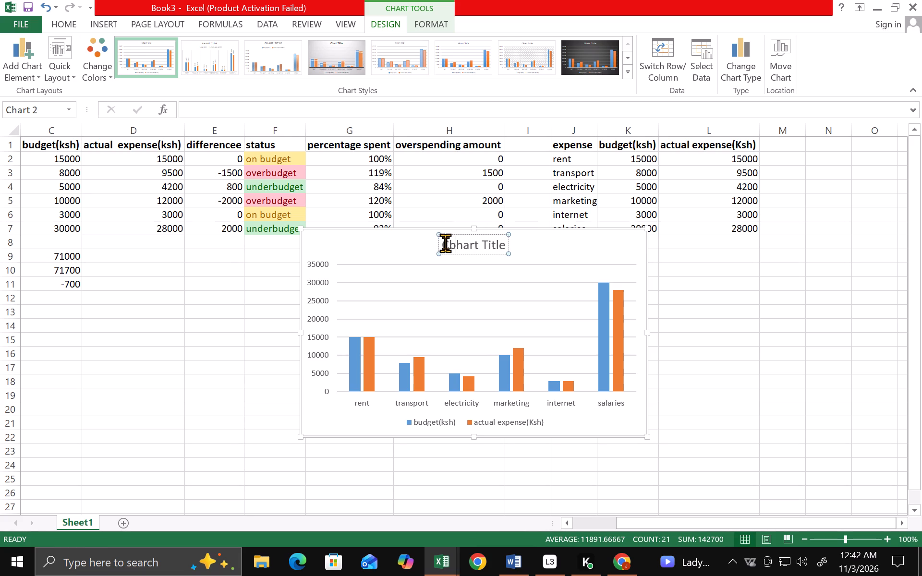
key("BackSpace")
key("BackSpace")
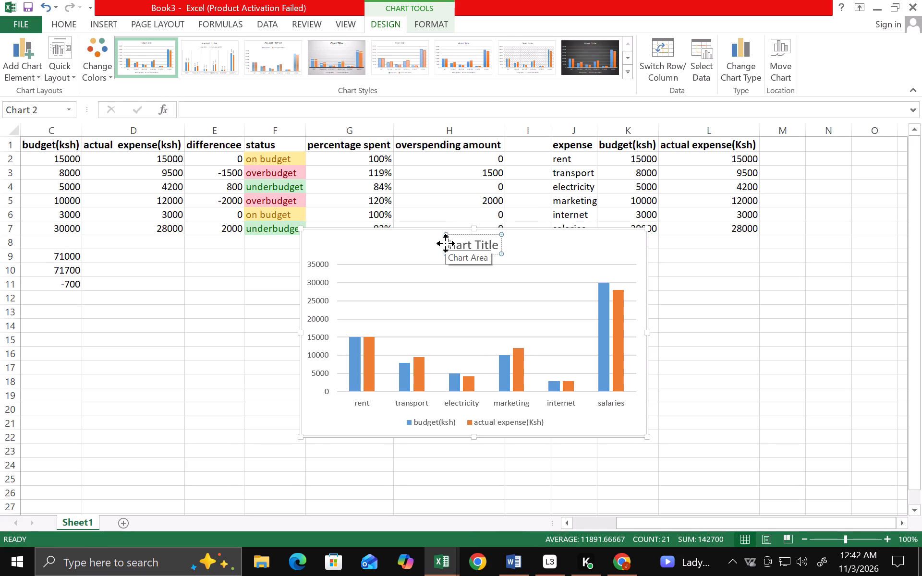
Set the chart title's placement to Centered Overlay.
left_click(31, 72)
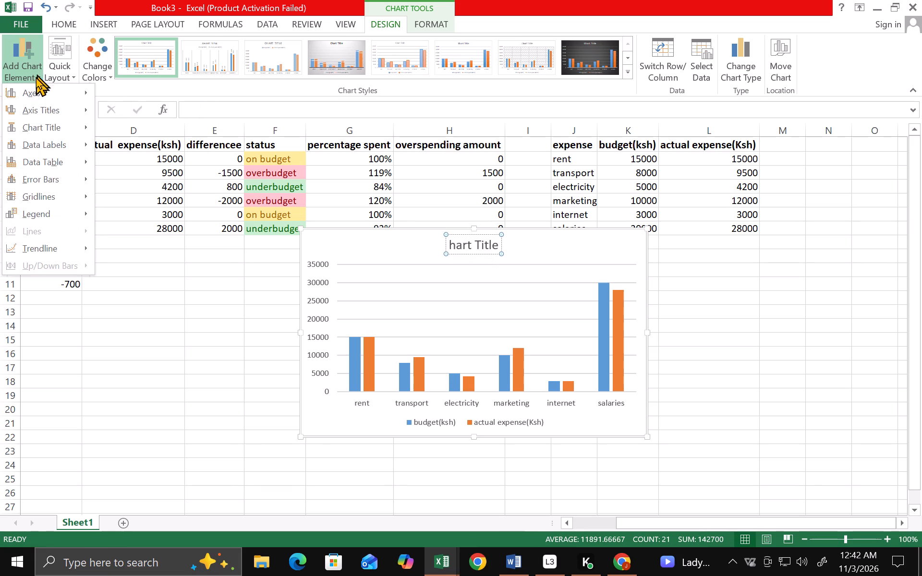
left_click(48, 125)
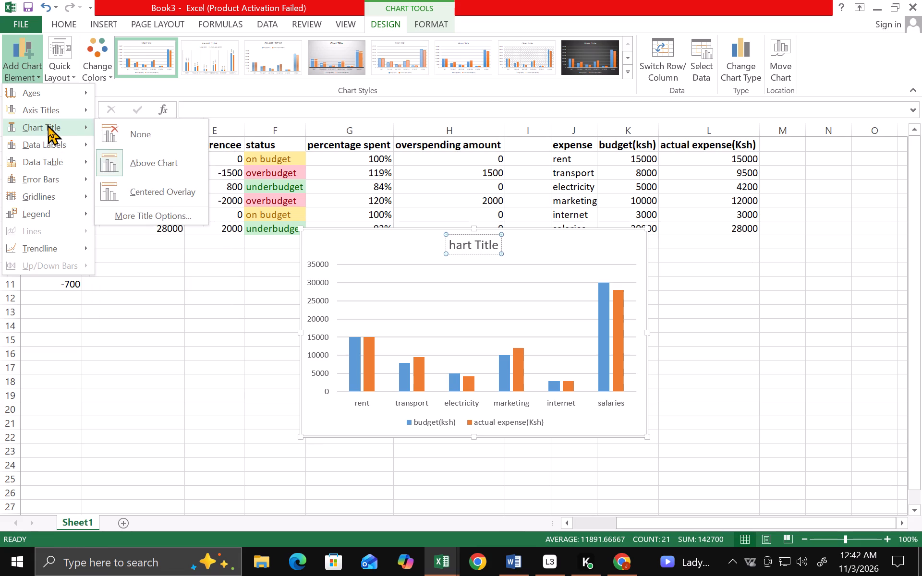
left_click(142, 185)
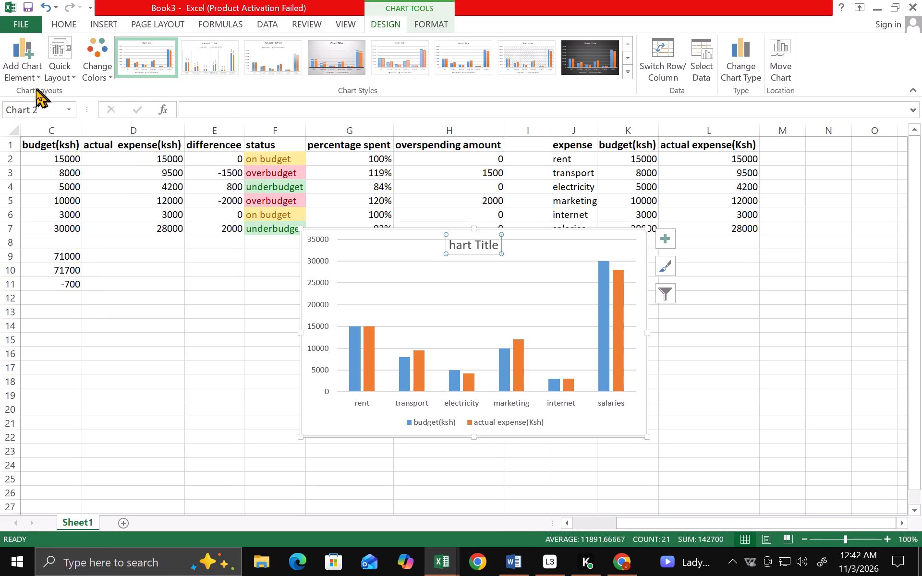
Set the chart title's placement to Above Chart.
left_click(25, 71)
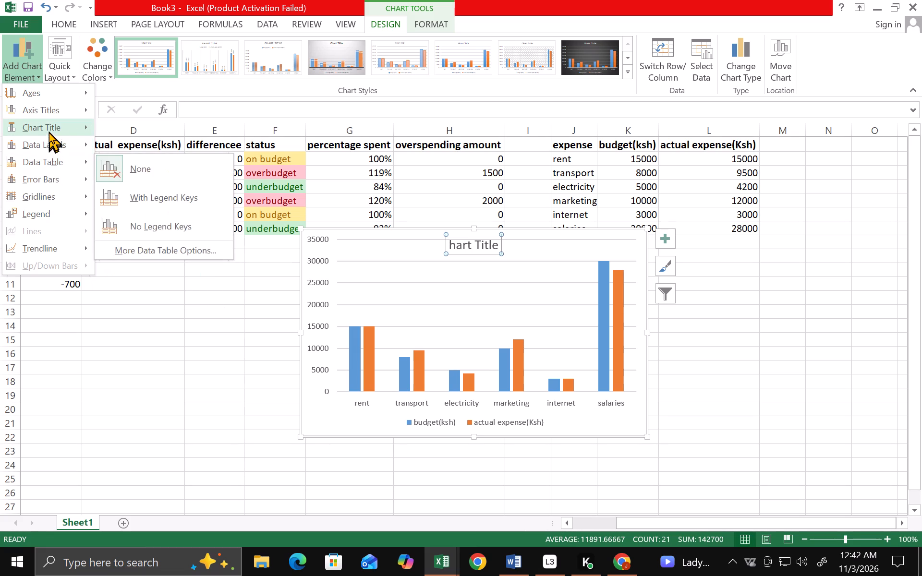
left_click(50, 129)
left_click(84, 125)
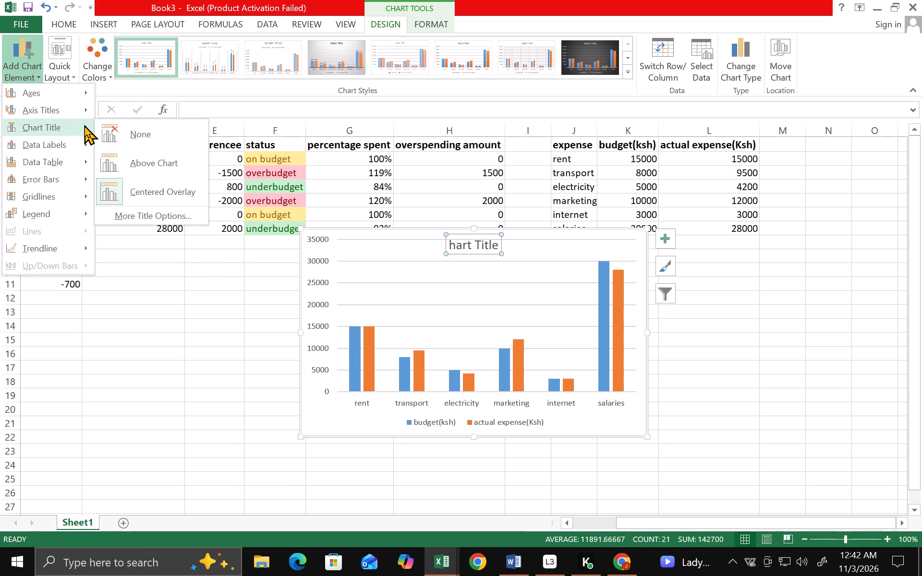
left_click(62, 122)
left_click(126, 151)
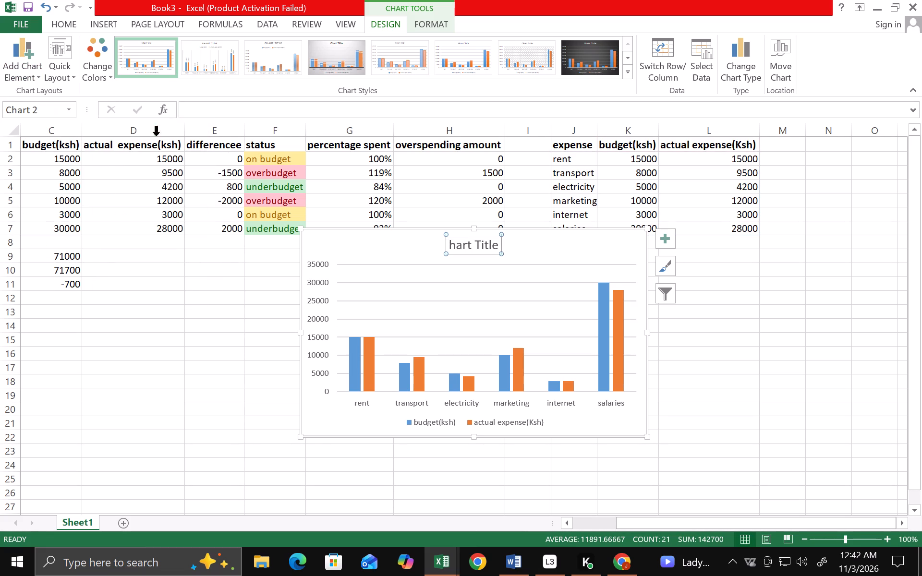
Replace the chart title text with "budget vs actual expenses".
left_click(196, 108)
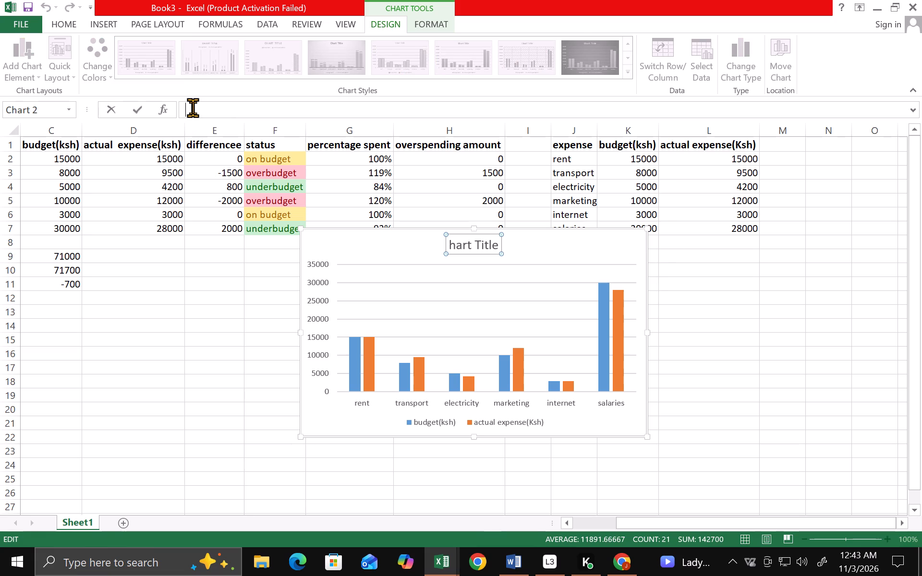
type("budget vs actual")
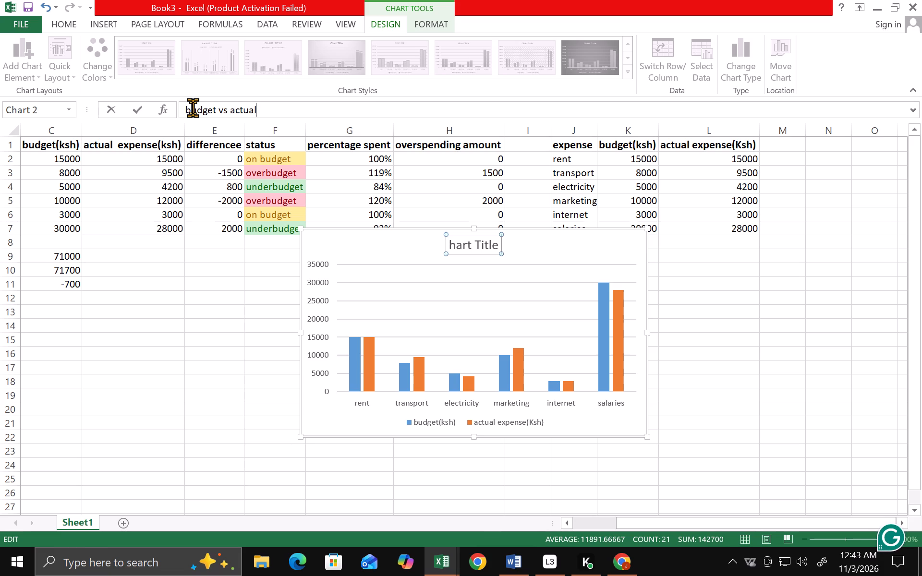
key("space")
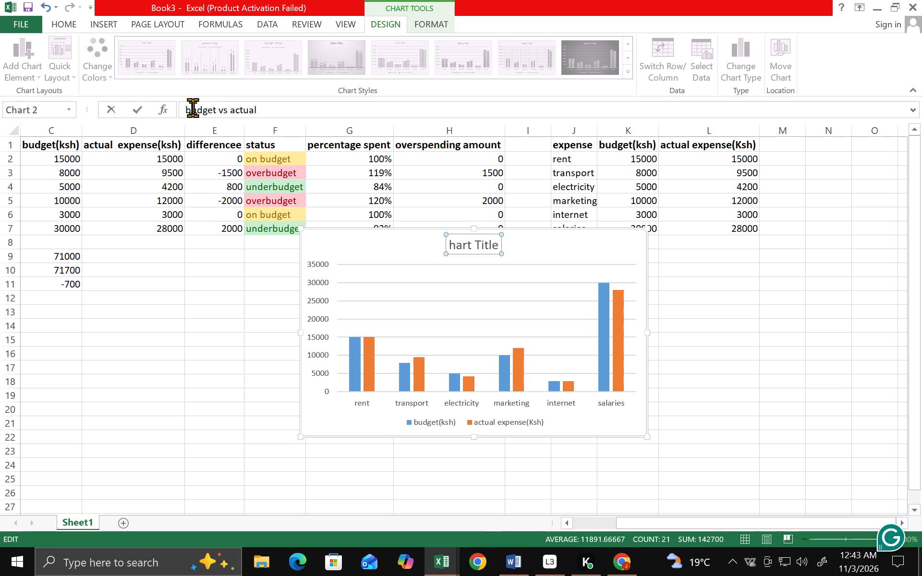
type("expense")
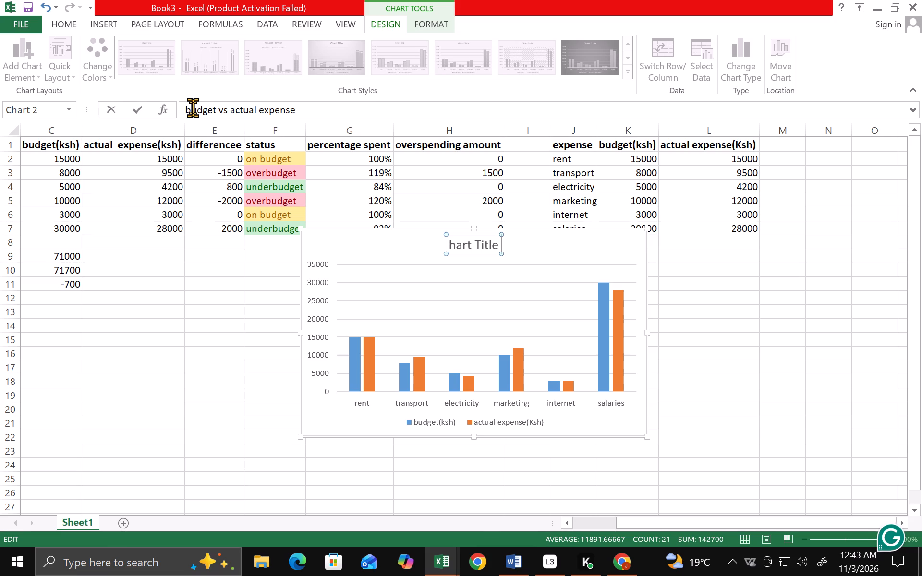
key("s")
key("Return")
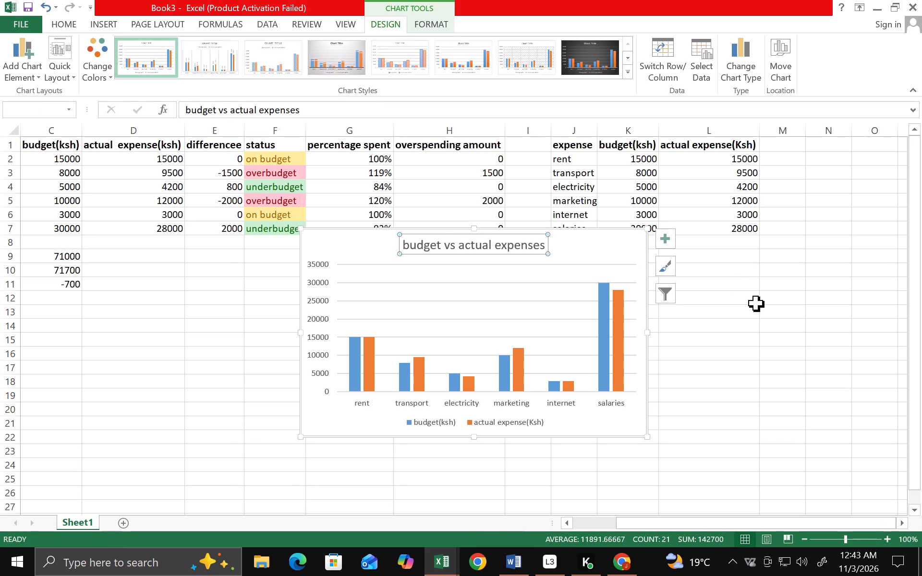
Move the chart's plot area down to leave more space beneath the title.
left_click(567, 348)
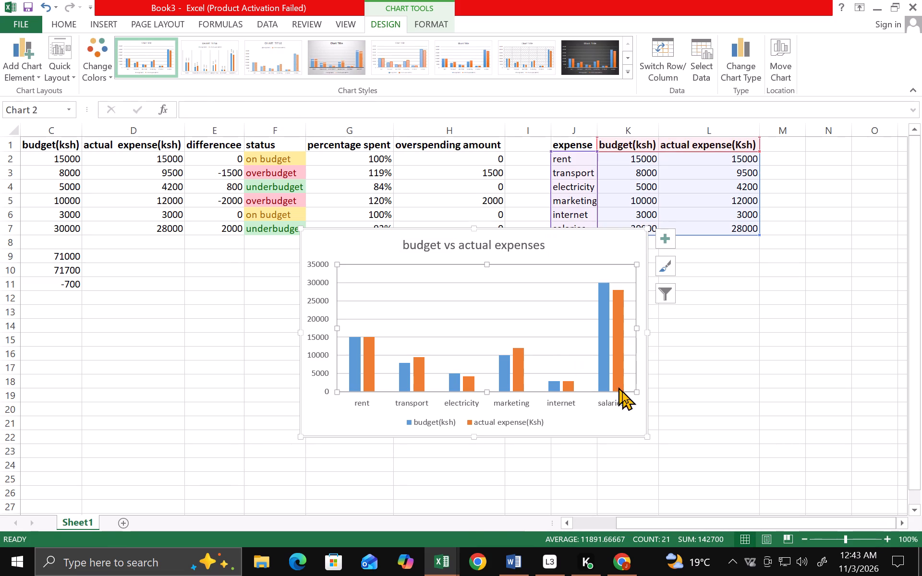
left_click_drag(626, 391, 626, 427)
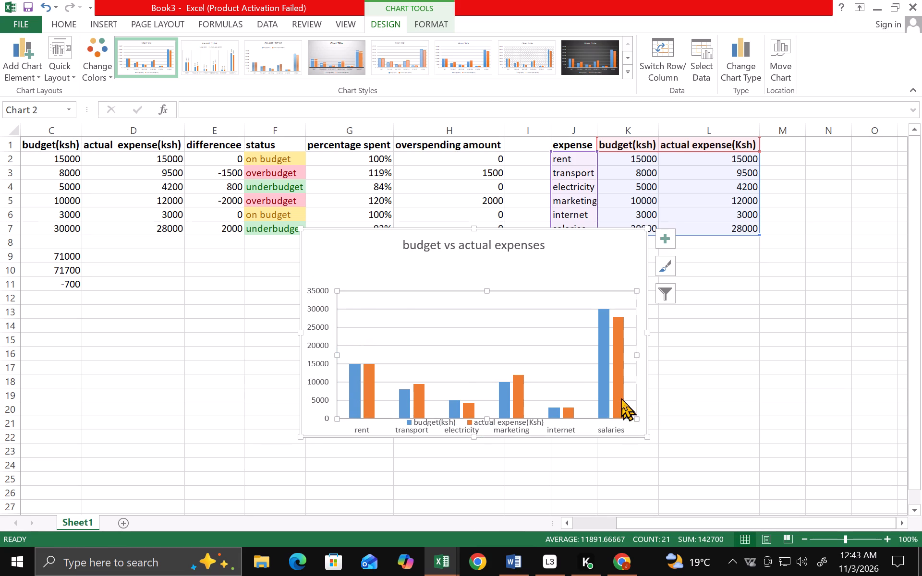
left_click(567, 348)
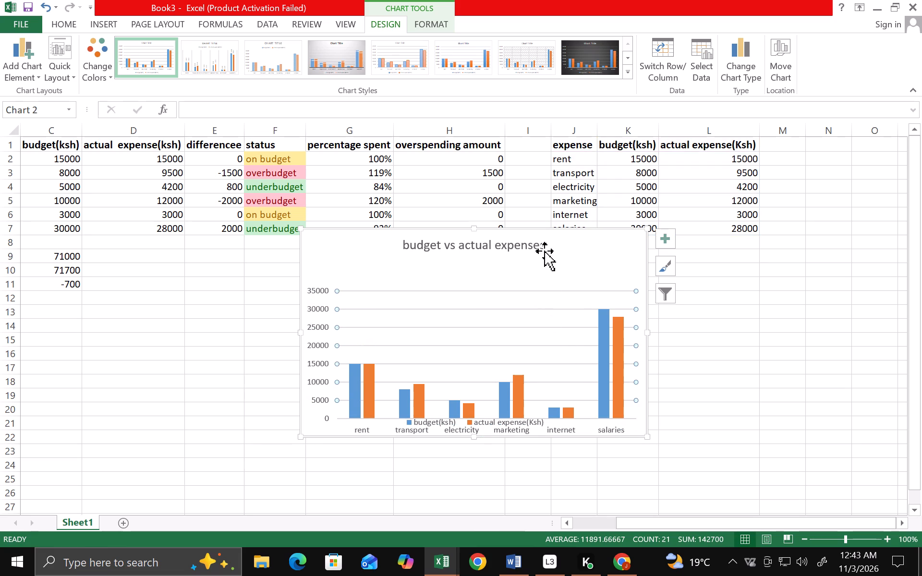
left_click(513, 302)
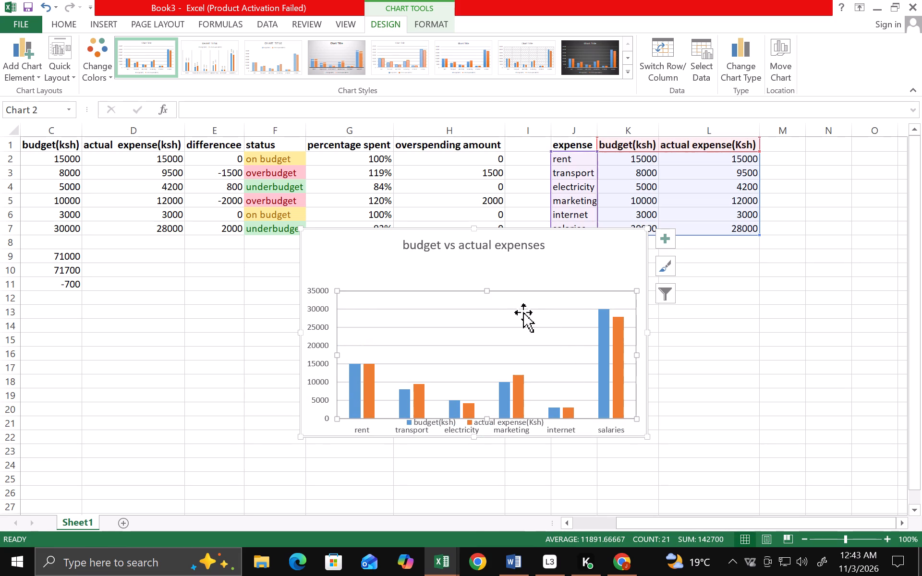
Move the column chart below the data tables, to about rows 12 to 26.
left_click_drag(643, 418, 606, 486)
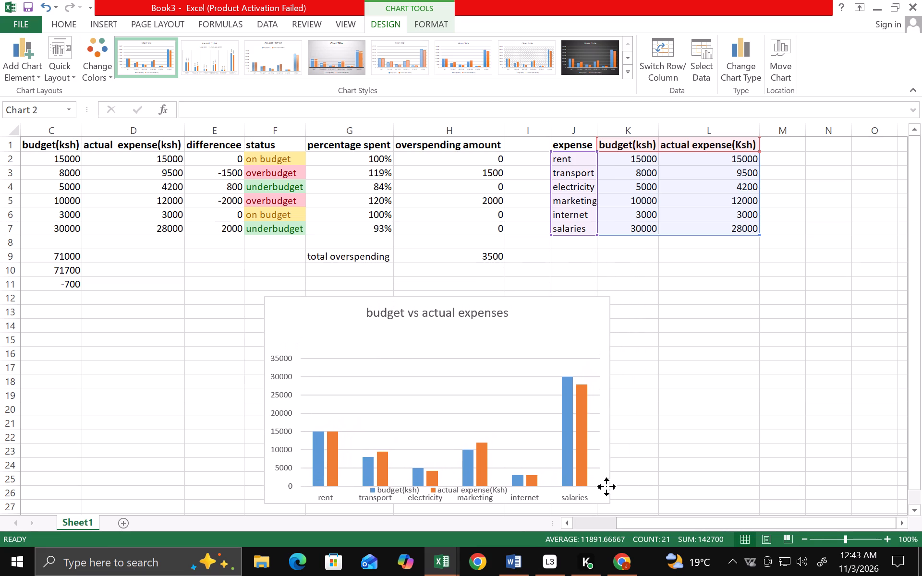
left_click_drag(606, 486, 605, 481)
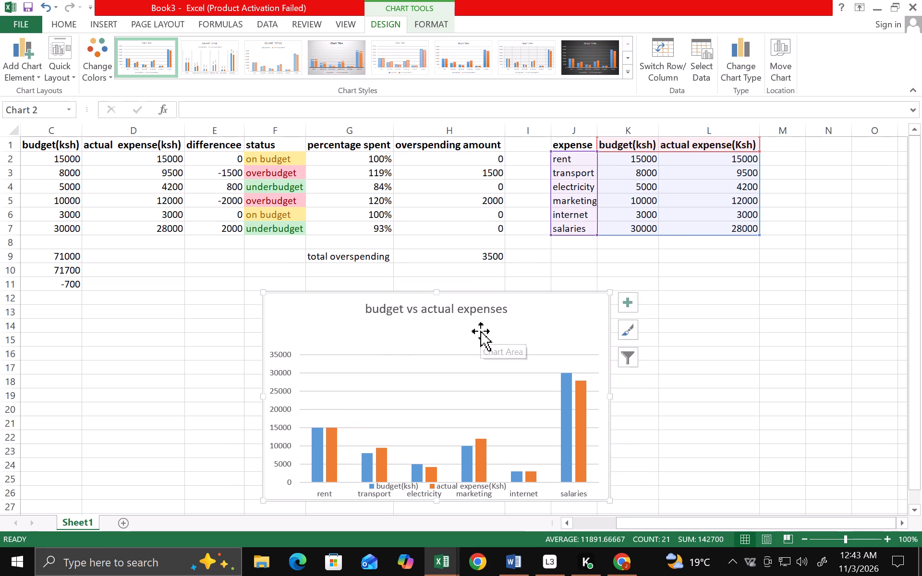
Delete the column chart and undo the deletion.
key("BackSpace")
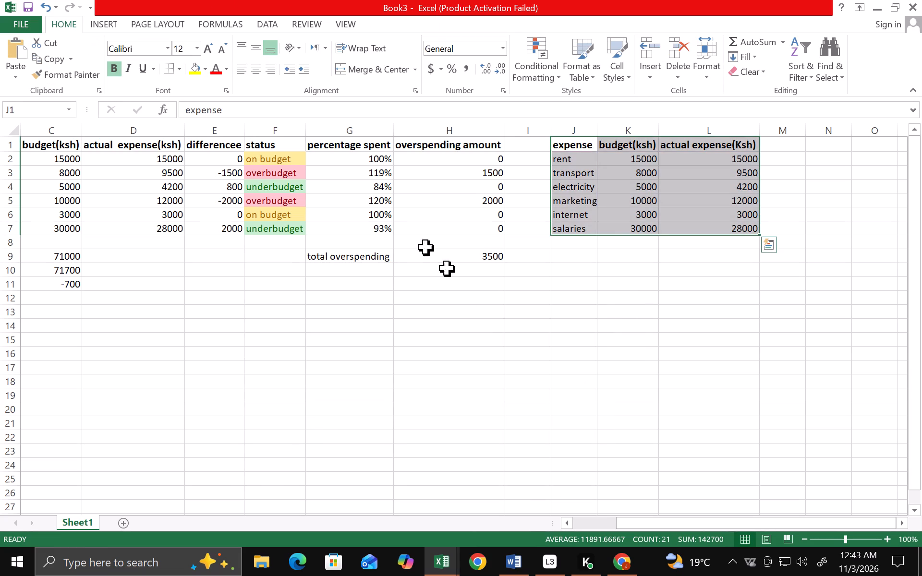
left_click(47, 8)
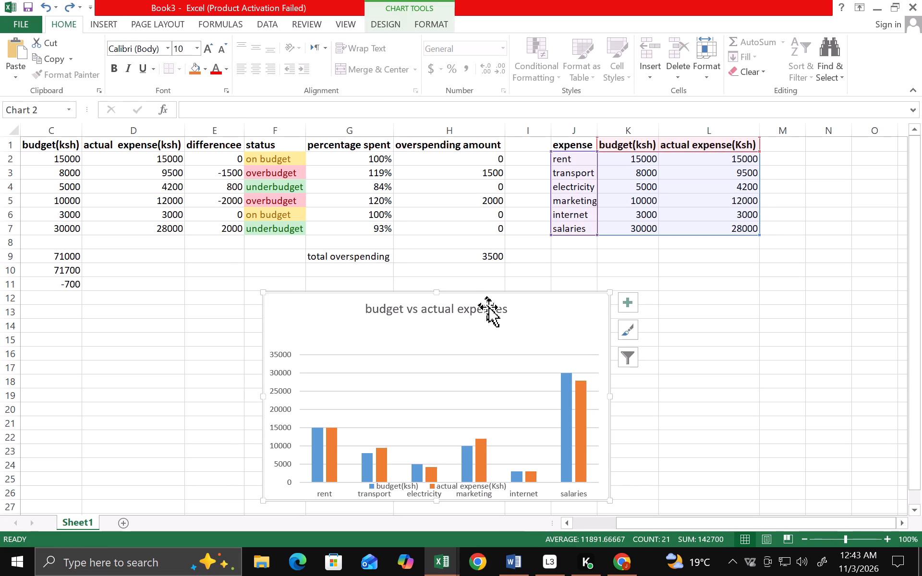
Turn off the Chart Title element of the column chart.
left_click(514, 325)
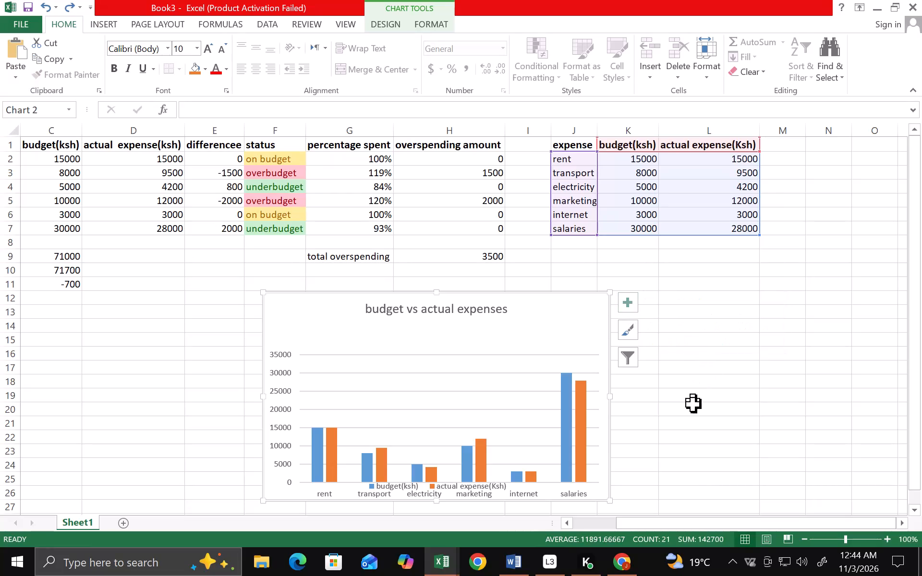
left_click(632, 303)
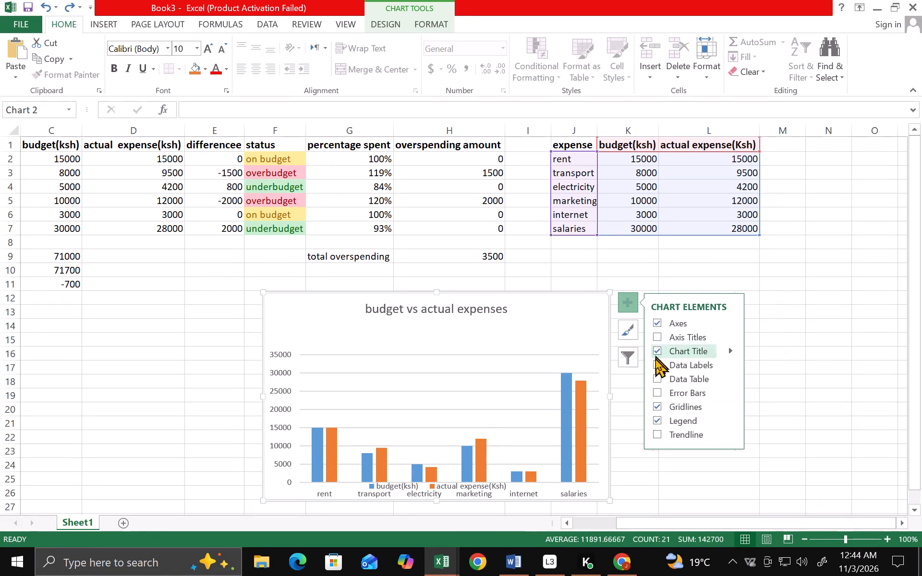
left_click(655, 356)
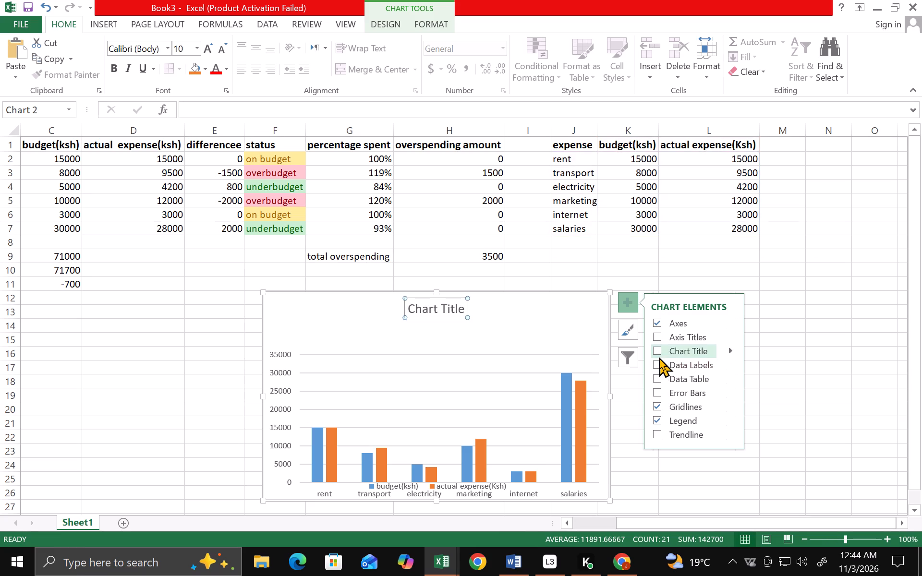
left_click(659, 357)
left_click(654, 355)
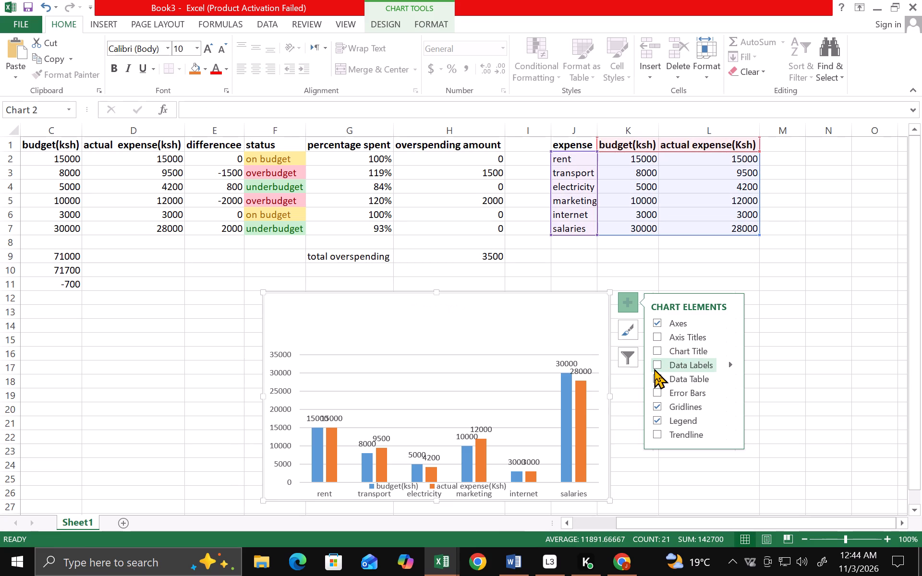
Add data labels to the columns of the budget and actual expense chart.
left_click(656, 361)
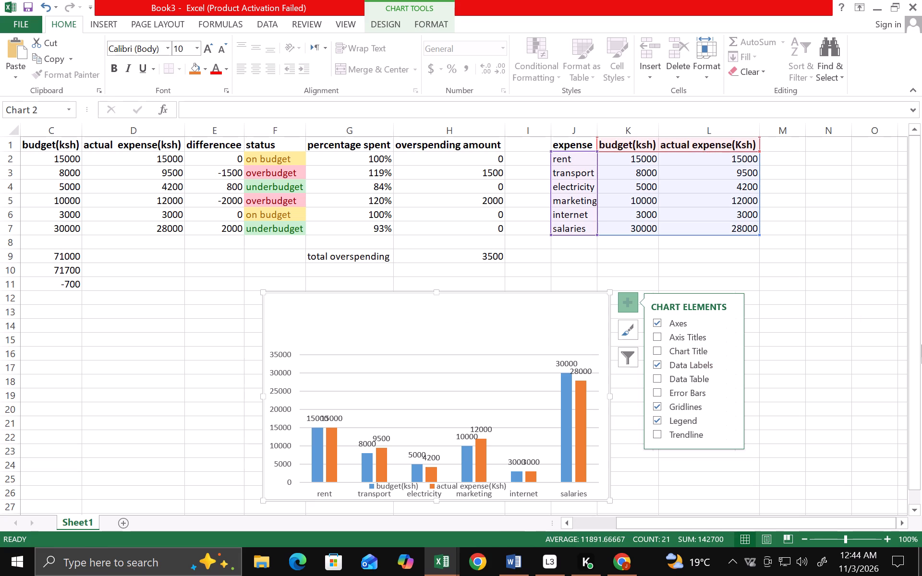
left_click(878, 351)
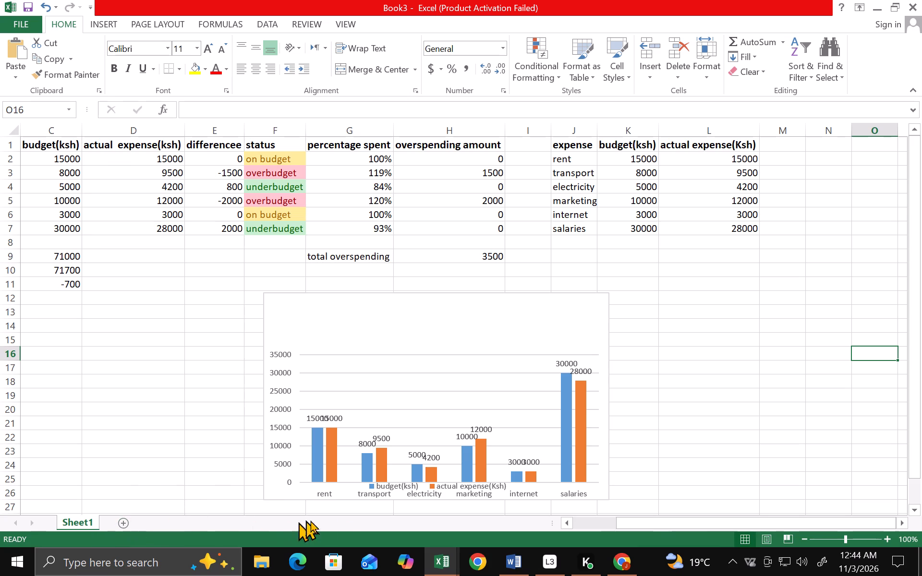
Create a PivotTable from the main expense table range A1:H7 on a new worksheet.
left_click(564, 521)
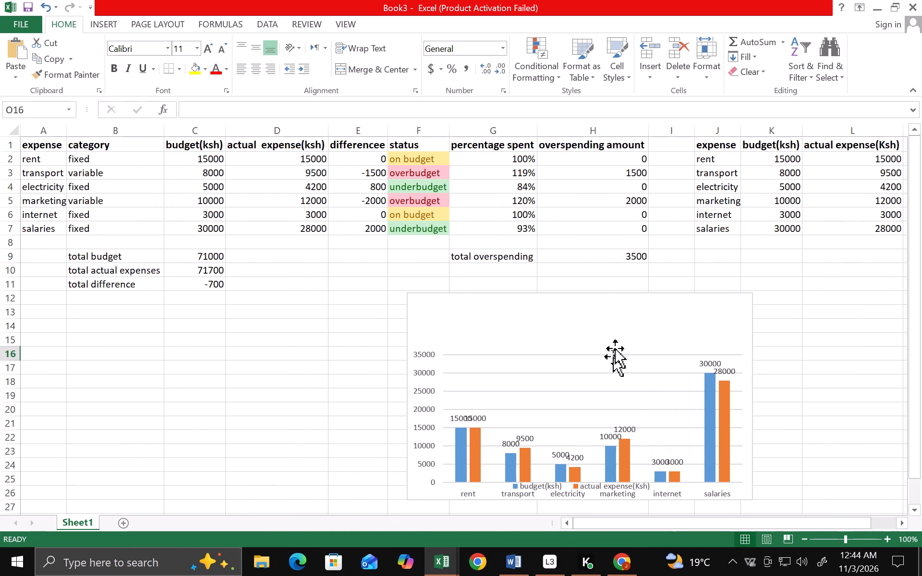
left_click(26, 142)
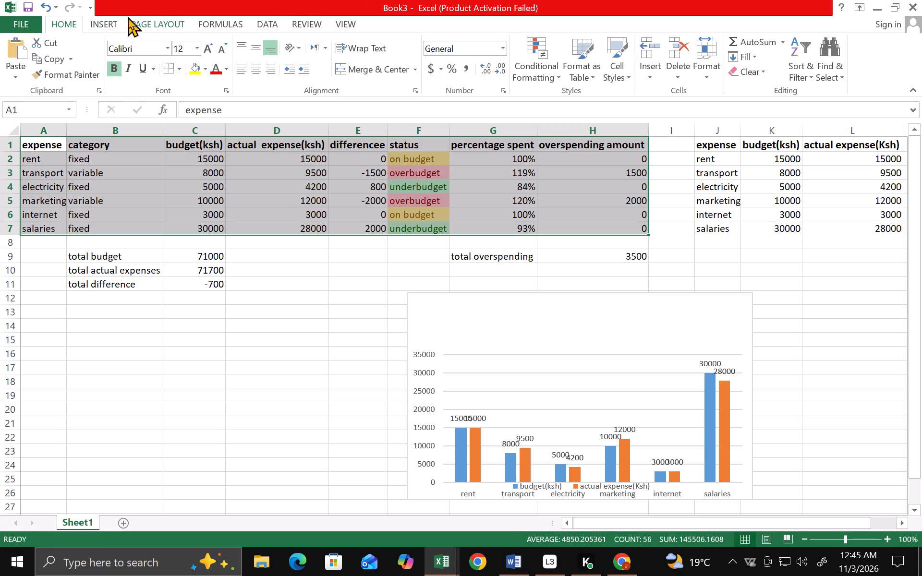
left_click(115, 24)
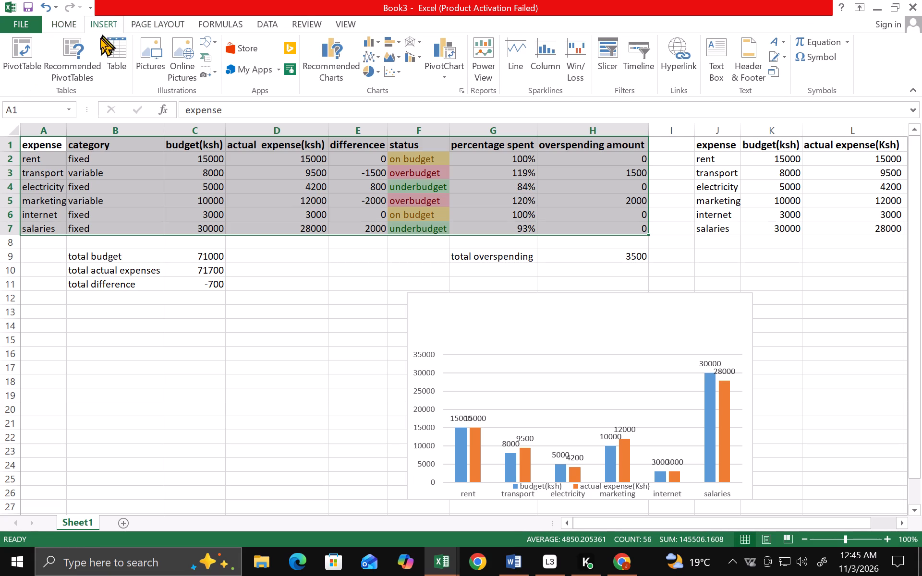
left_click(23, 42)
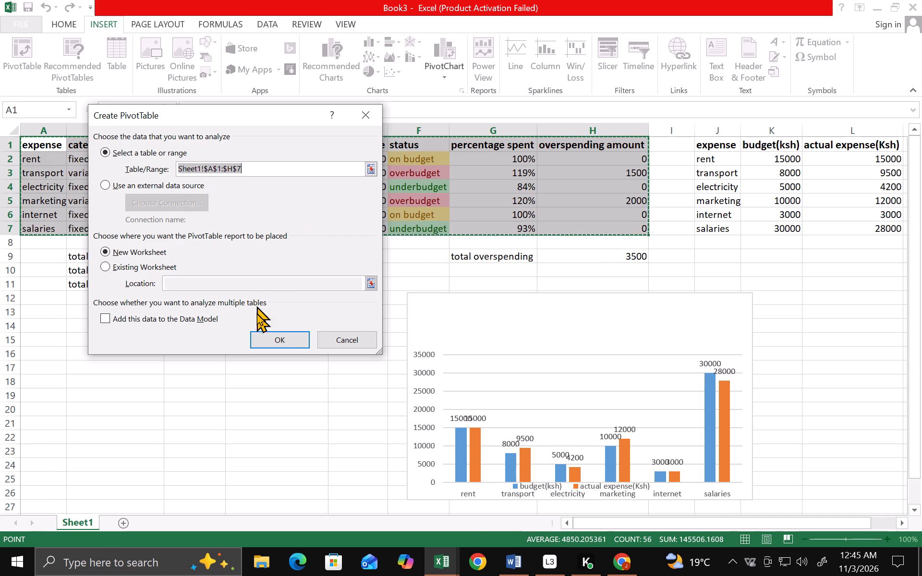
left_click(279, 336)
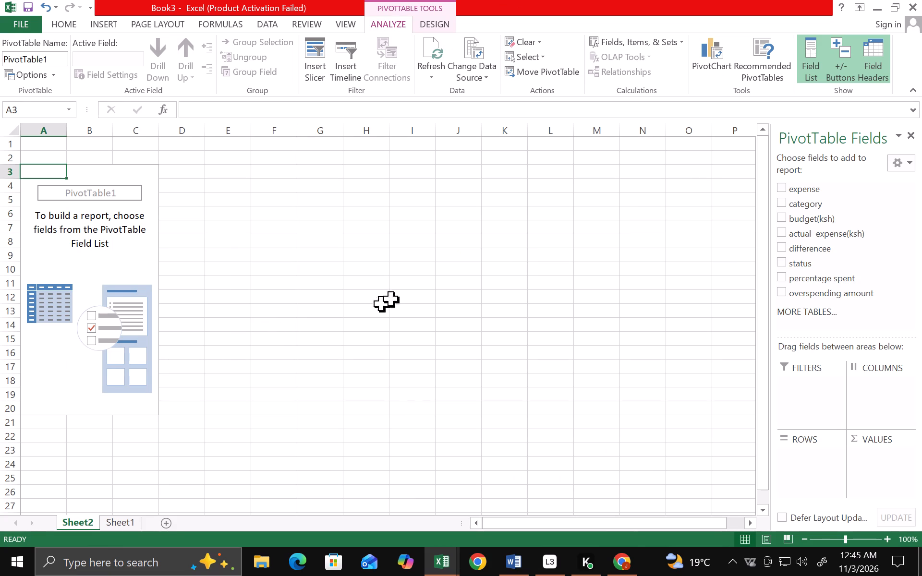
Add the category field to the PivotTable's Rows area.
left_click(777, 202)
left_click_drag(777, 201, 802, 227)
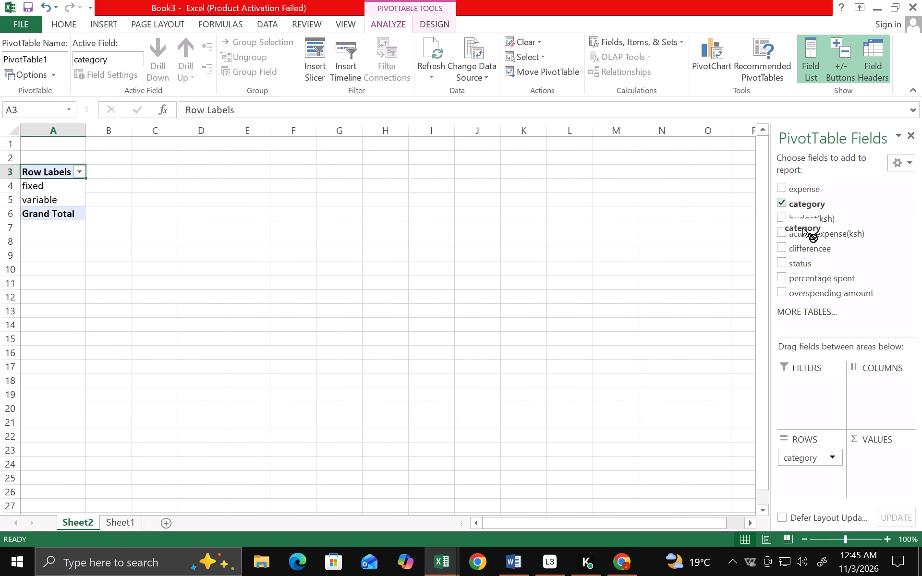
left_click_drag(802, 227, 810, 468)
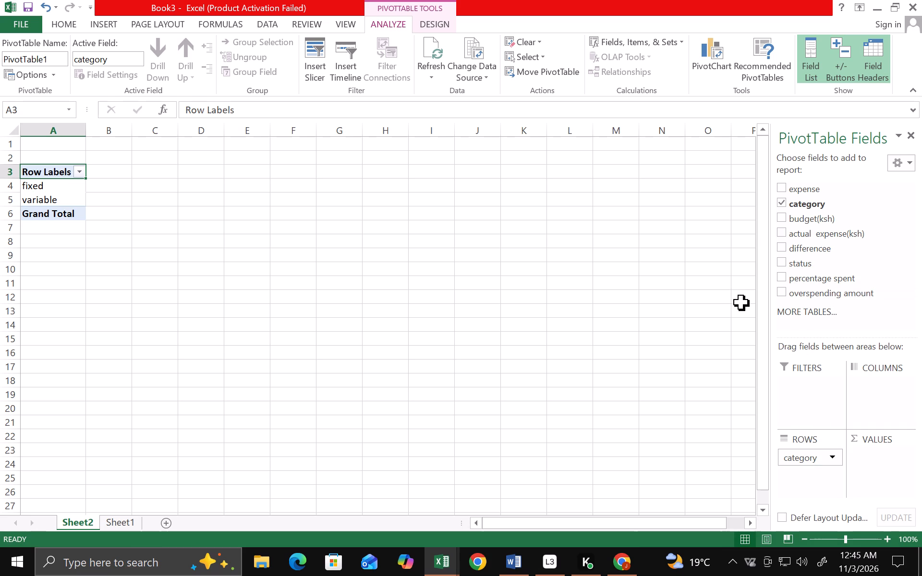
Add the sum of budget(ksh) to the PivotTable's Values area and remove its duplicate entry.
left_click(784, 214)
left_click_drag(784, 214, 852, 340)
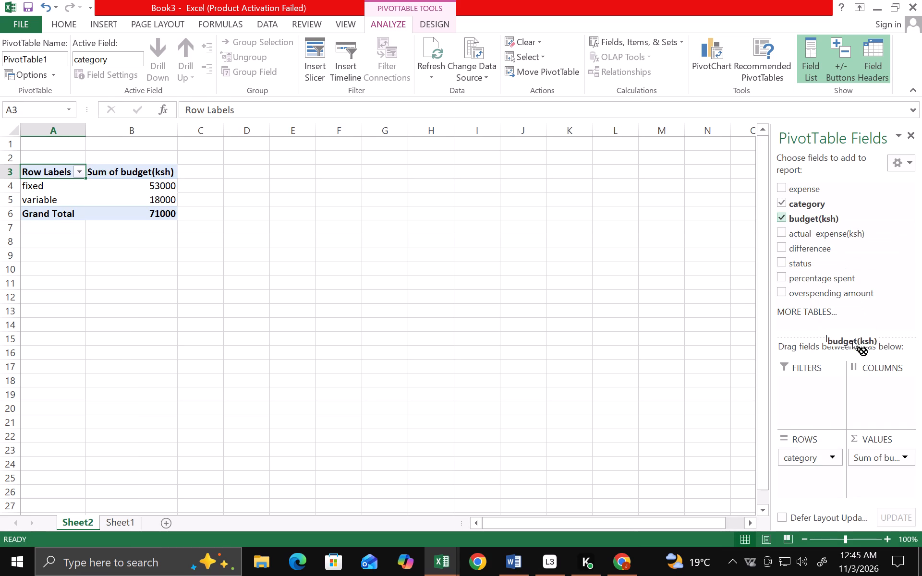
left_click_drag(852, 340, 884, 454)
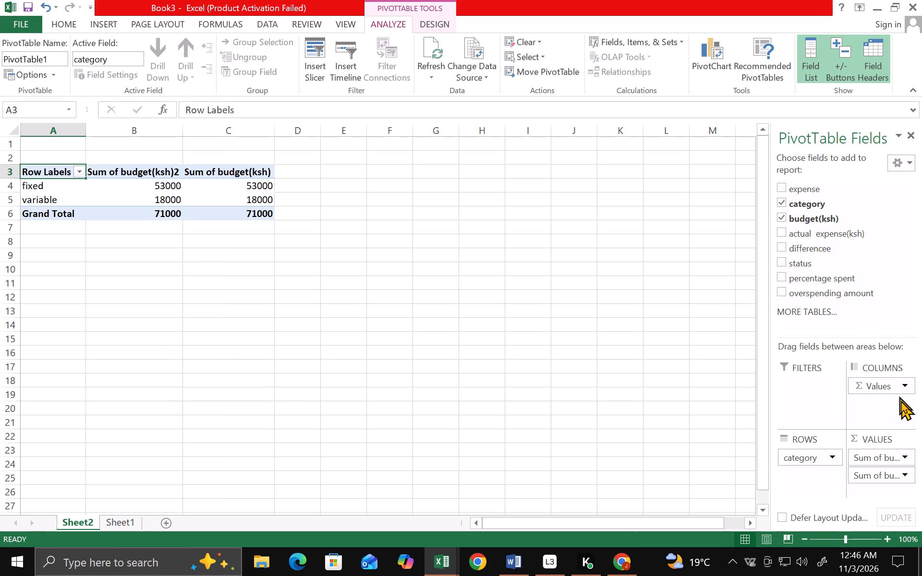
left_click(901, 468)
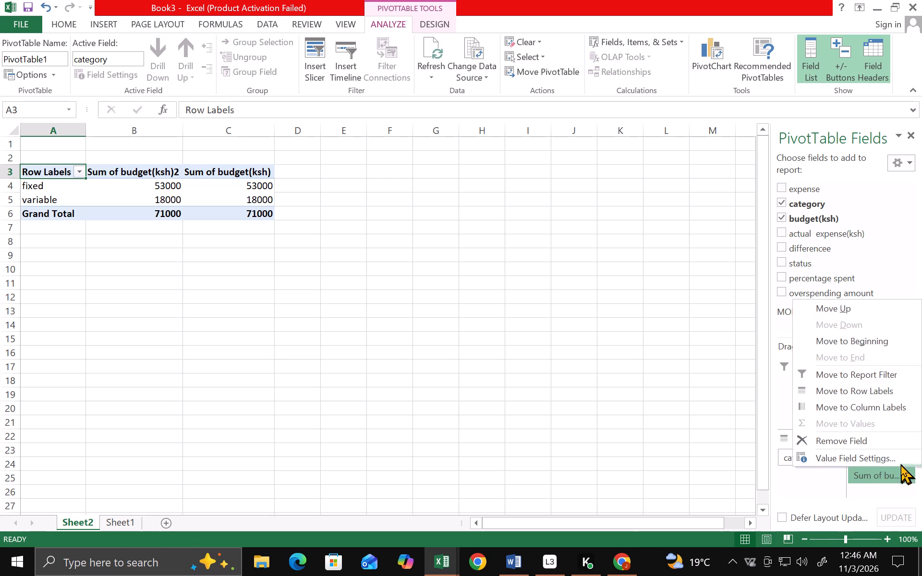
left_click(873, 441)
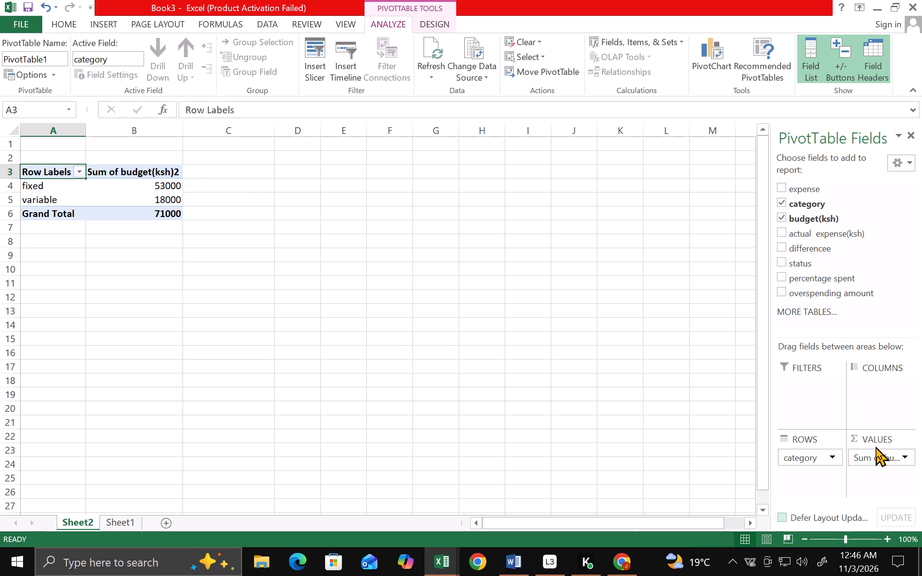
Add the sum of actual expense(ksh) to the PivotTable values, remove its duplicate entry and close the field list.
left_click(783, 238)
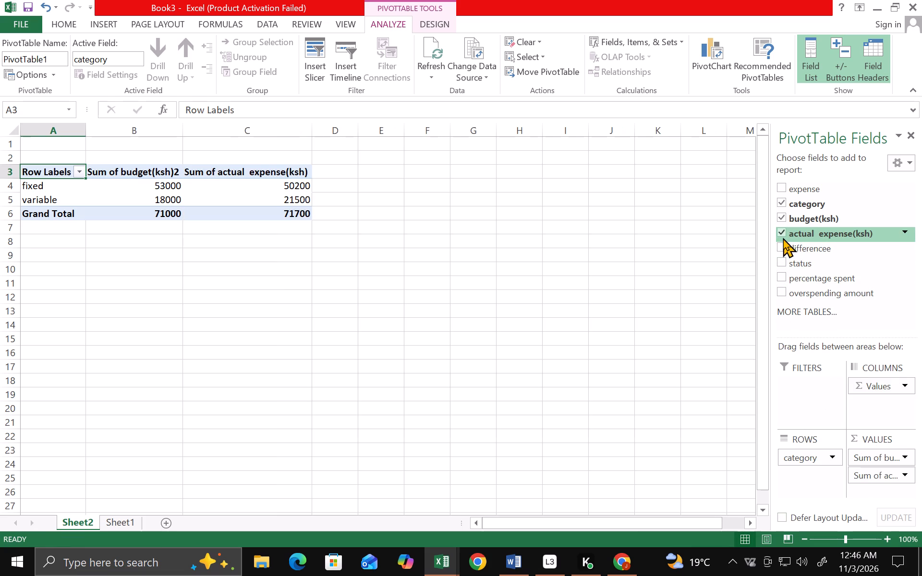
left_click_drag(783, 238, 826, 254)
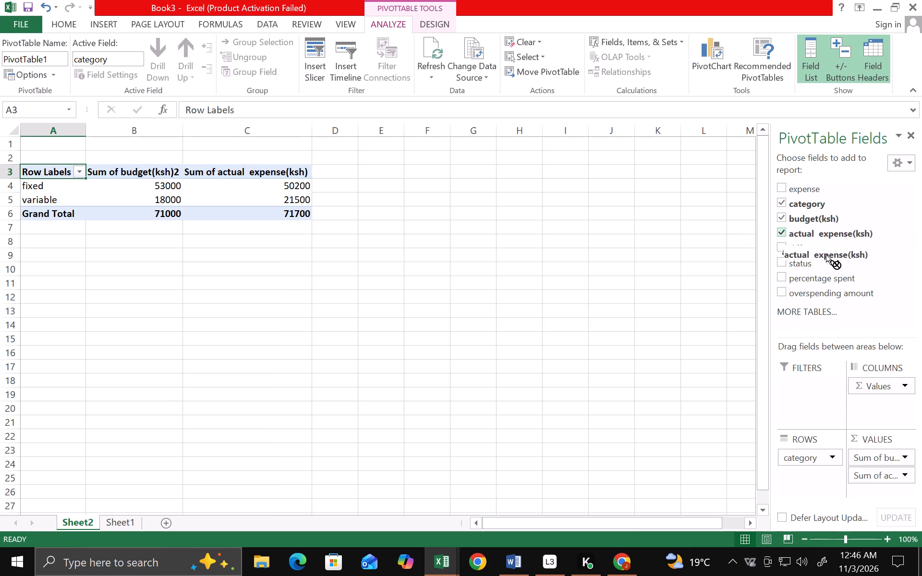
left_click_drag(826, 254, 911, 467)
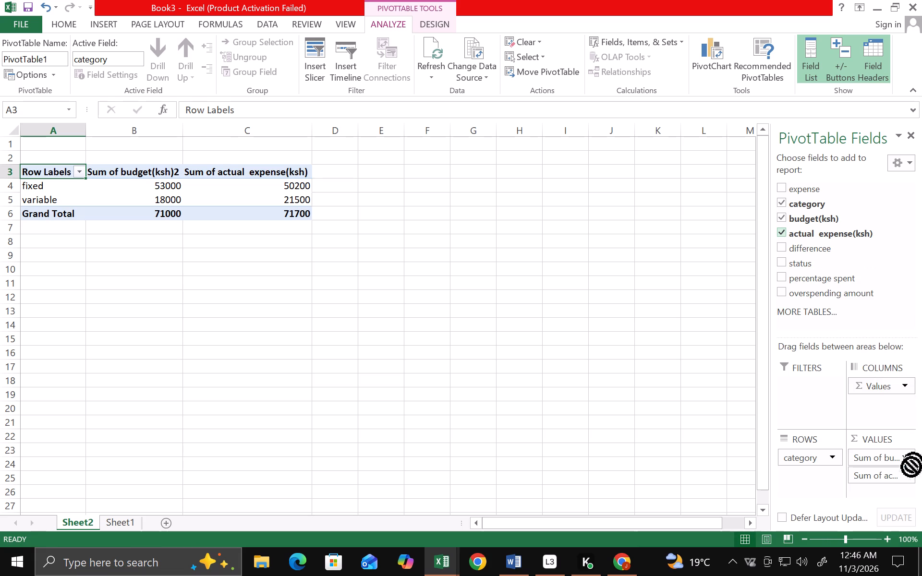
left_click_drag(911, 467, 891, 480)
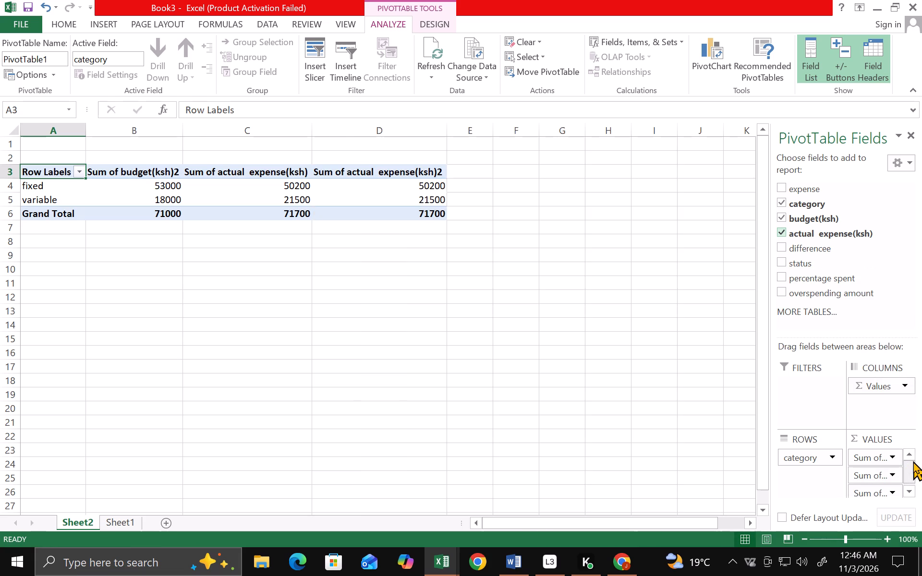
left_click(894, 492)
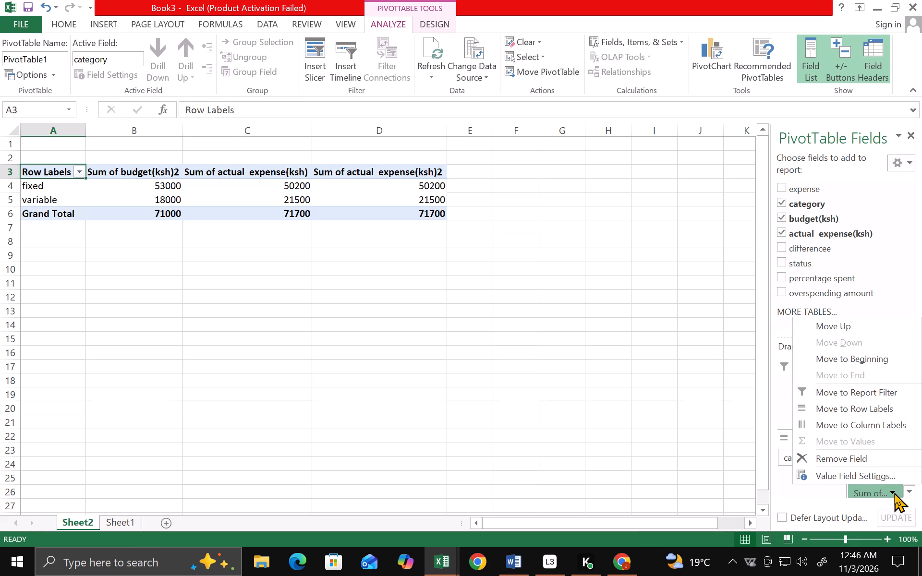
left_click(870, 461)
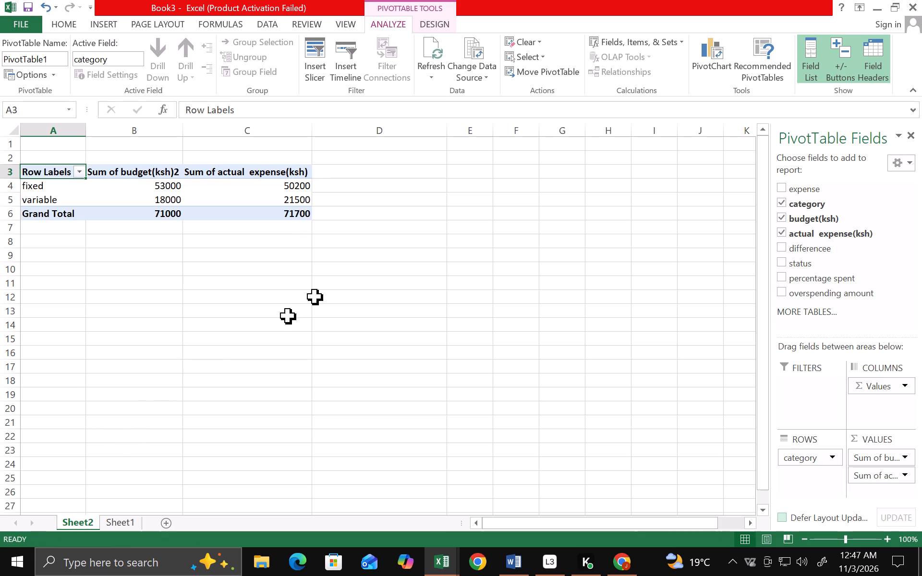
left_click(910, 131)
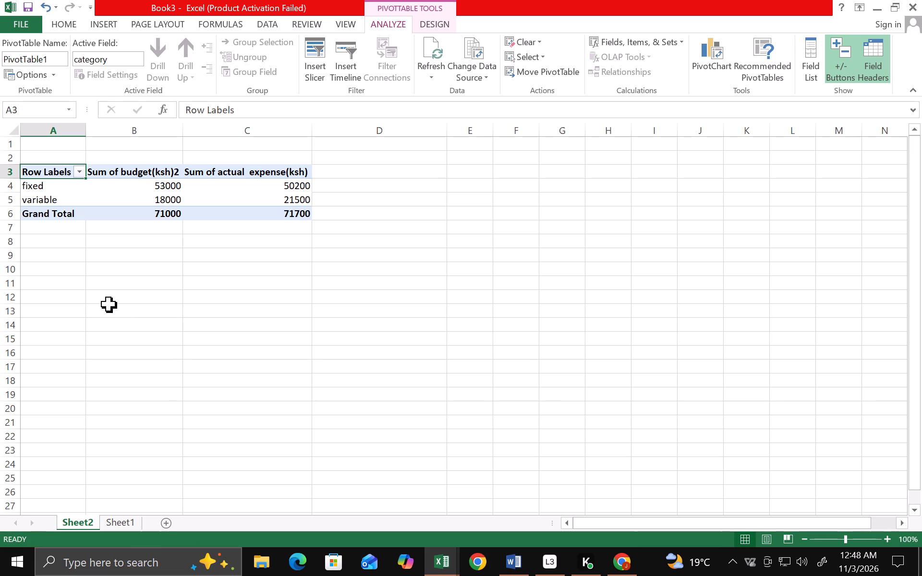
Rename the PivotTable's Row Labels header in A3 as "categories".
left_click(76, 179)
left_click(74, 167)
key("BackSpace")
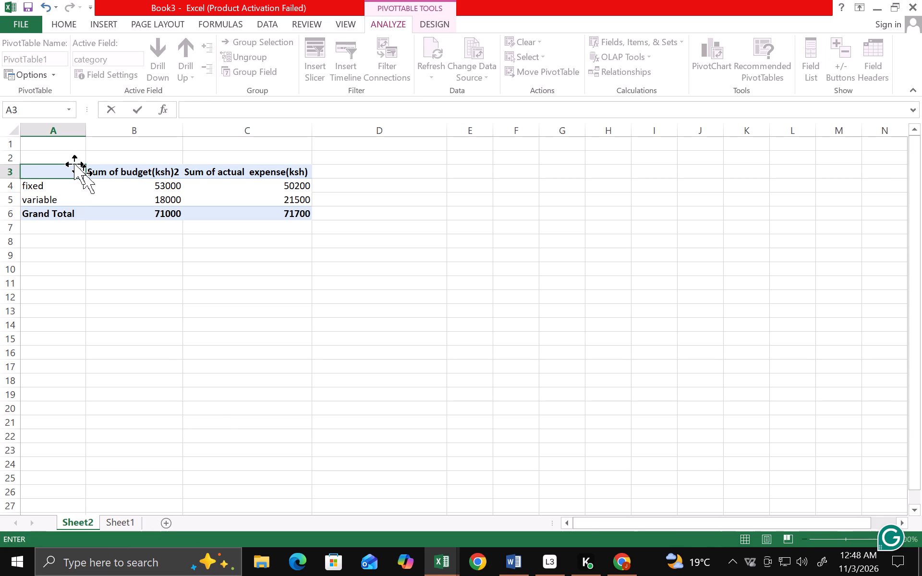
type("catye")
key("BackSpace")
key("BackSpace")
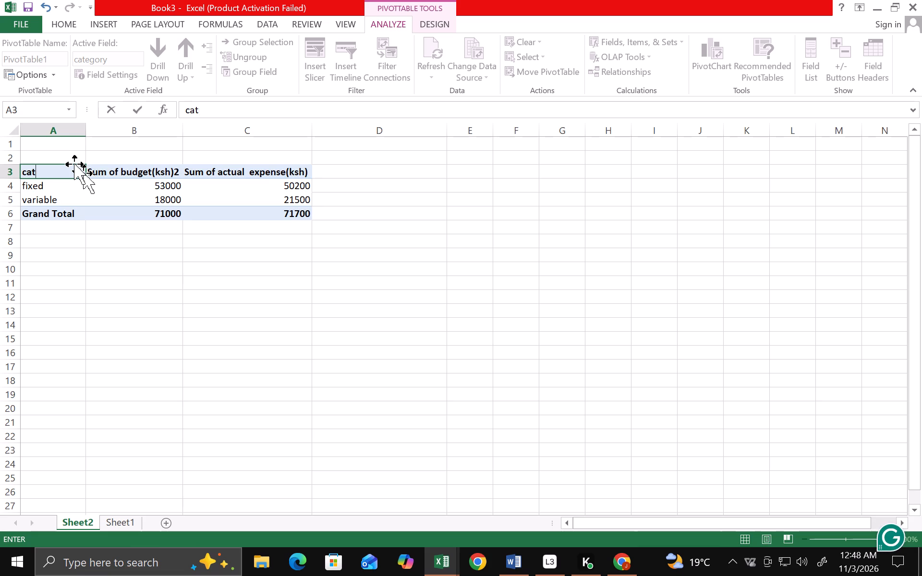
key("e")
type("gories")
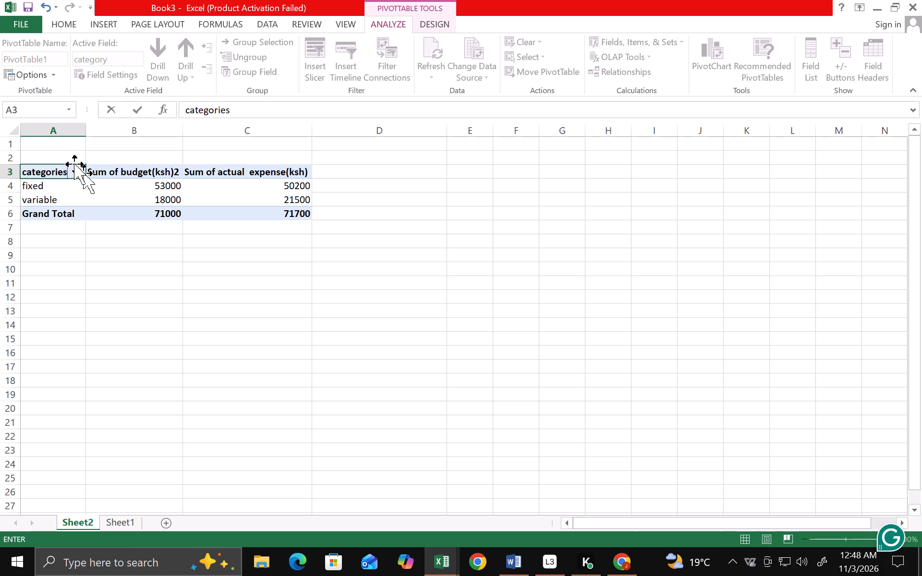
key("Return")
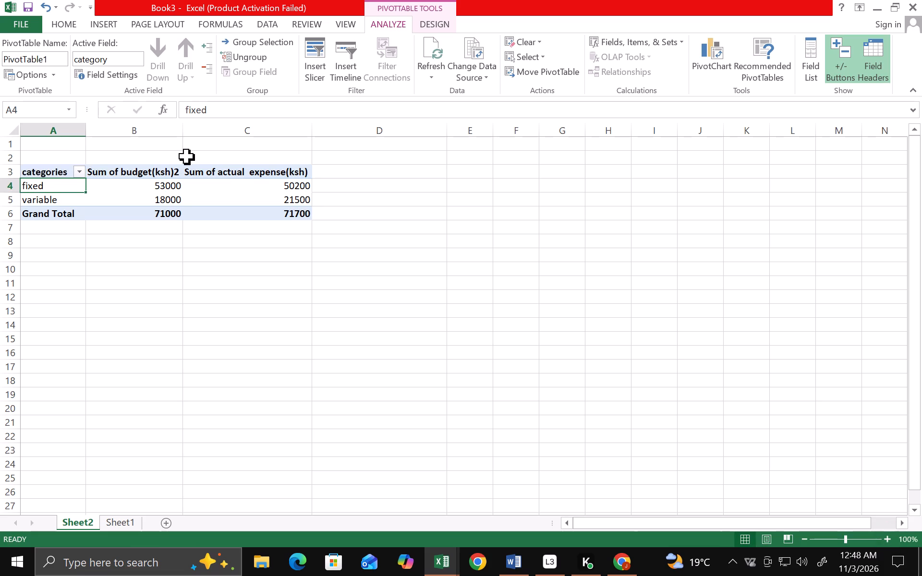
left_click(32, 256)
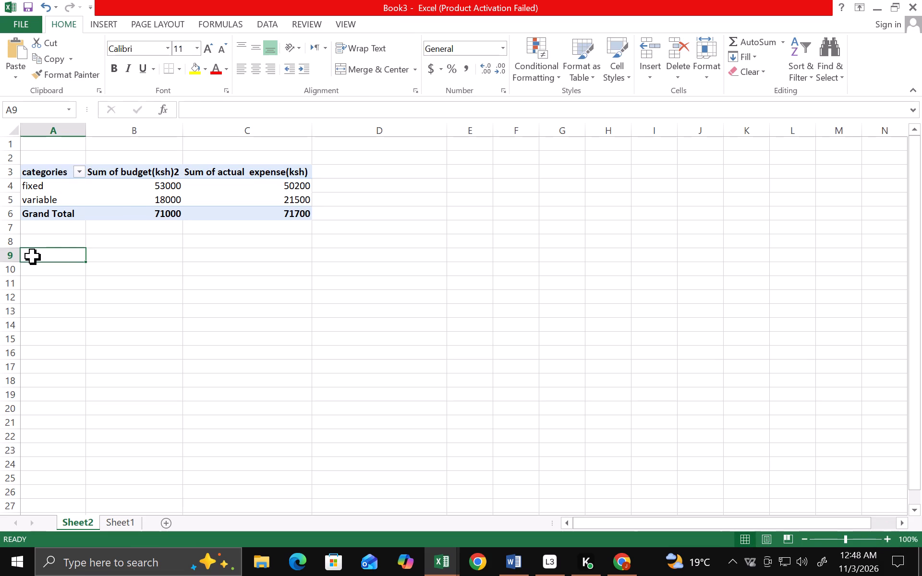
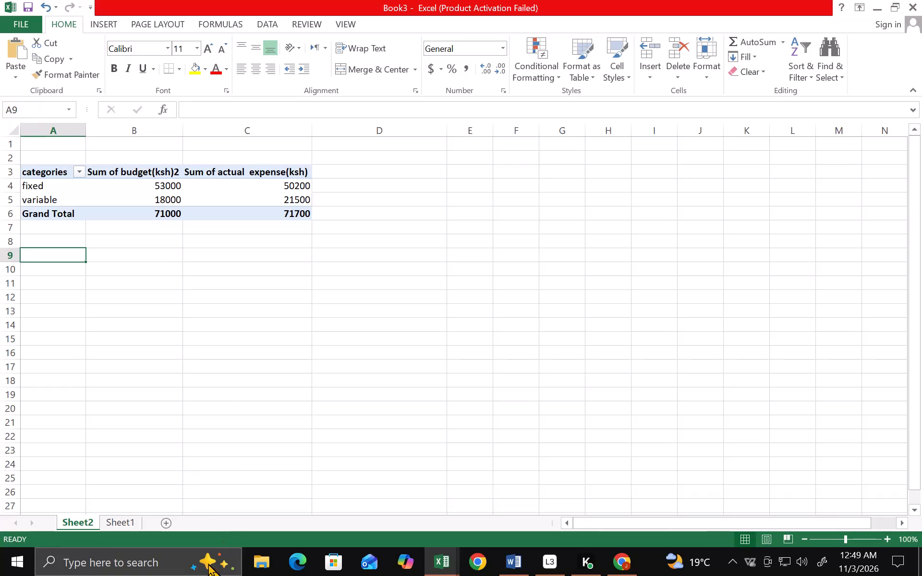
Add a new worksheet and rename it "dashboard".
left_click(168, 521)
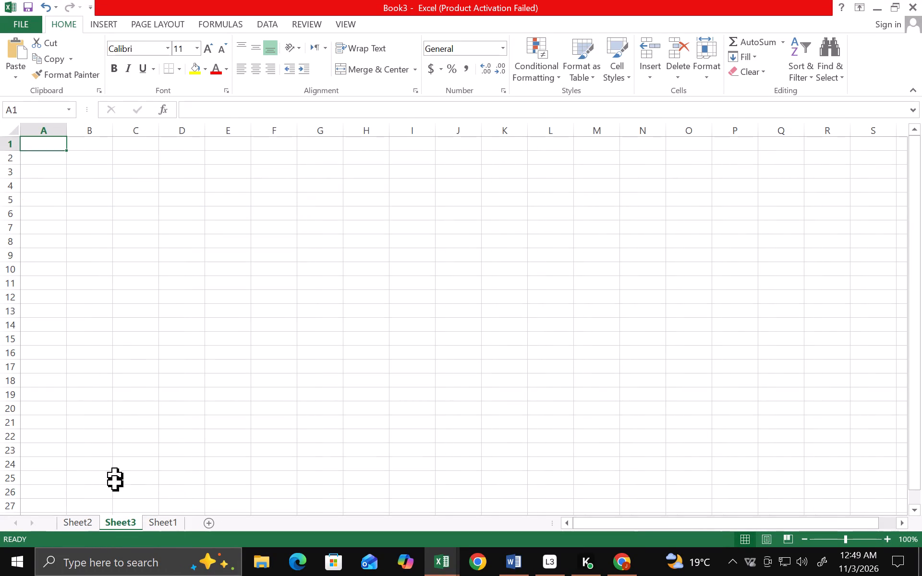
left_click(115, 523)
right_click(115, 523)
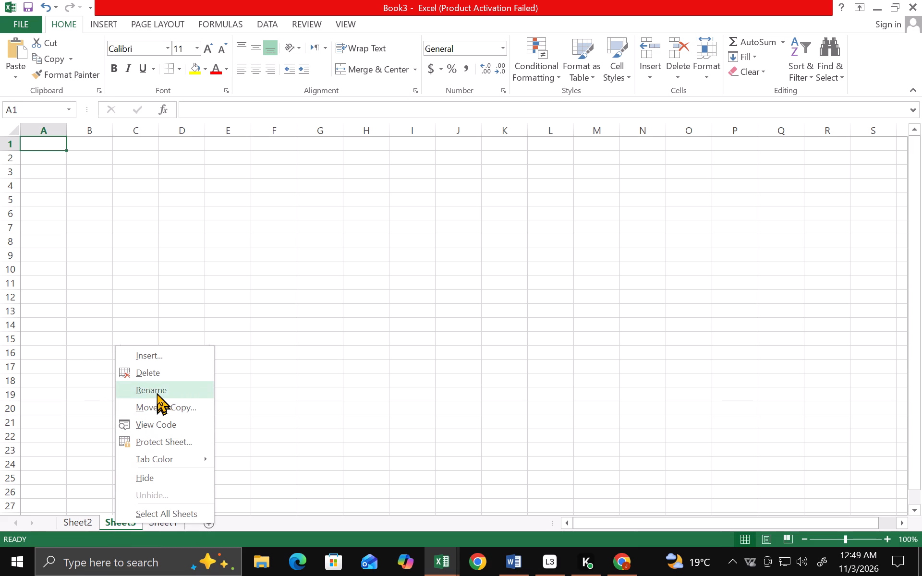
left_click(158, 390)
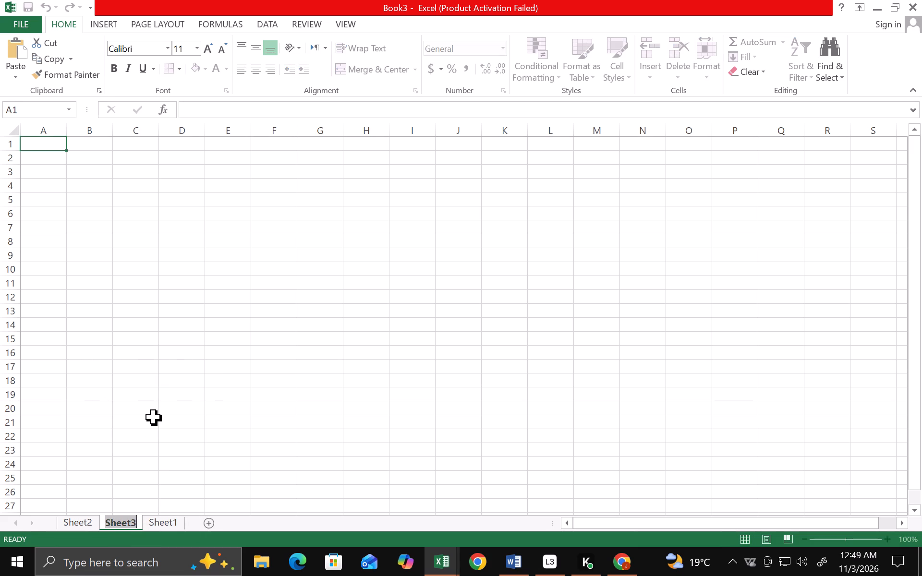
key("d")
key("a")
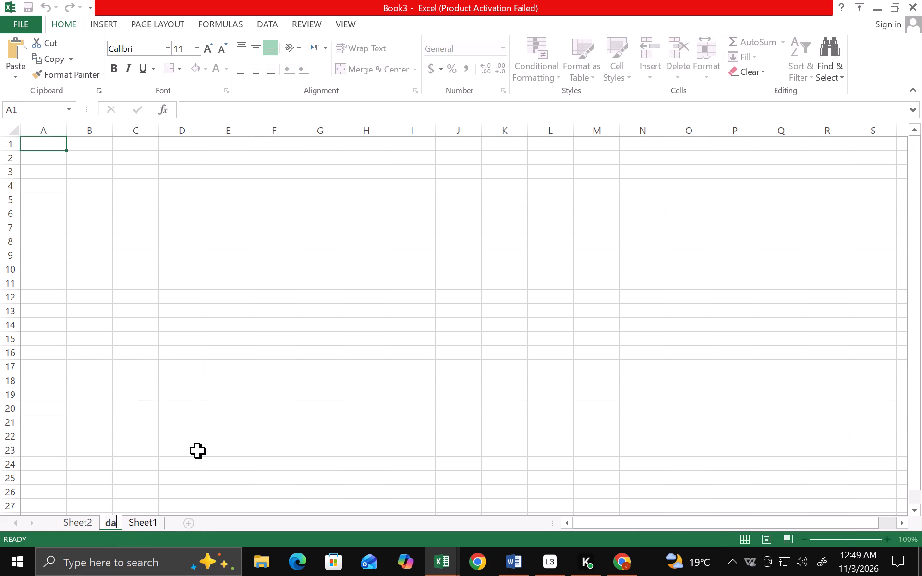
type("shboard")
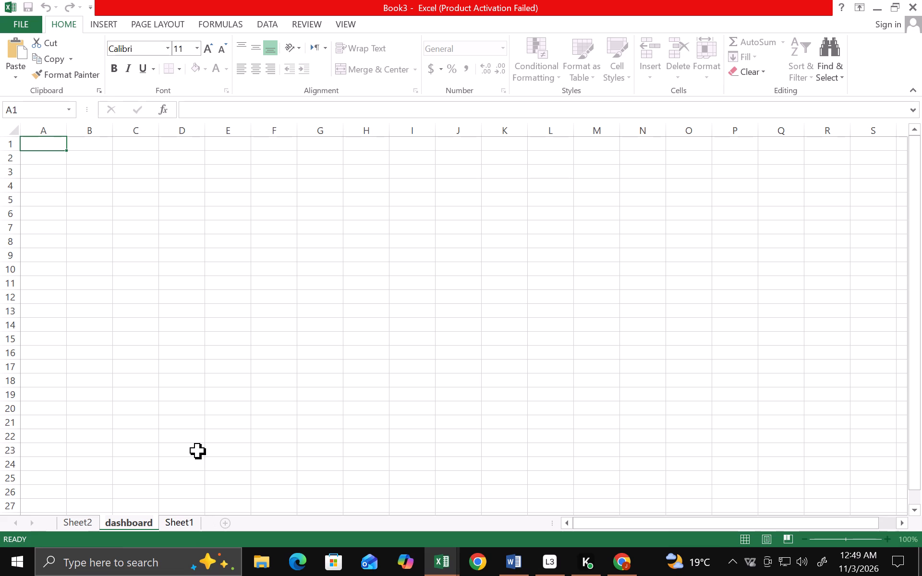
key("Return")
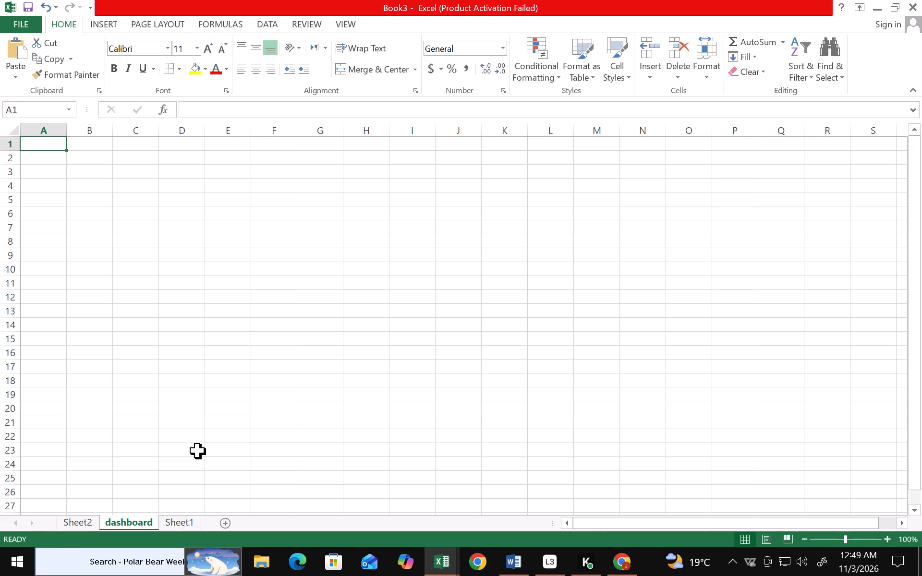
Enter the title "busines budget dashboard" in A1 and auto-fit column A to its text.
type("busi")
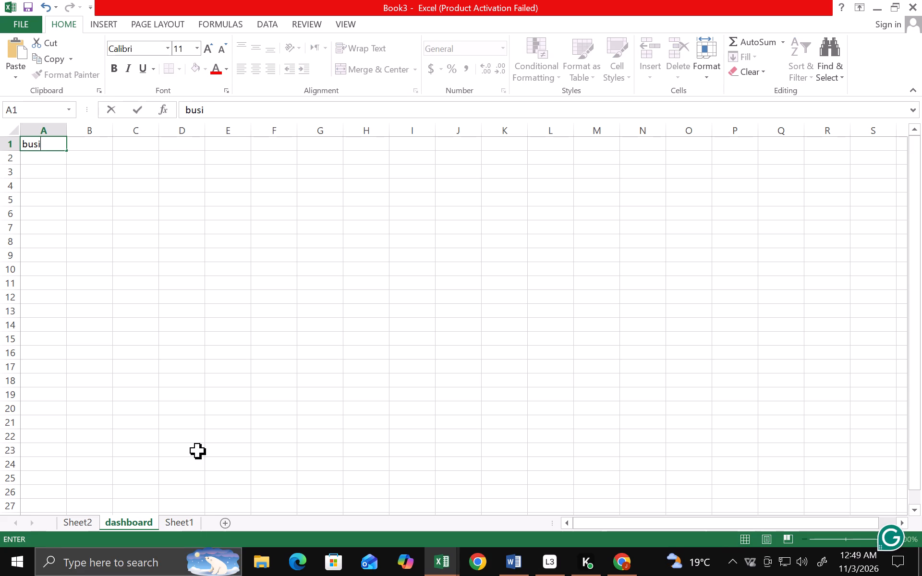
type("nes budget dashboard")
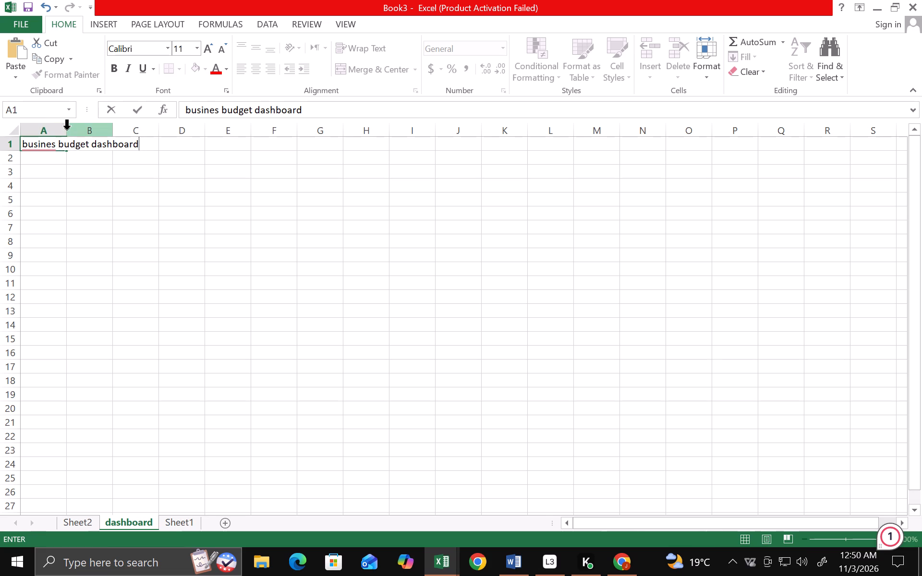
left_click(65, 132)
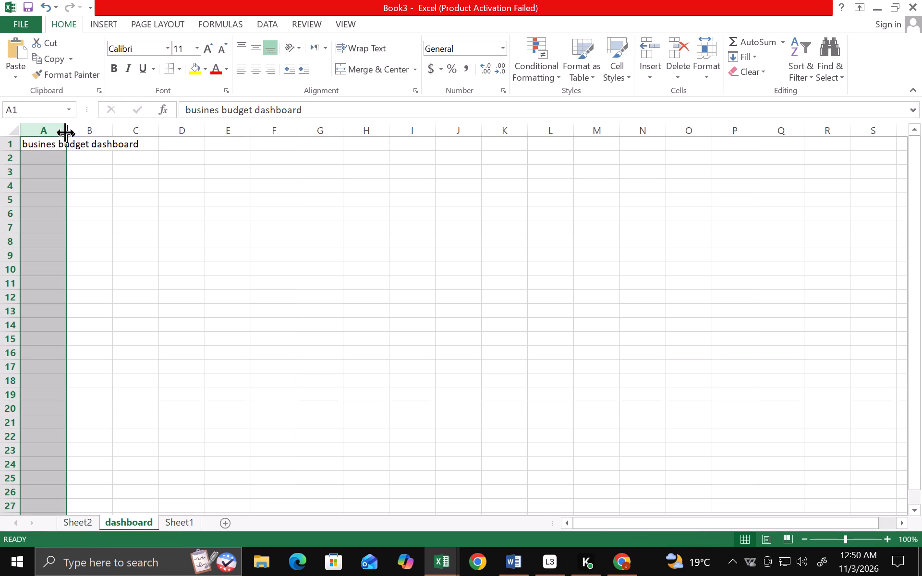
double_click(65, 132)
double_click(65, 132)
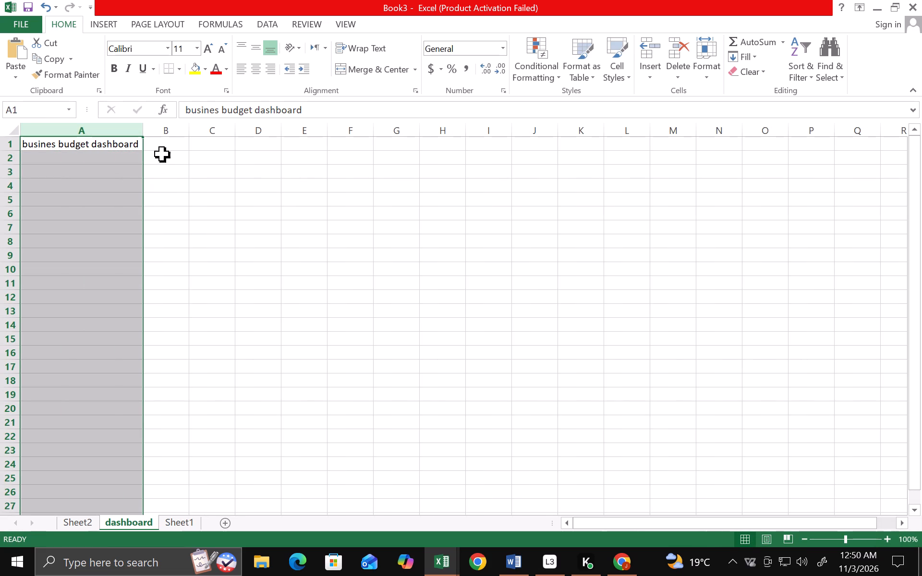
left_click(160, 149)
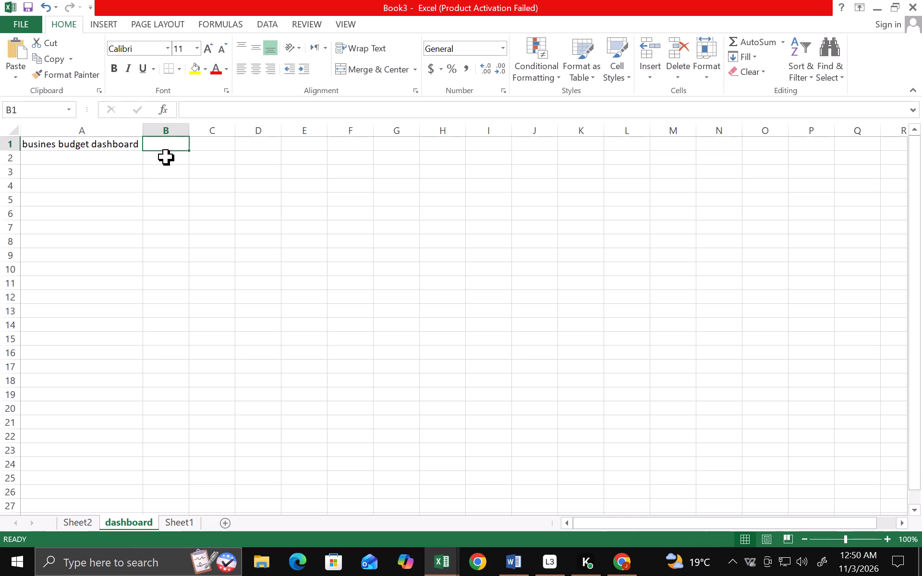
Enter the labels "total budget", "actual expenses" and "budget difference" in cells A3 to A5.
left_click(32, 175)
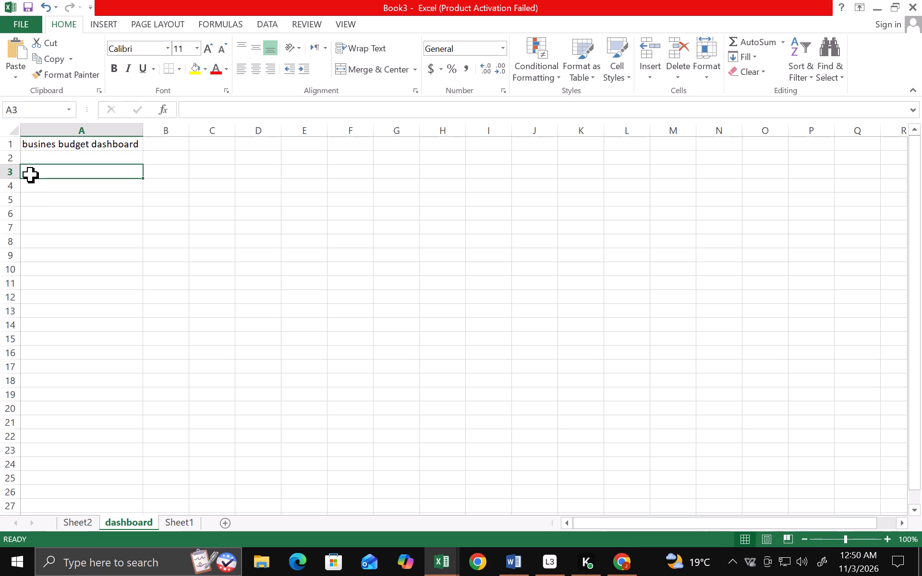
type("total")
key("space")
type("budget")
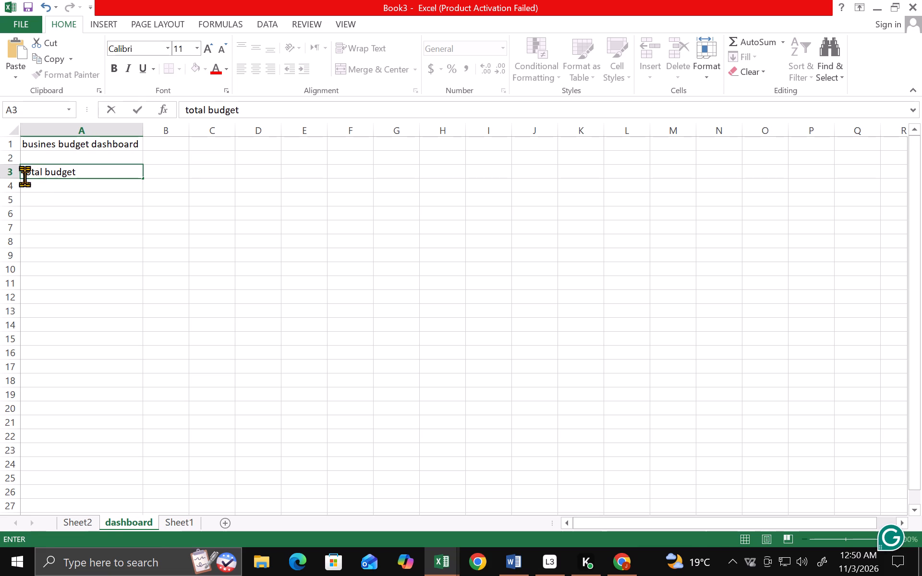
left_click(27, 180)
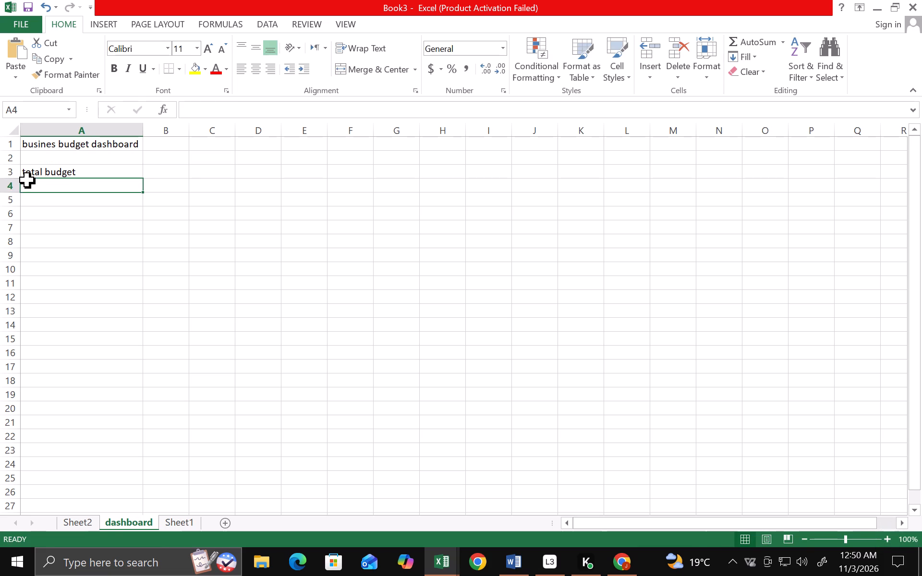
type("actual ex")
type("pe")
type("nses")
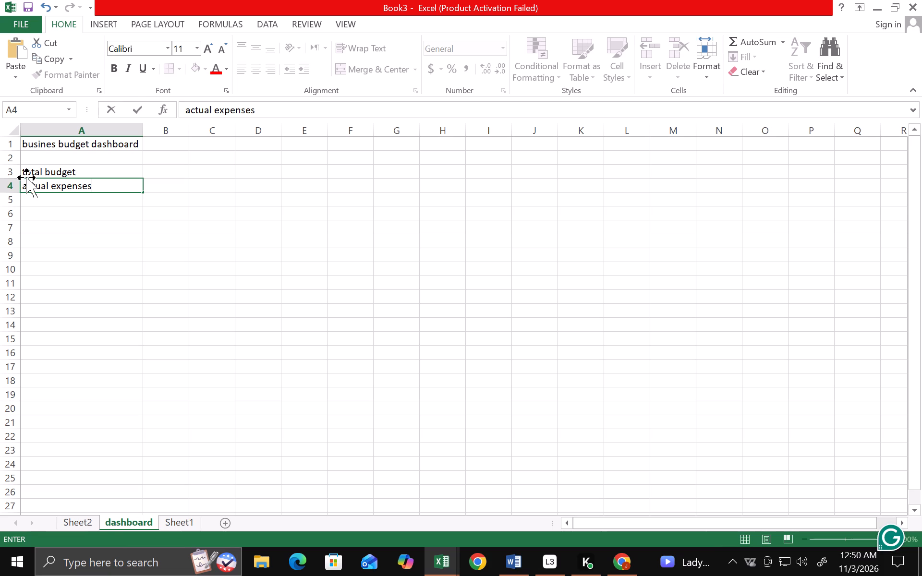
key("Return")
type("budget differe")
key("n")
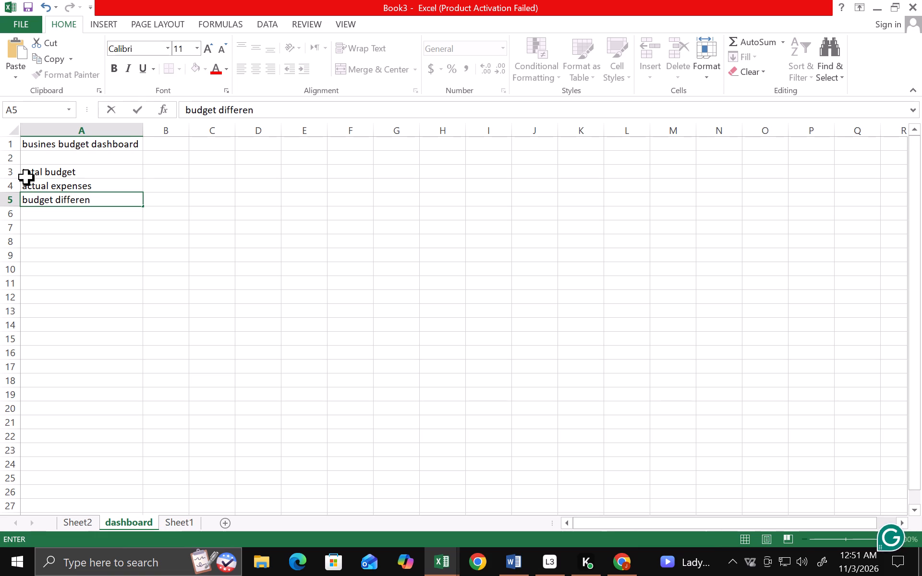
type("ce")
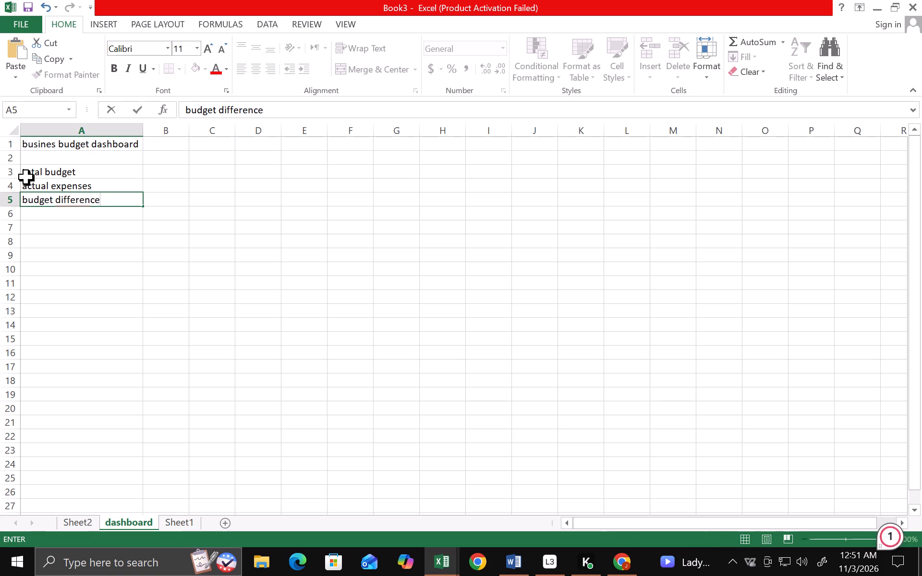
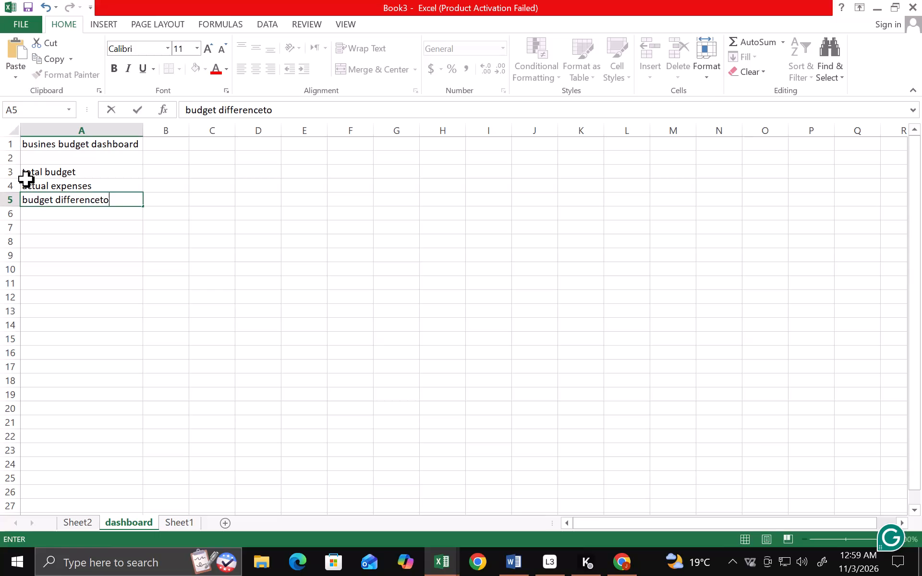
Finish the "budget difference" label in A5, and enter "total overspending" in A6 and "over budget items" in A7.
key("BackSpace")
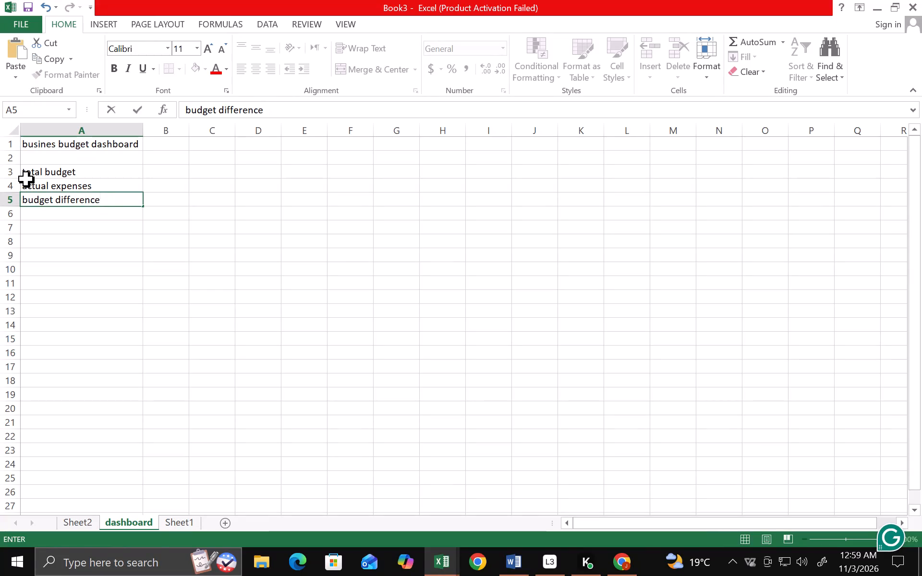
key("Return")
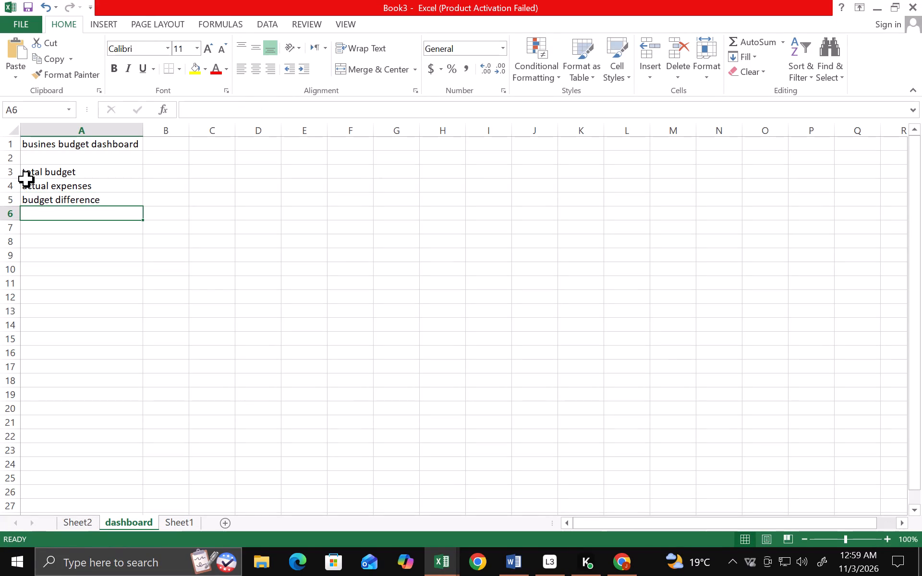
type("total oc")
key("BackSpace")
key("v")
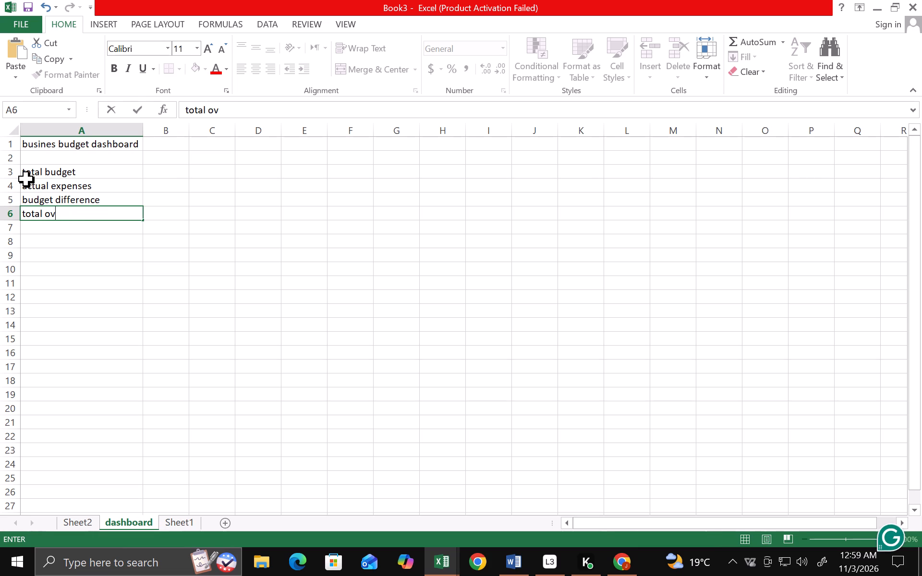
type("er")
type("spendi")
type("ng")
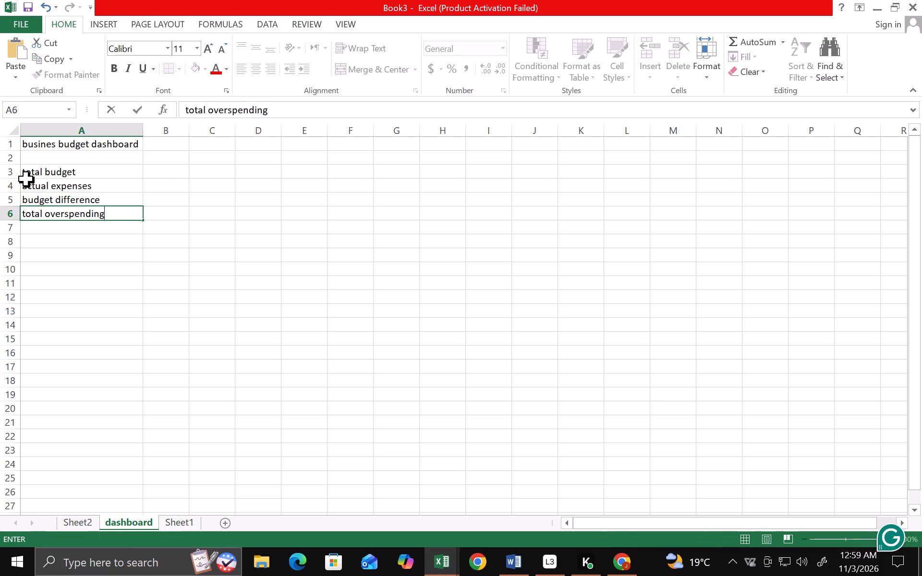
key("Return")
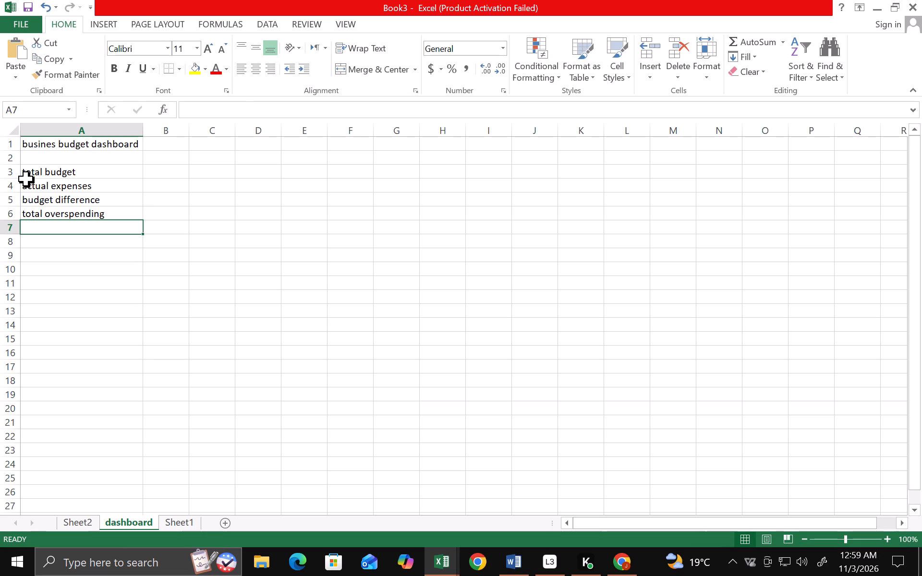
type("over bu")
type("dget ite")
type("ms")
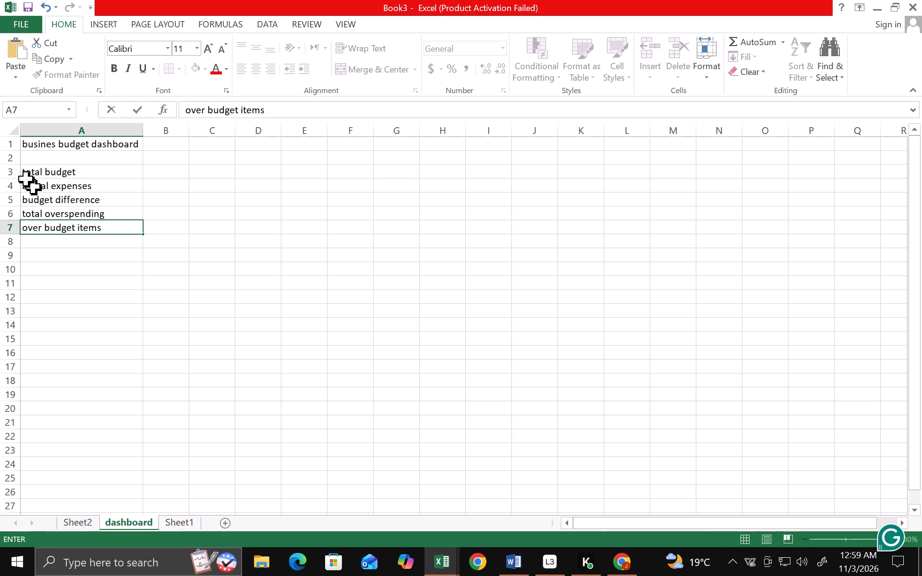
key("Return")
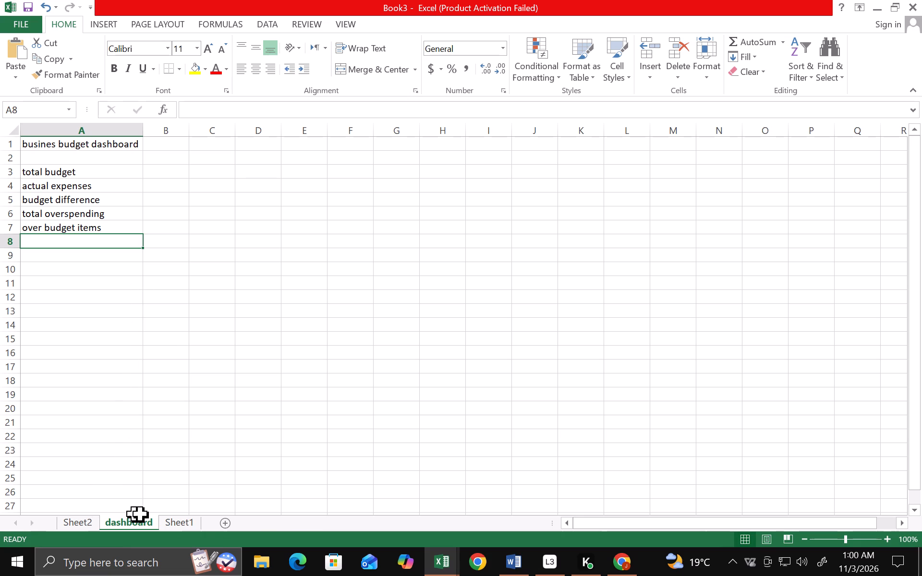
Link the total budget value in B3 of the dashboard to Sheet1 with the formula =sheet1!c9.
left_click(186, 521)
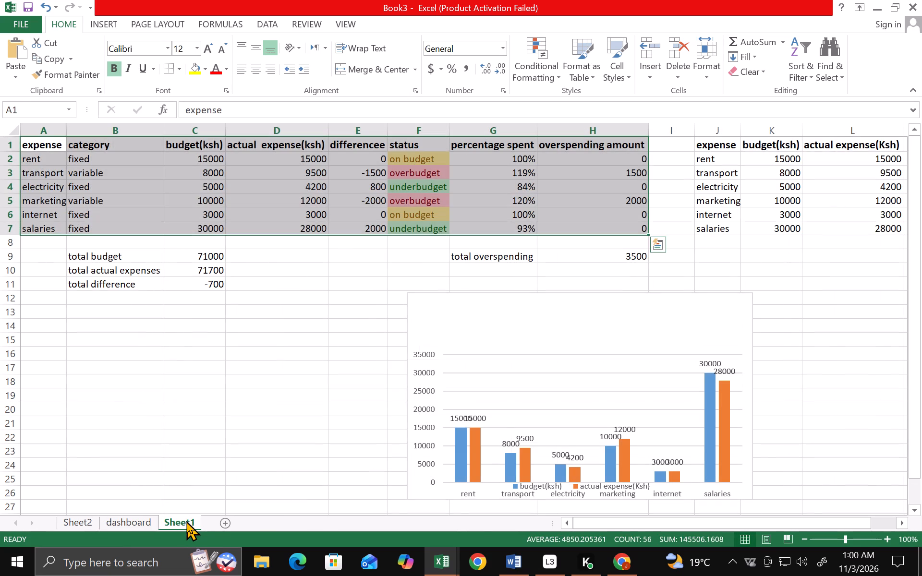
left_click(131, 523)
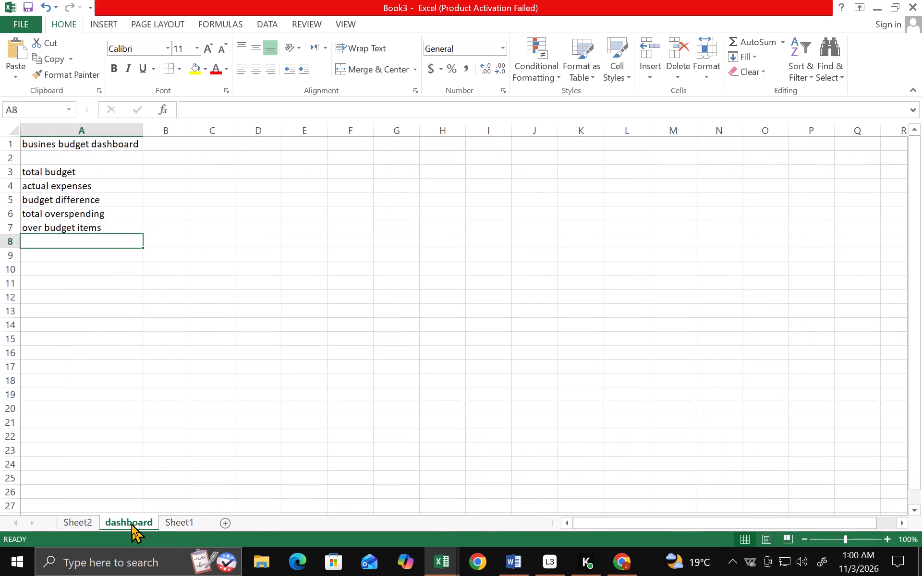
left_click(164, 155)
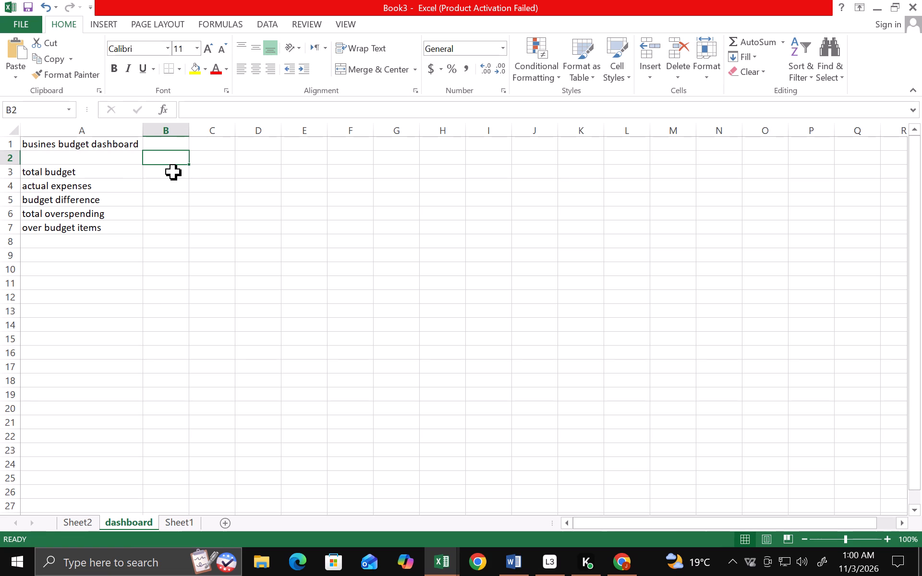
left_click(172, 174)
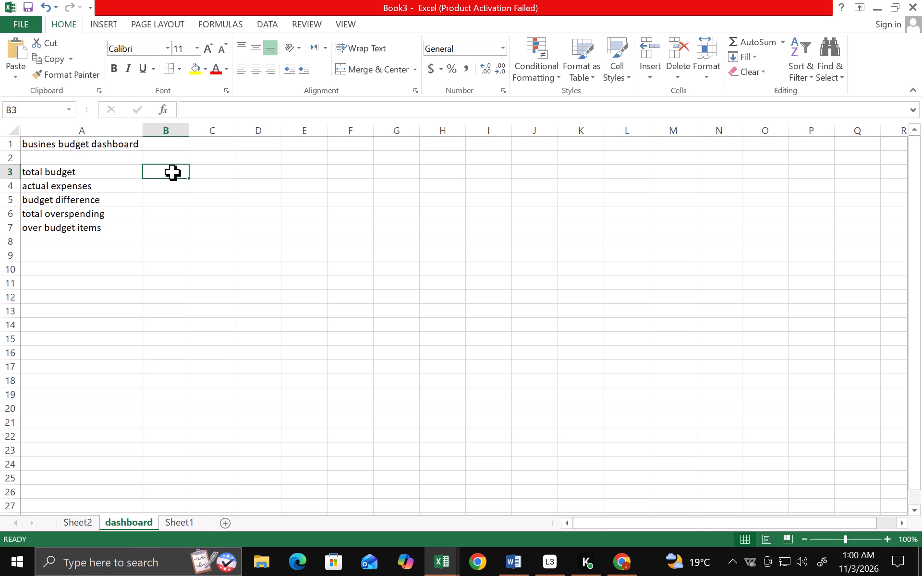
key("equal")
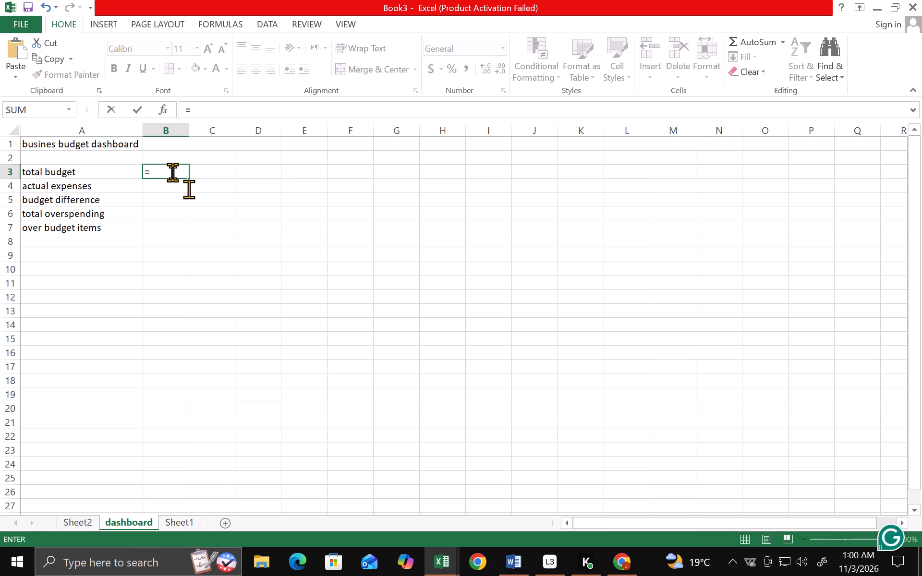
key("s")
key("h")
type("ee")
key("t")
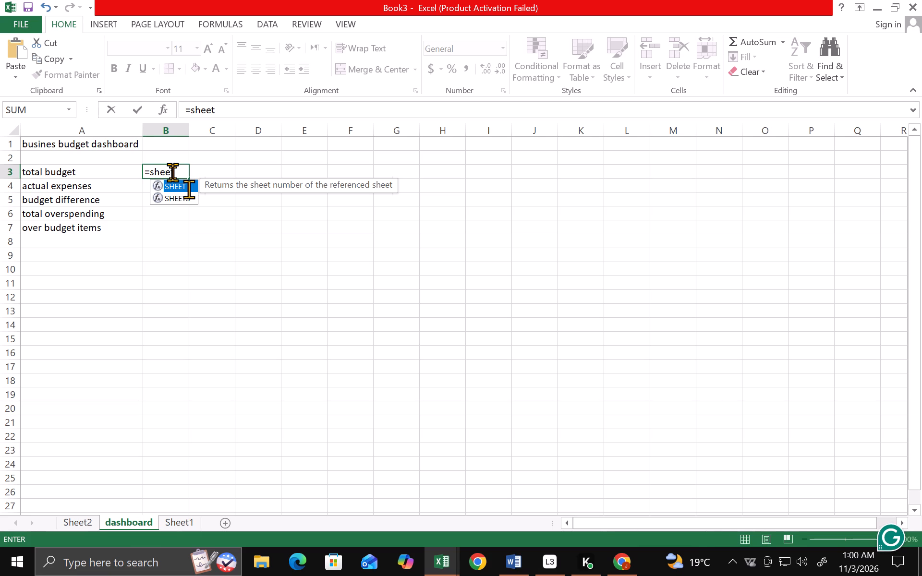
key("1")
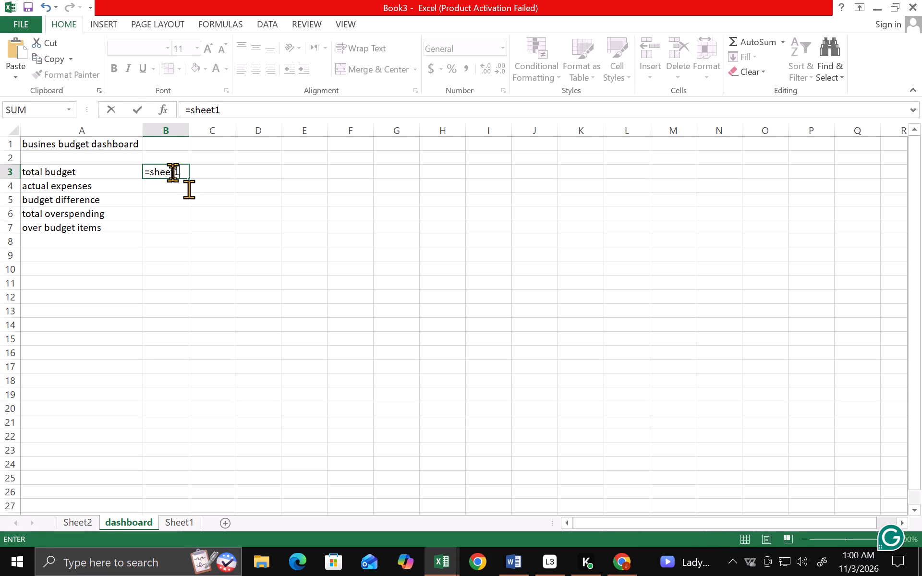
key("shift+exclam")
key("c")
key("9")
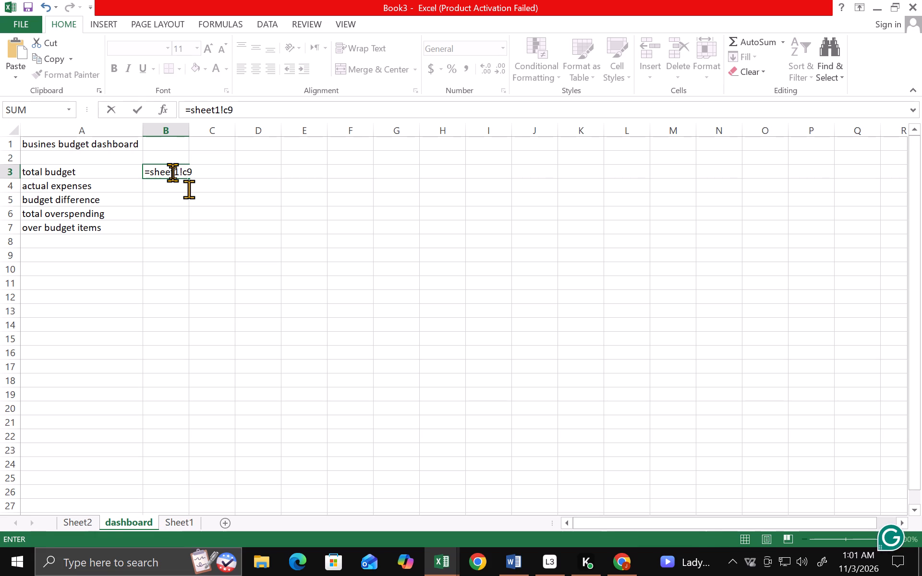
key("Return")
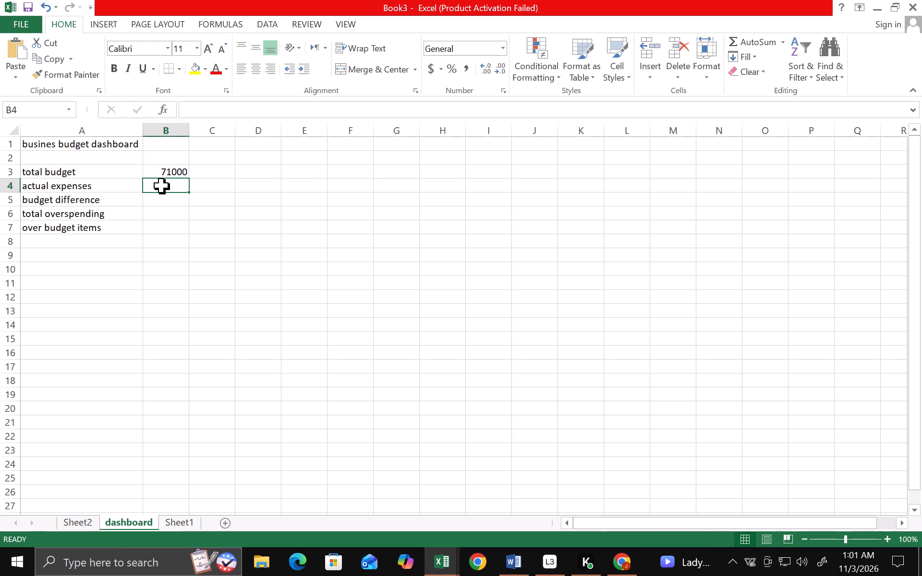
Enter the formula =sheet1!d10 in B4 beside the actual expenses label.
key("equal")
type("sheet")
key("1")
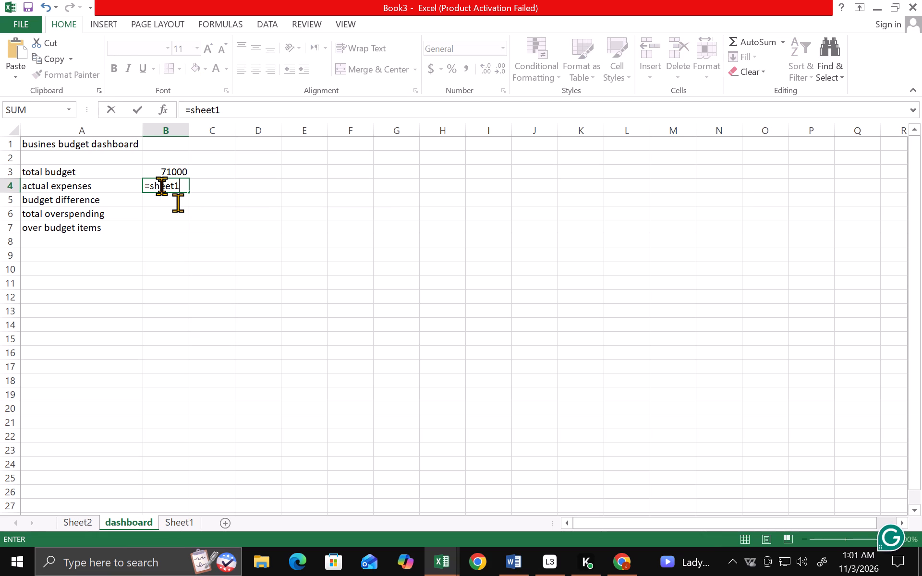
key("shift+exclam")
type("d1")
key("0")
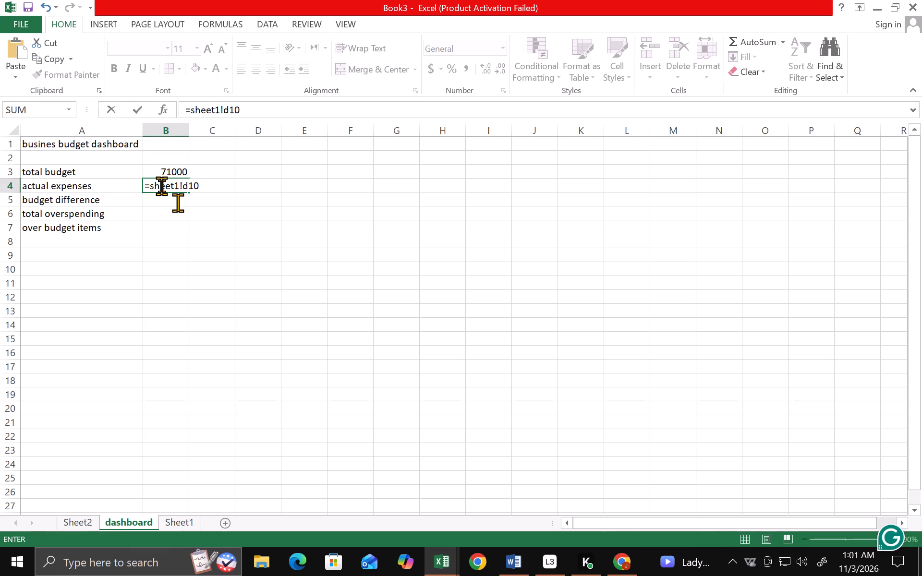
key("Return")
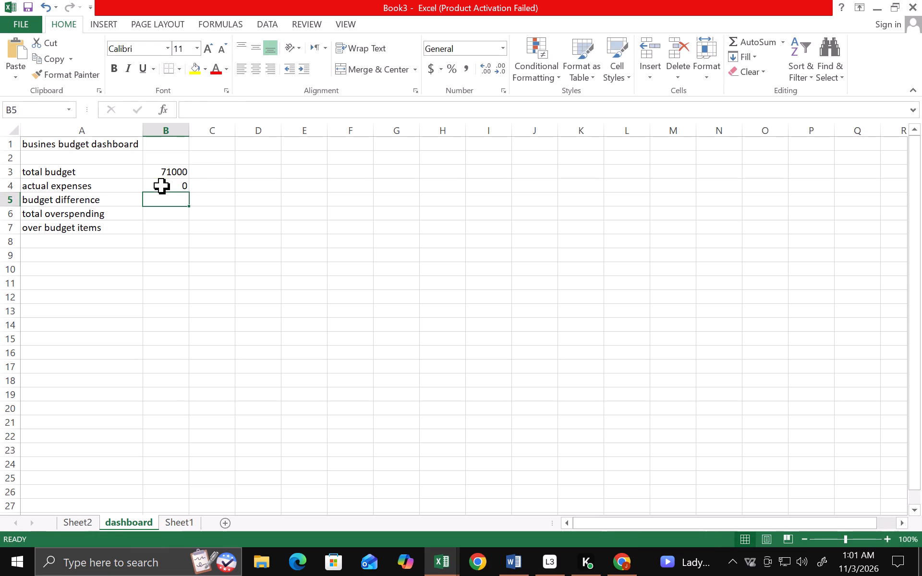
Enter the formula =sheet1!e11 in B5 beside the budget difference label.
key("equal")
type("sheet1")
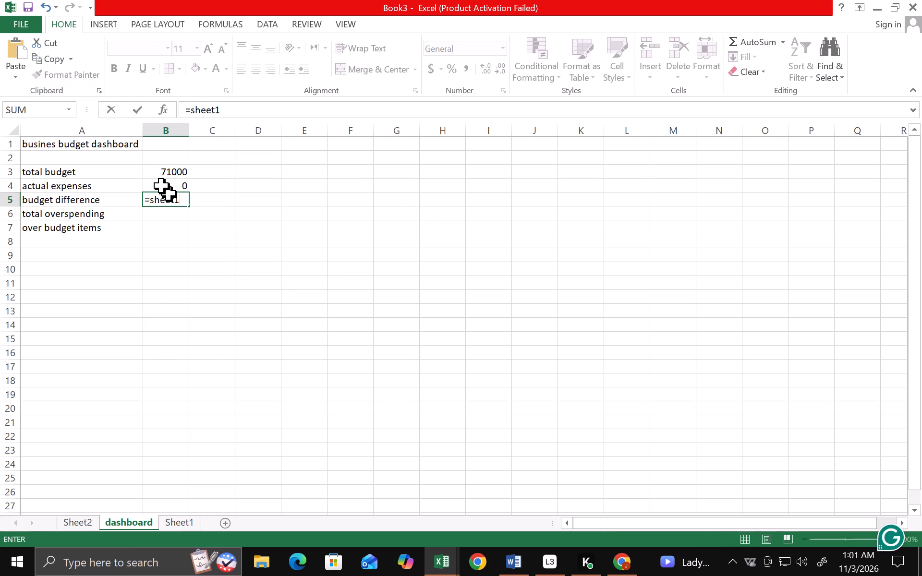
key("shift+exclam")
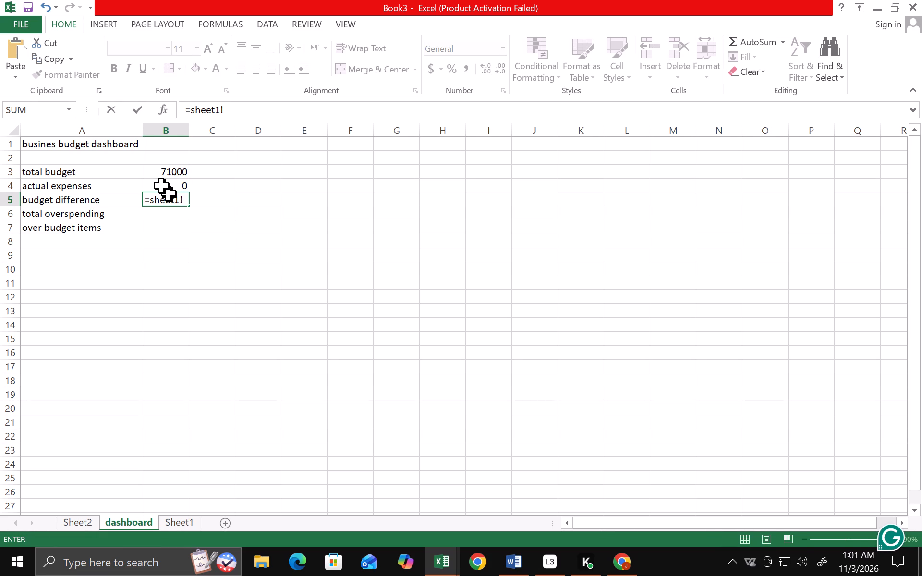
key("e")
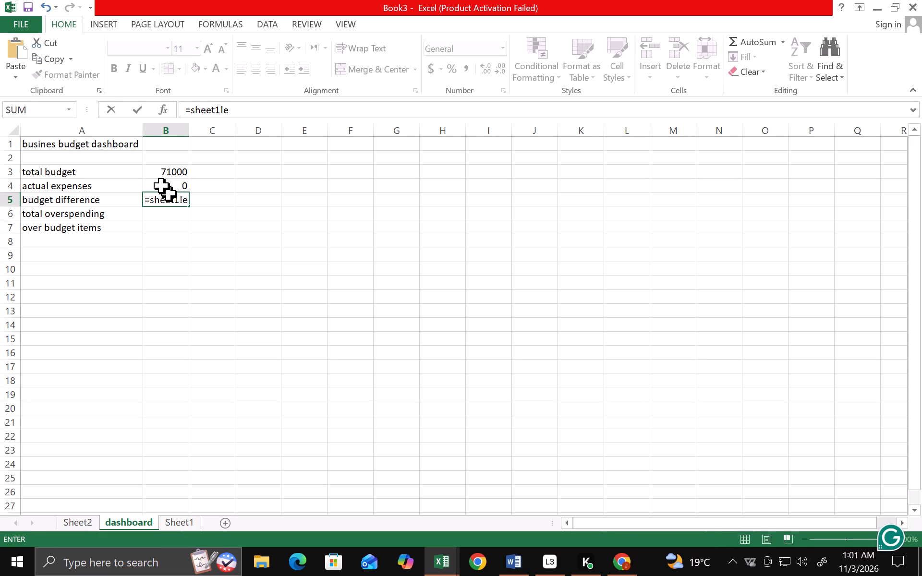
type("11")
key("Return")
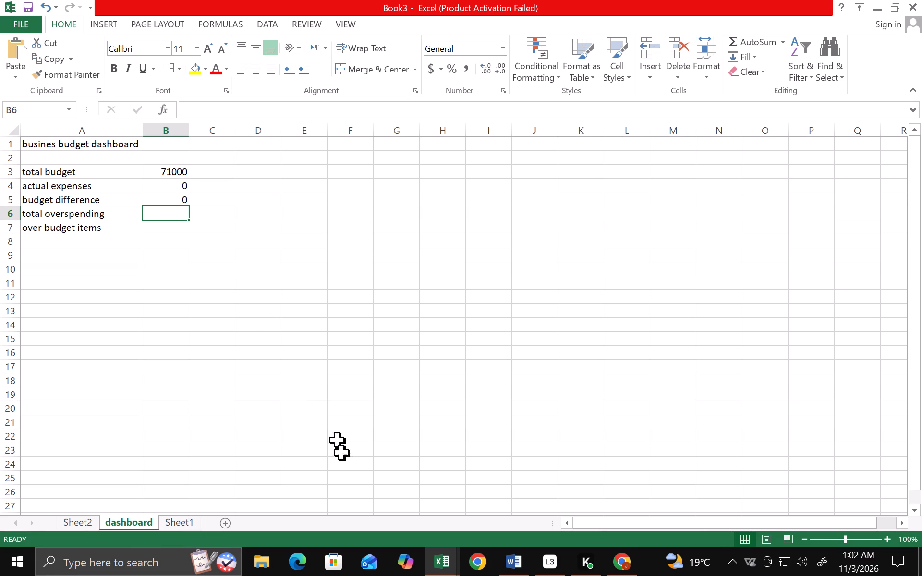
Check the actual expenses total's cell on Sheet1 and replace the dashboard's B4 formula with =sheet1!c10.
left_click(177, 518)
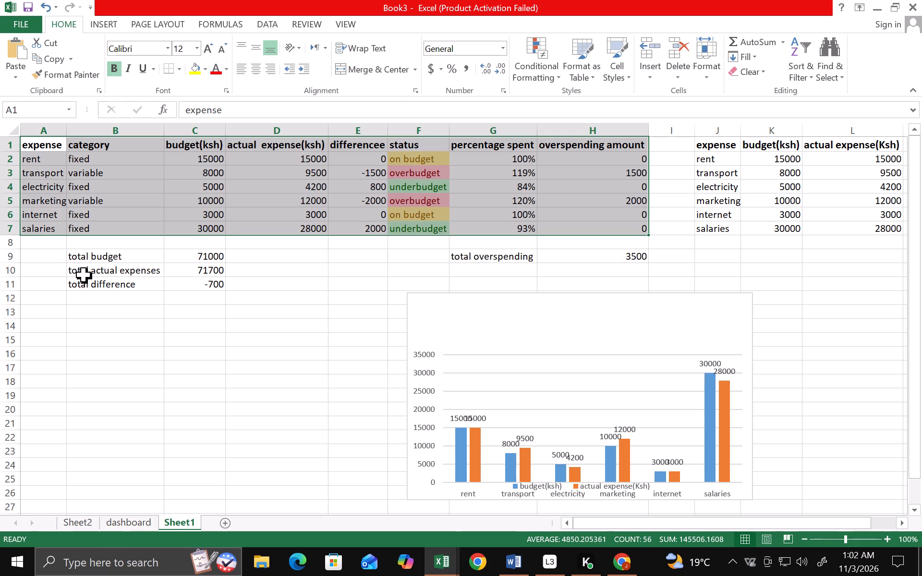
left_click(136, 523)
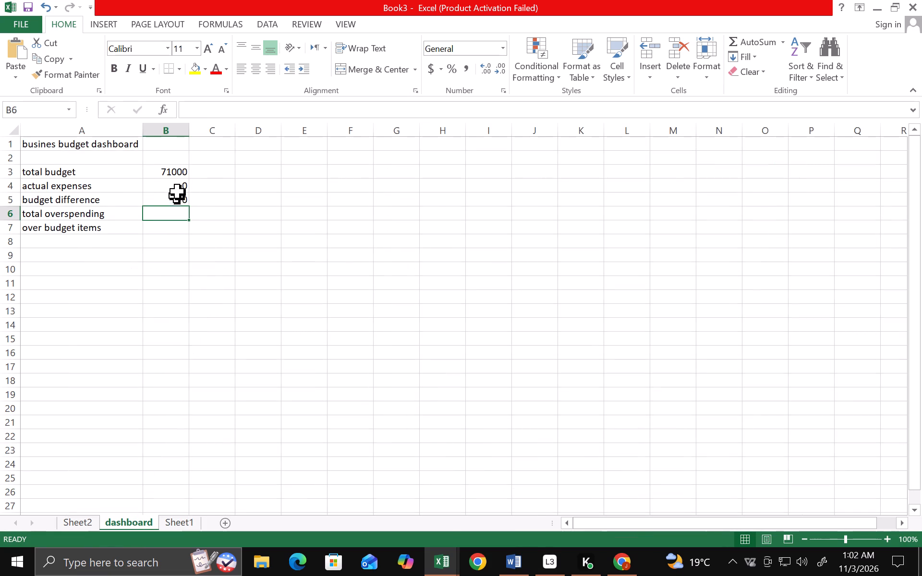
left_click(179, 191)
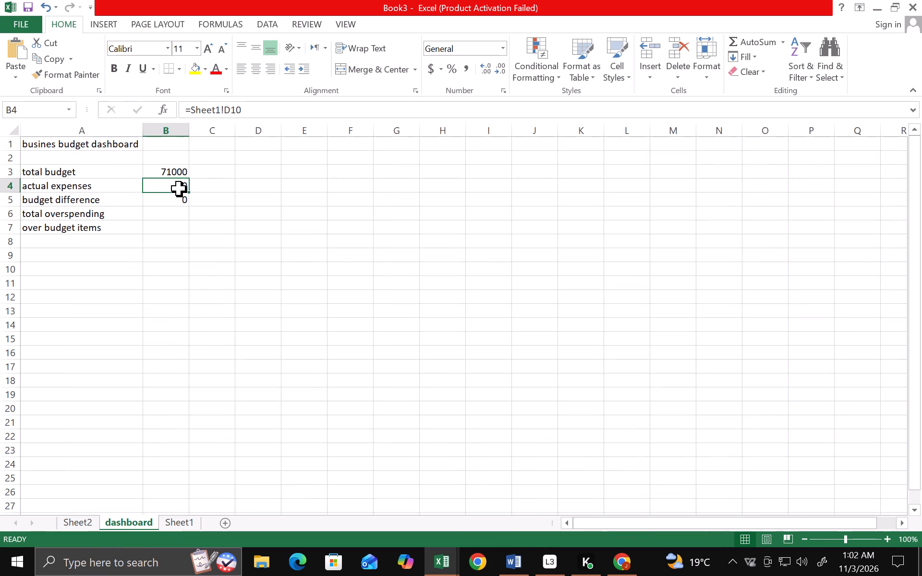
key("BackSpace")
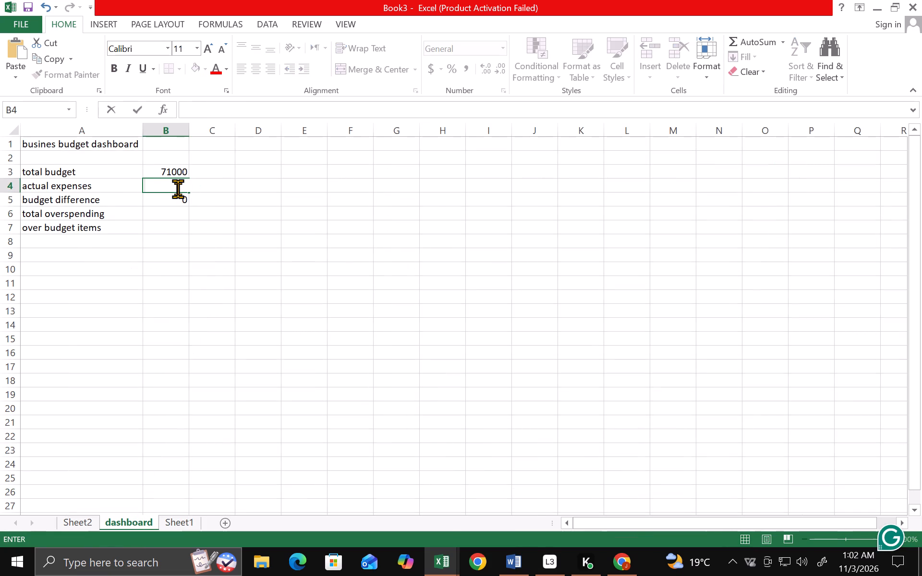
type("=sheet")
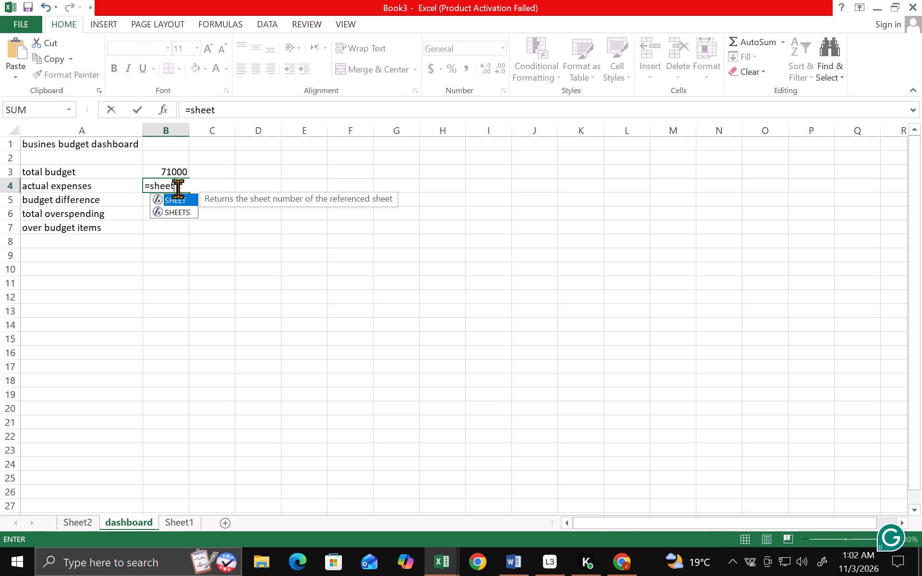
key("1")
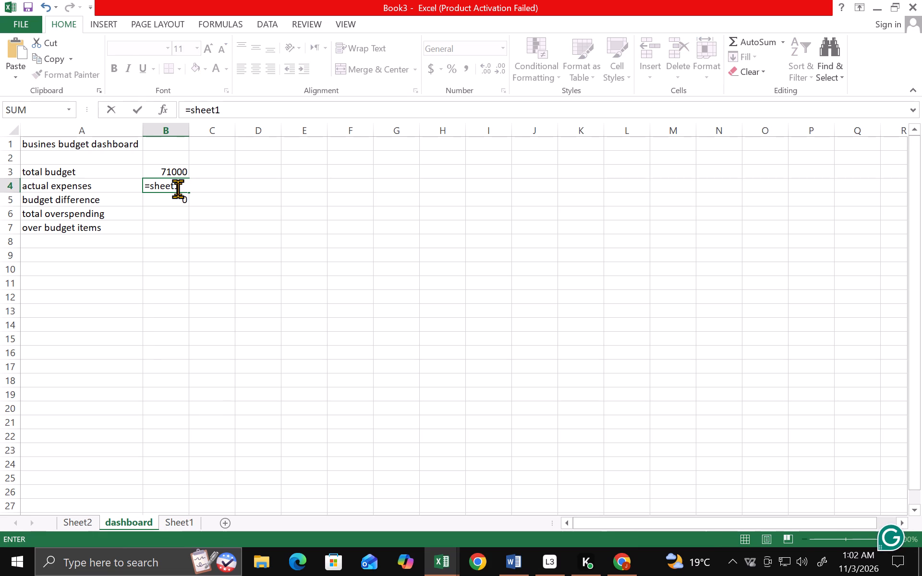
key("shift+exclam")
key("c")
type("10")
key("Return")
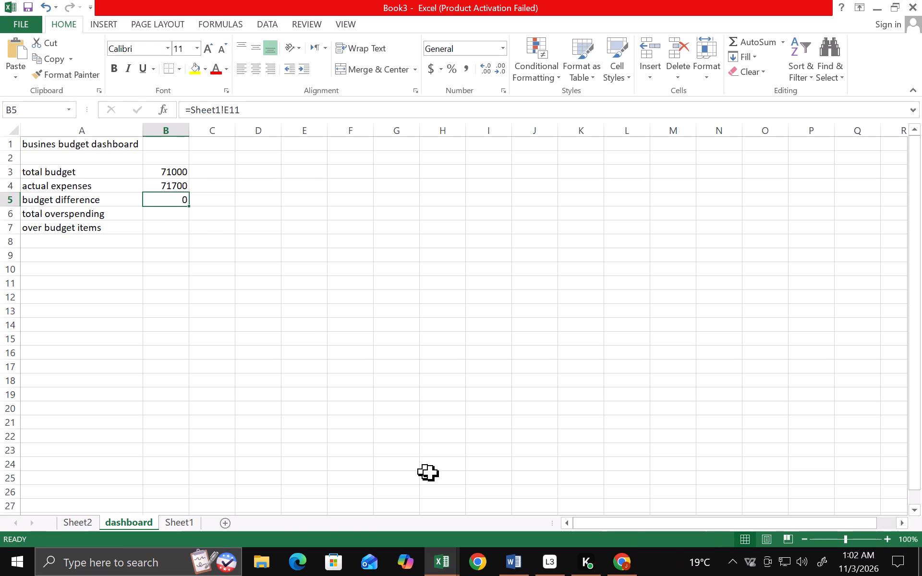
Locate the total difference cell on Sheet1 and replace the dashboard's B5 formula with =sheet1!c11.
left_click(179, 516)
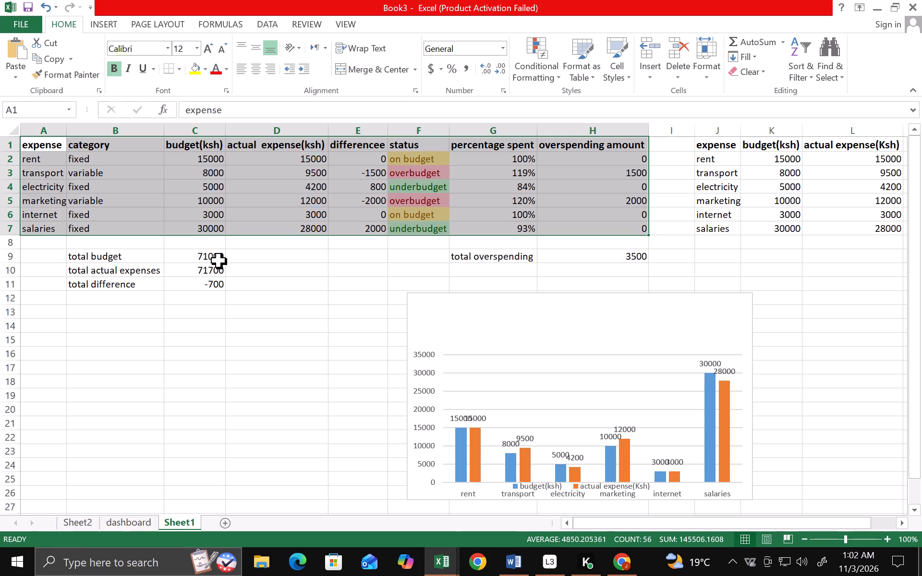
left_click(364, 244)
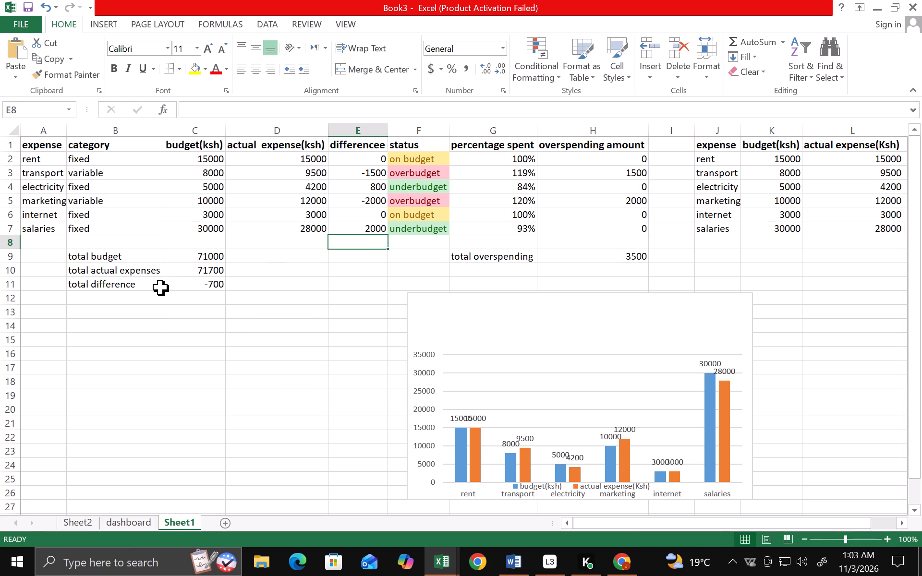
left_click(189, 289)
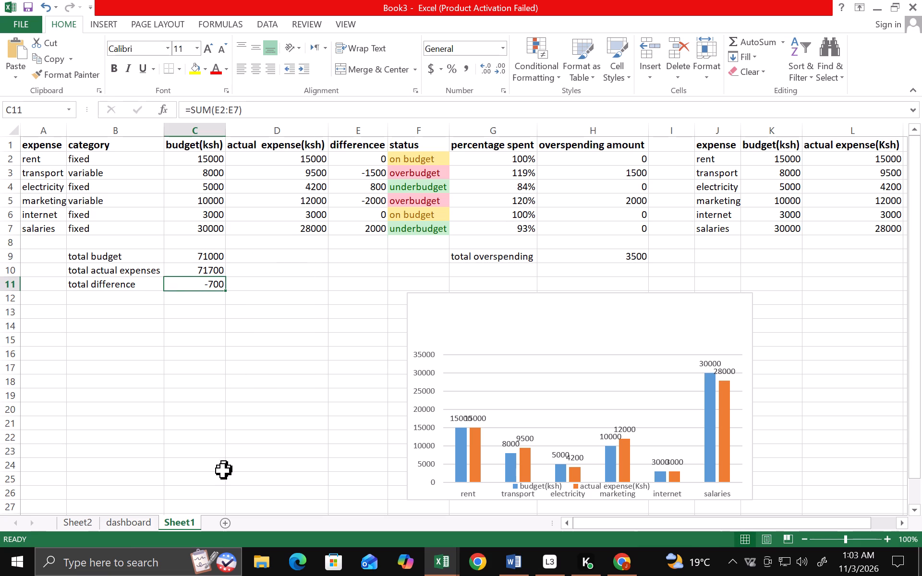
left_click(137, 517)
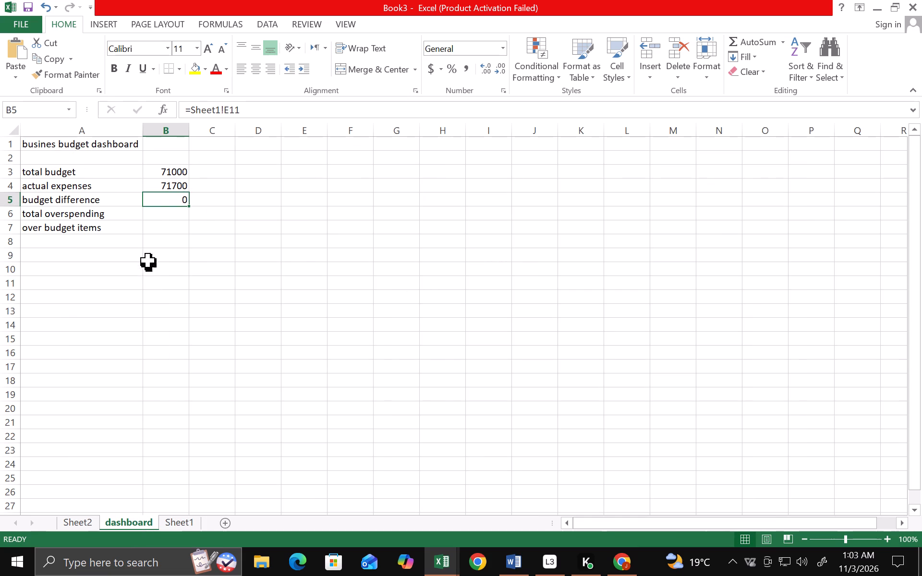
left_click(155, 207)
key("equal")
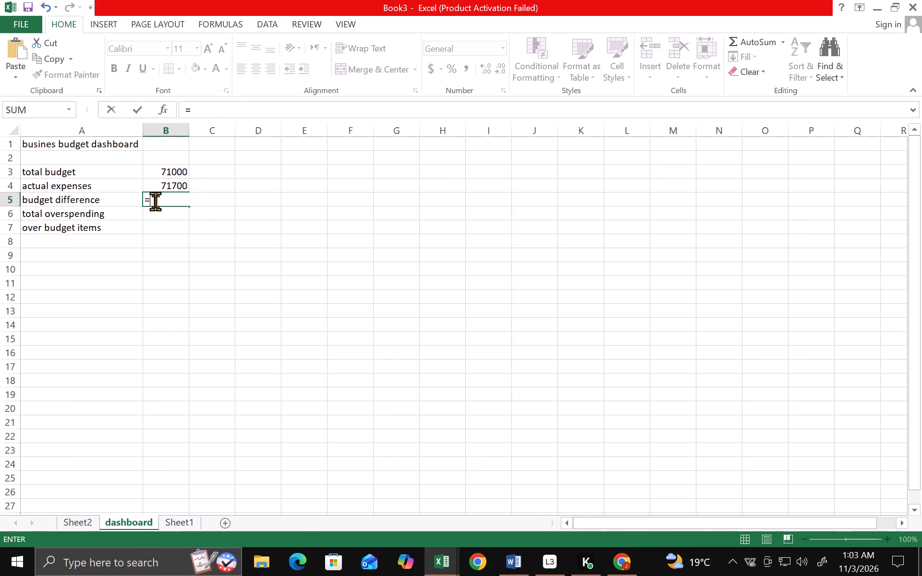
type("sheet1")
key("shift+exclam")
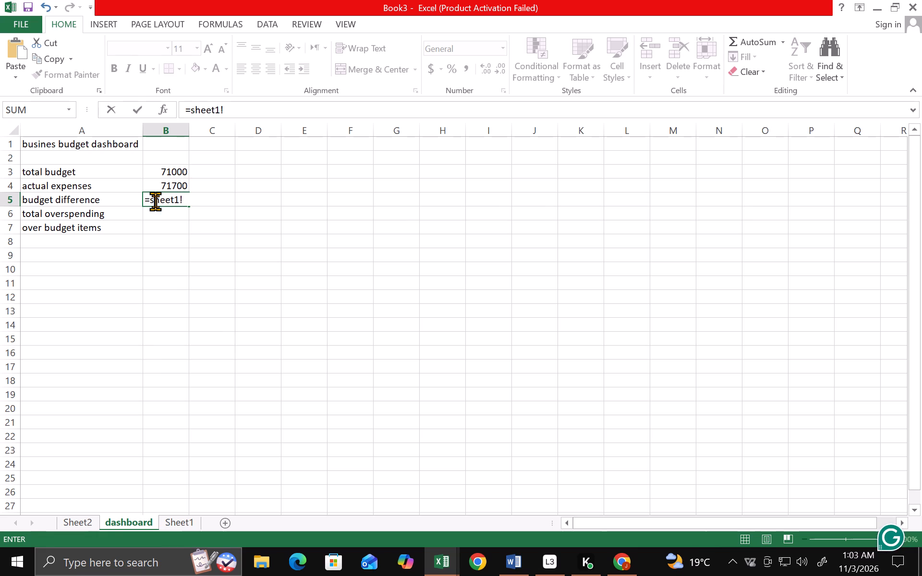
type("c11")
key("Return")
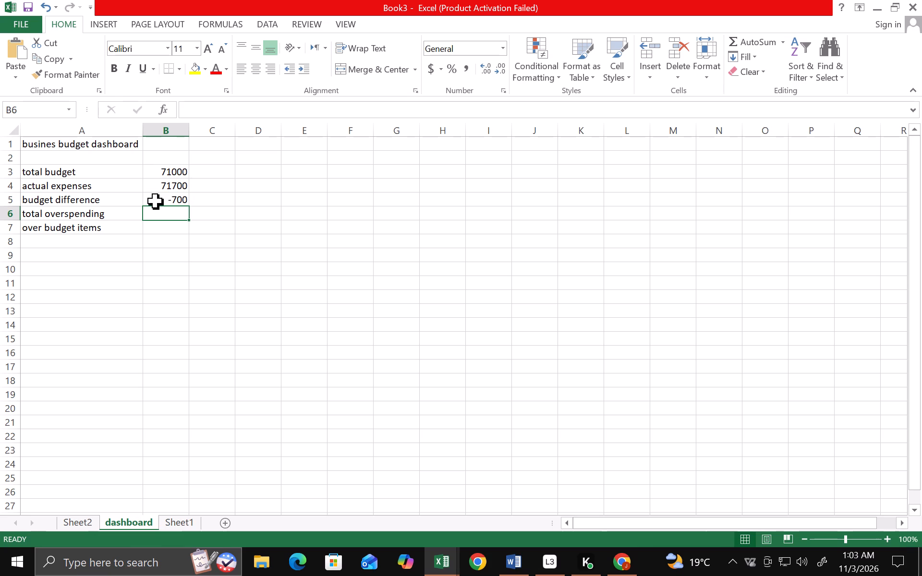
Locate the total overspending cell on Sheet1 and link it in B6 of the dashboard with =sheet1!h9.
left_click(172, 521)
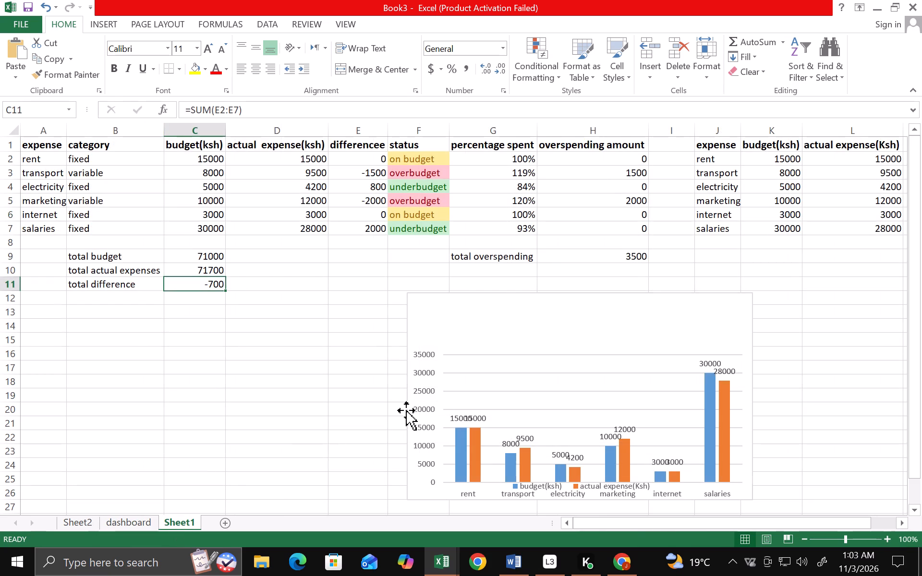
left_click(558, 259)
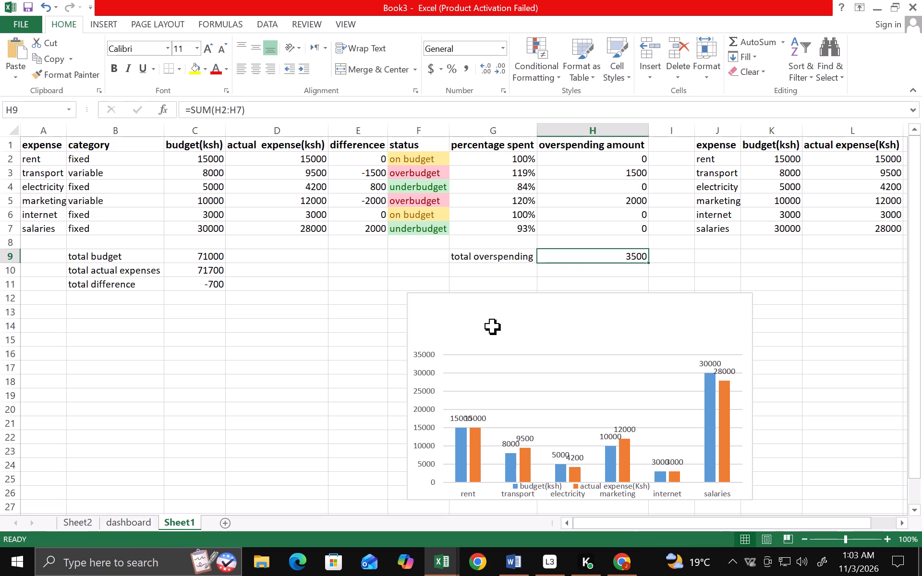
left_click(149, 519)
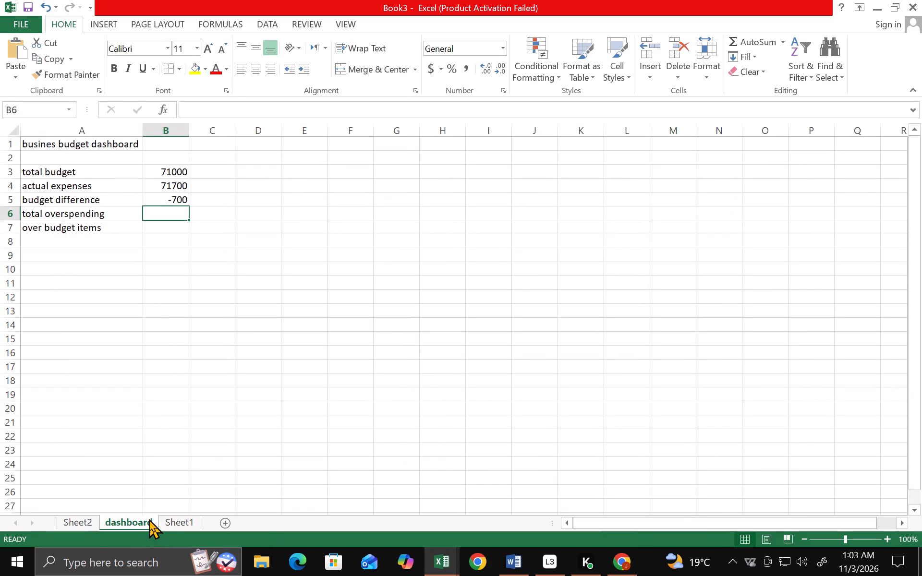
left_click(149, 216)
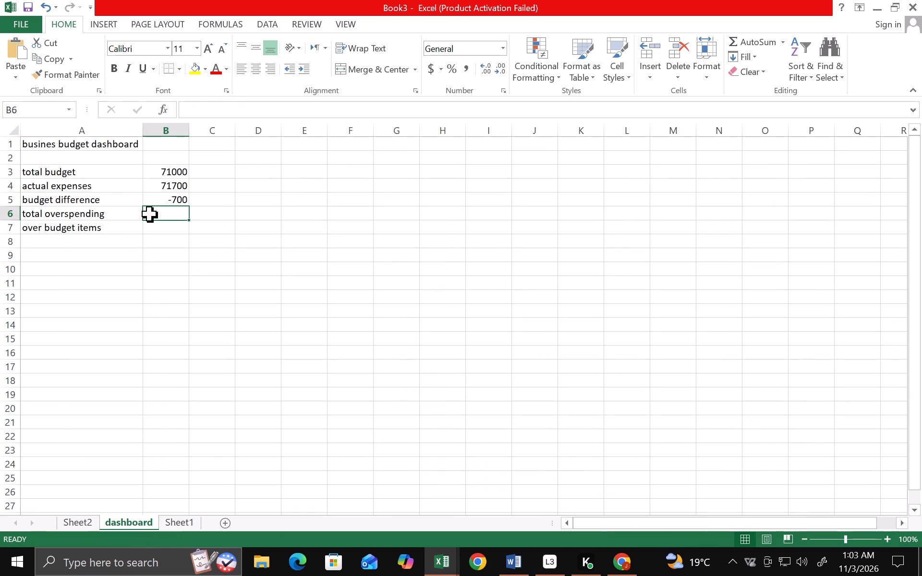
key("equal")
type("sheet1")
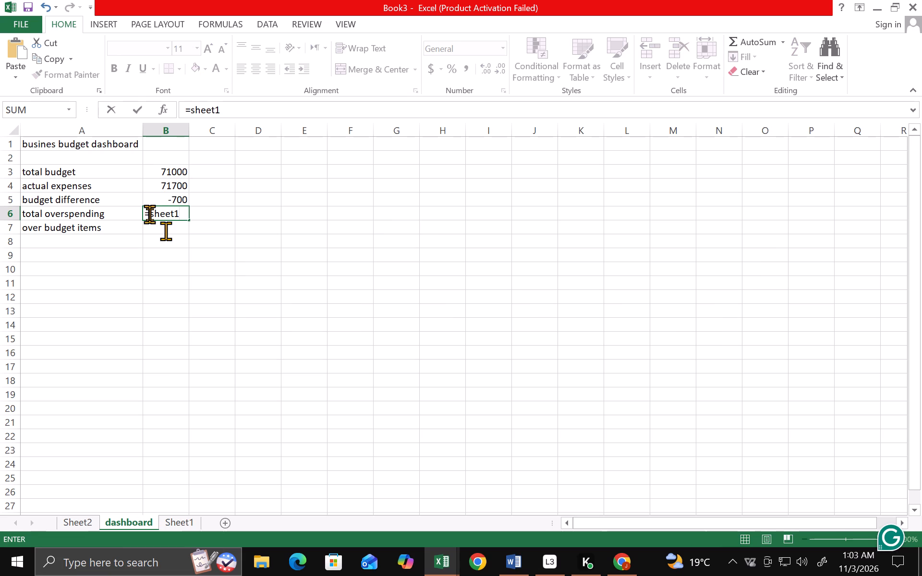
key("shift+exclam")
key("h")
key("9")
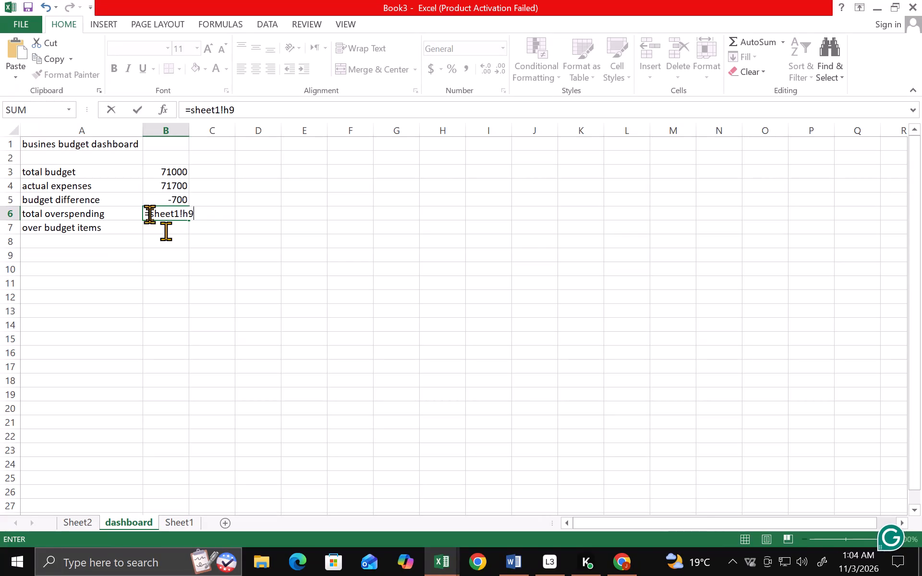
key("Return")
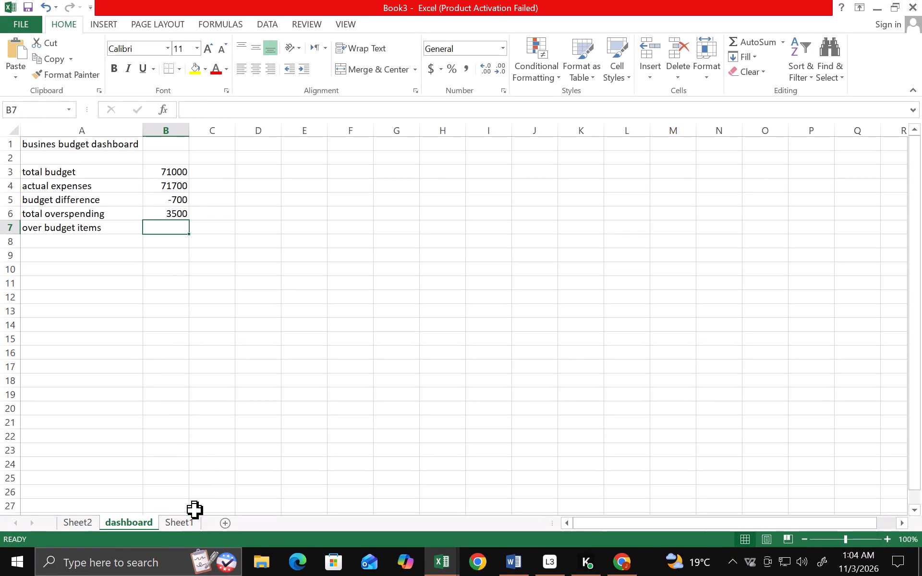
Check the status column on Sheet1 and start the formula =countif(sheet1! in B7 beside the dashboard's over budget items label.
left_click(183, 519)
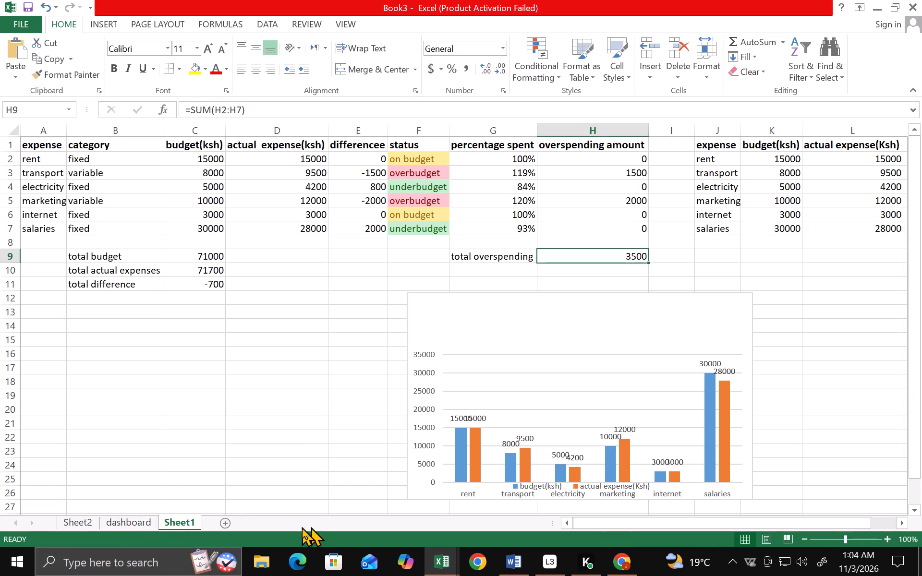
left_click(147, 524)
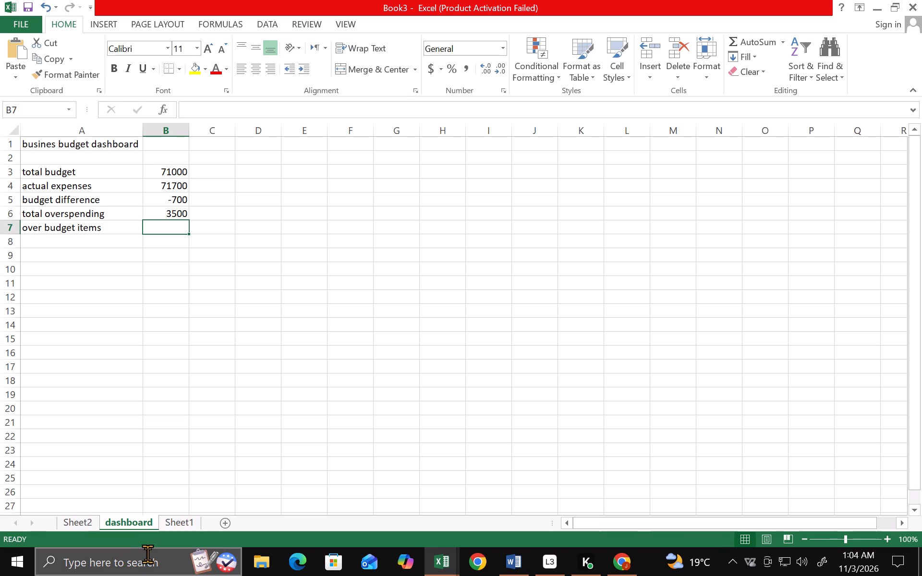
left_click(180, 520)
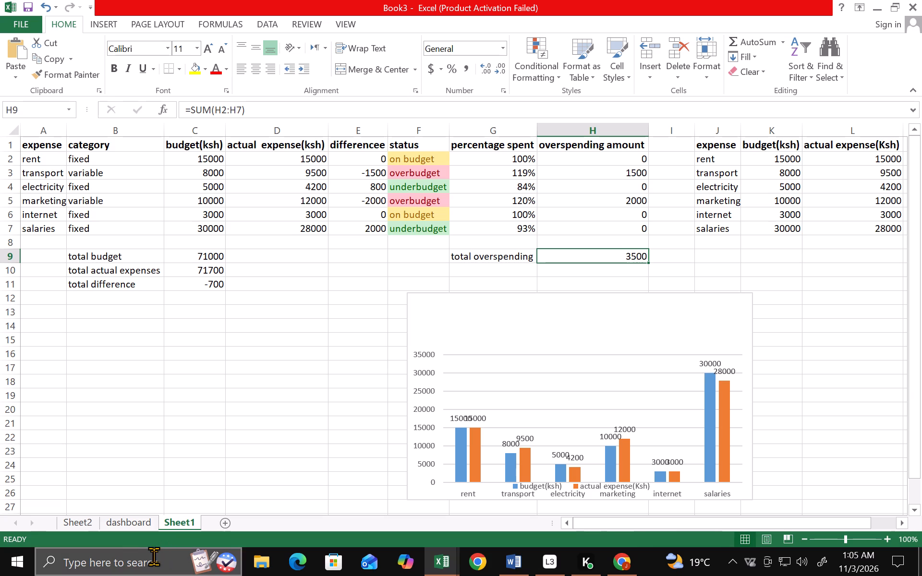
left_click(133, 519)
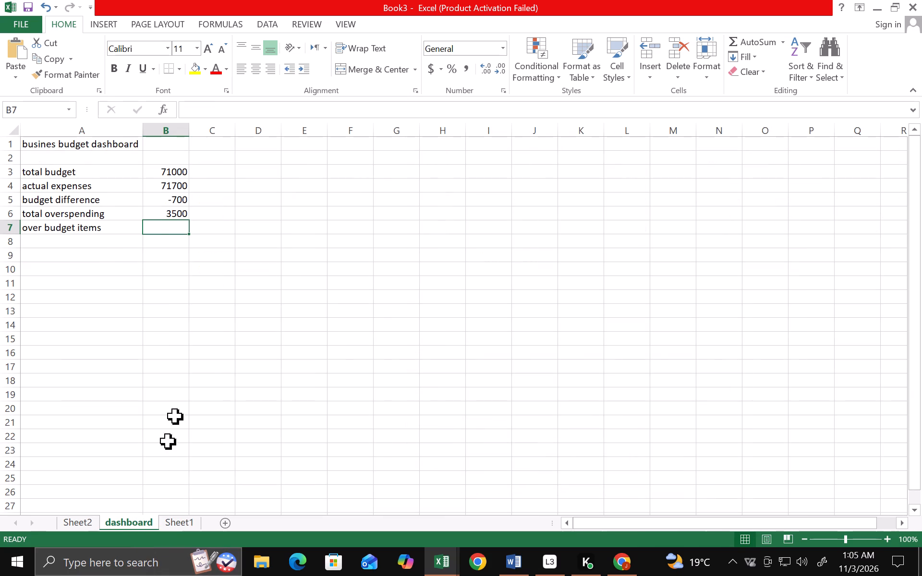
left_click(158, 230)
key("equal")
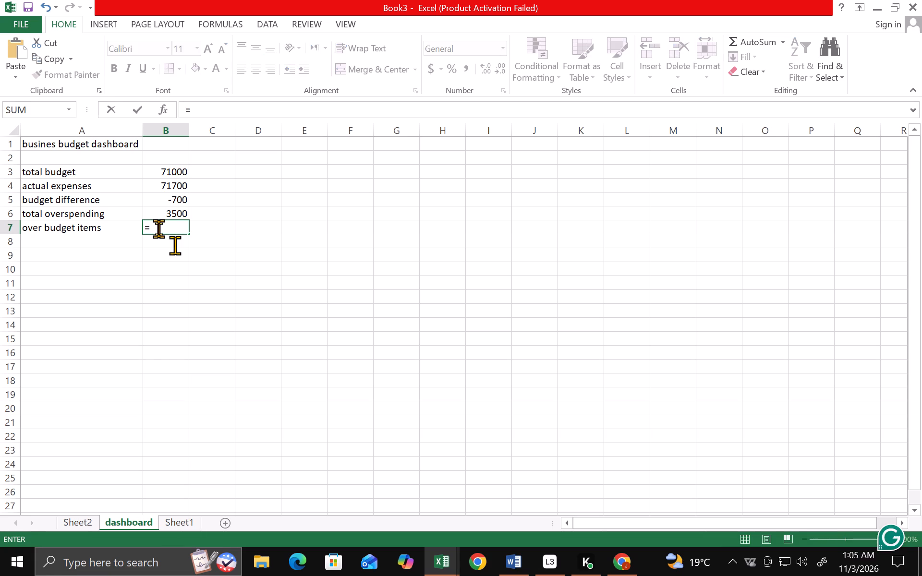
type("countif")
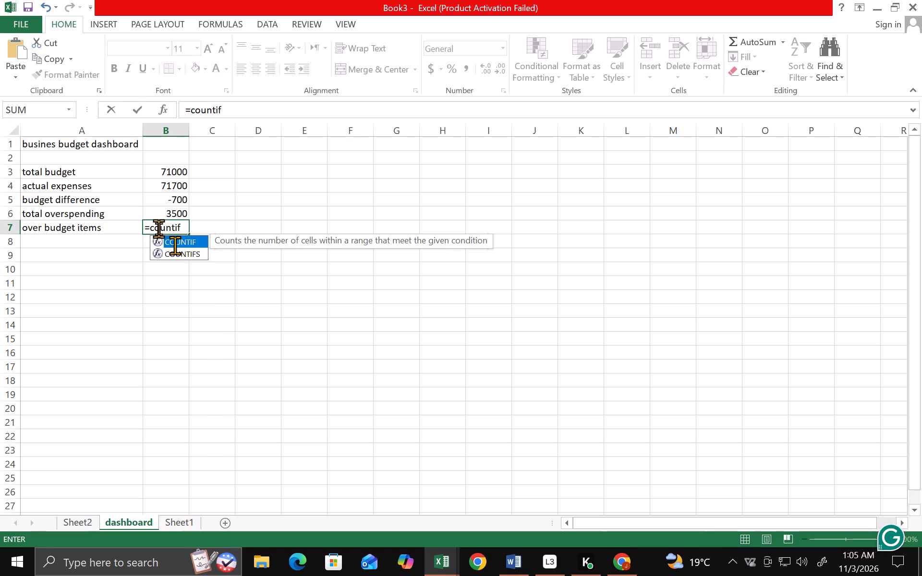
key("shift+parenleft")
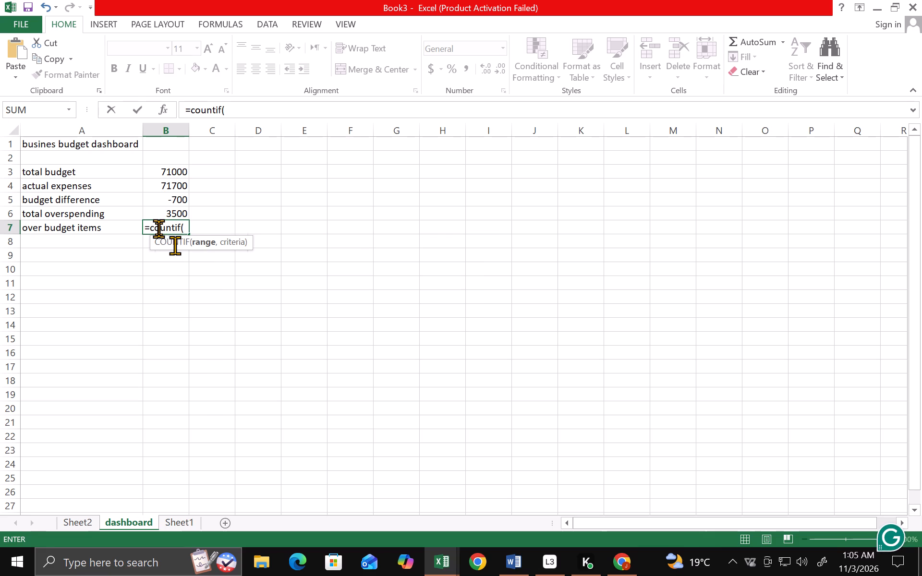
type("sheet")
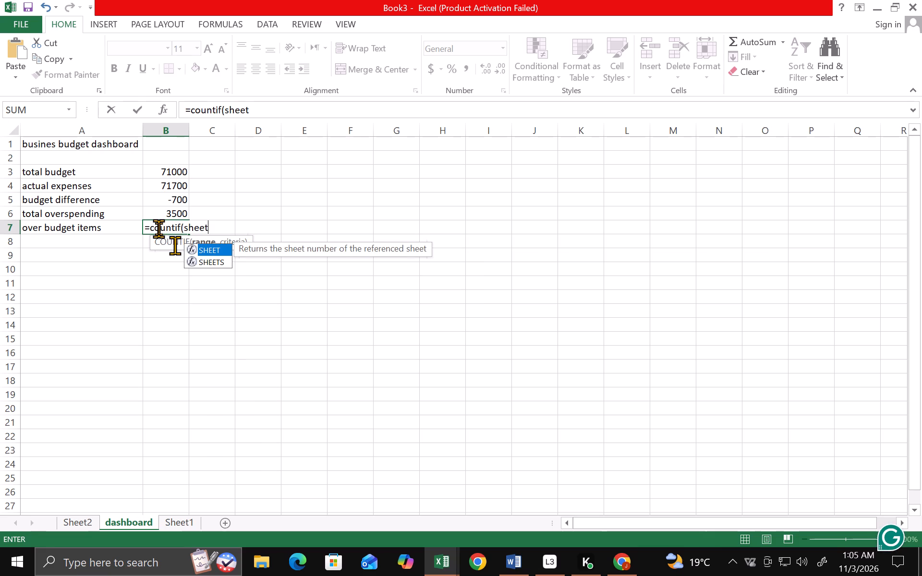
key("1")
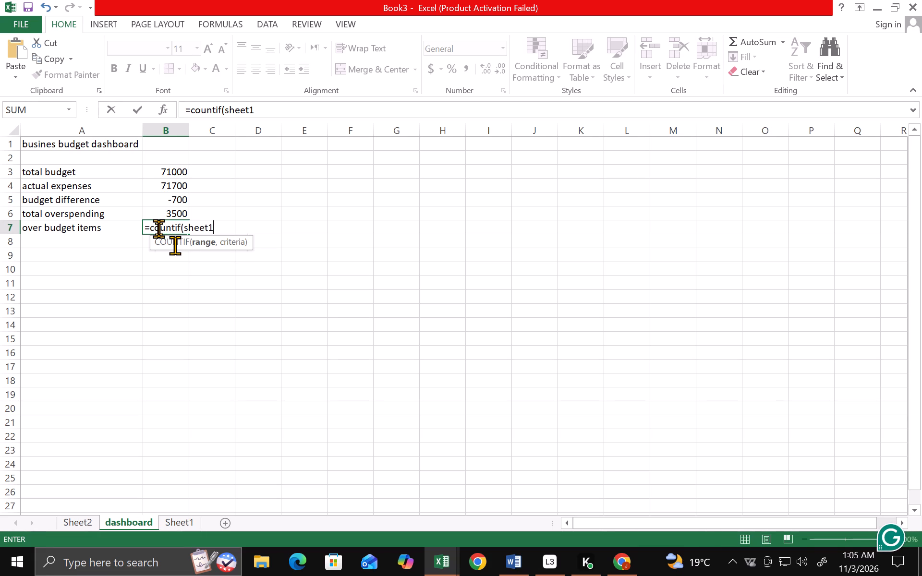
key("shift+exclam")
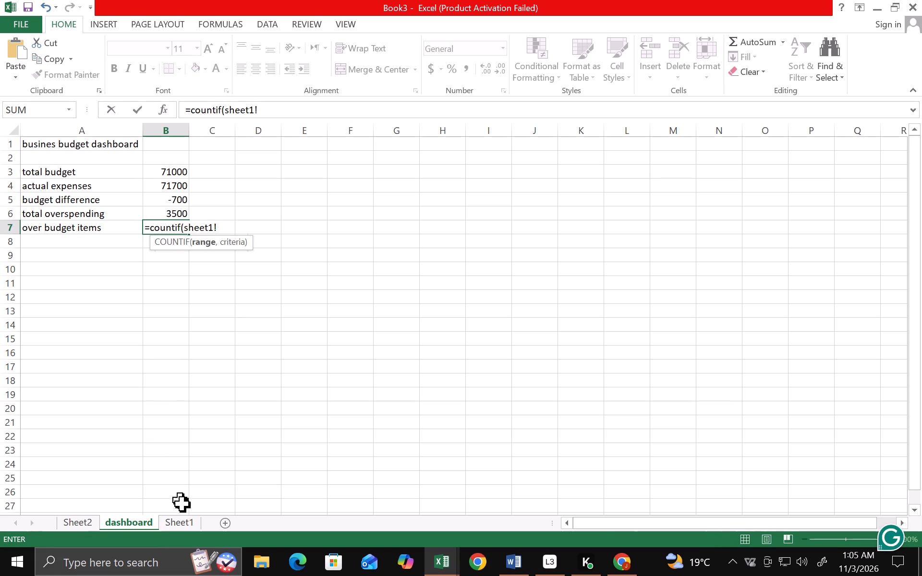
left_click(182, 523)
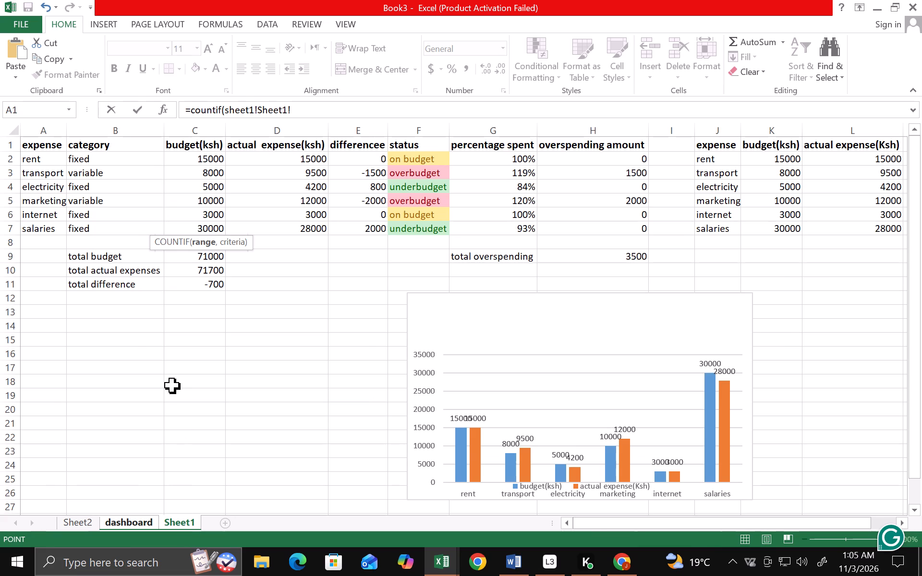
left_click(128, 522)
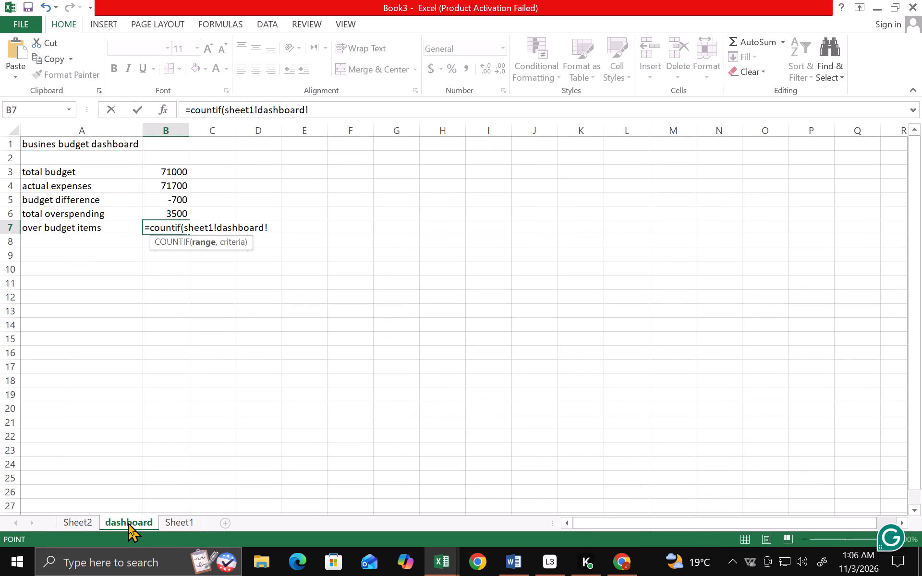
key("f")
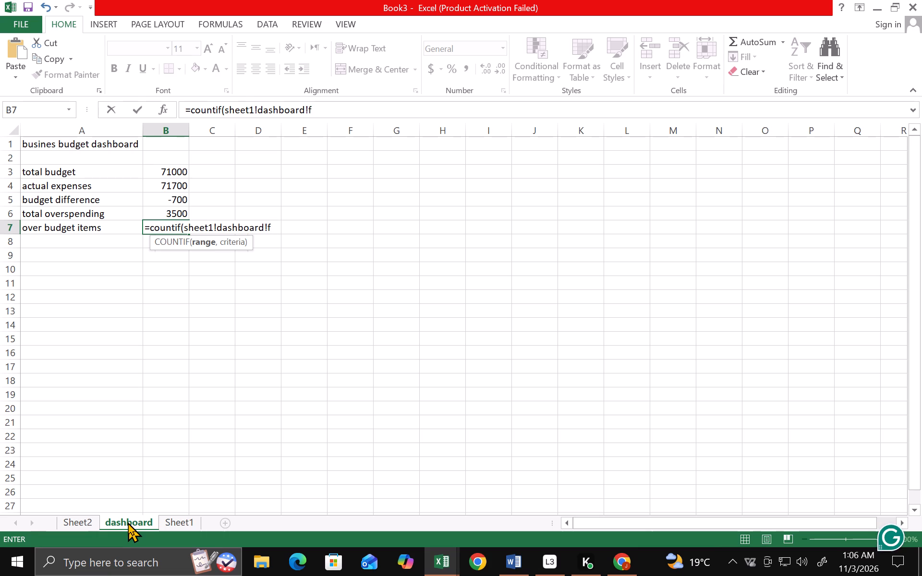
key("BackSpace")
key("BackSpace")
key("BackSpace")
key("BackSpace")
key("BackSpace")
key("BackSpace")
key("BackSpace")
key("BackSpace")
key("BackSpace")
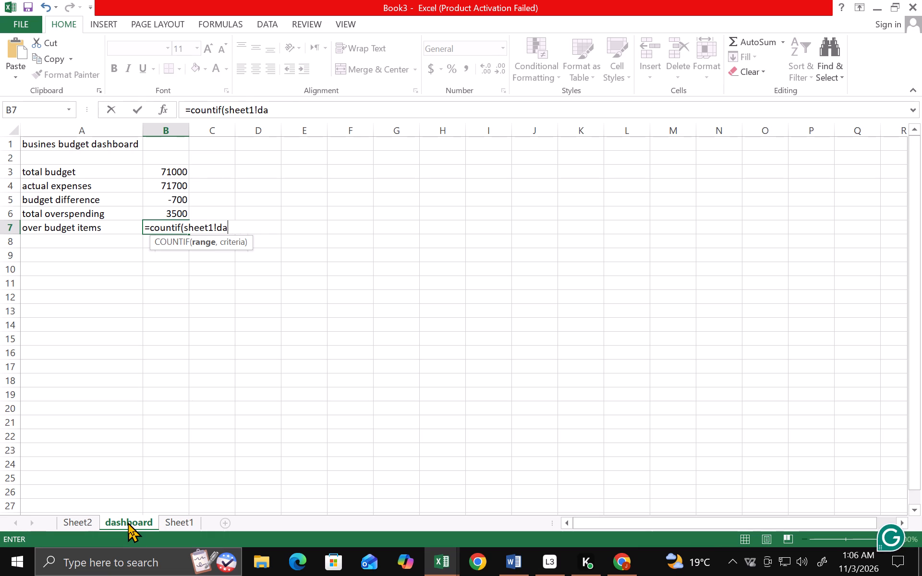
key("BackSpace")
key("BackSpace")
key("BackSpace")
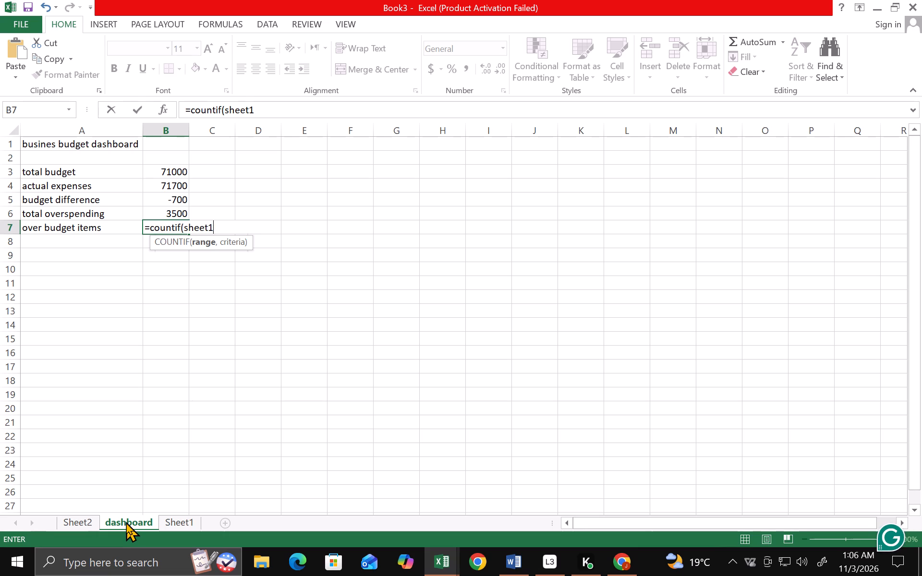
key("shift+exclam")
Complete the B7 formula with range f2:f7 and criterion "over budget", giving =countif(sheet1!f2:f7,"over budget").
type("f2")
type(":f")
key("7")
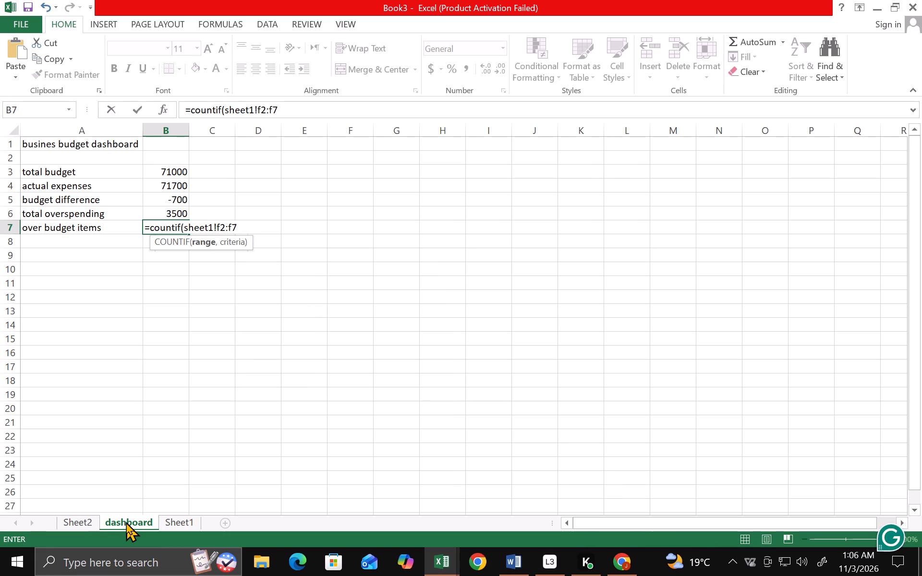
key("comma")
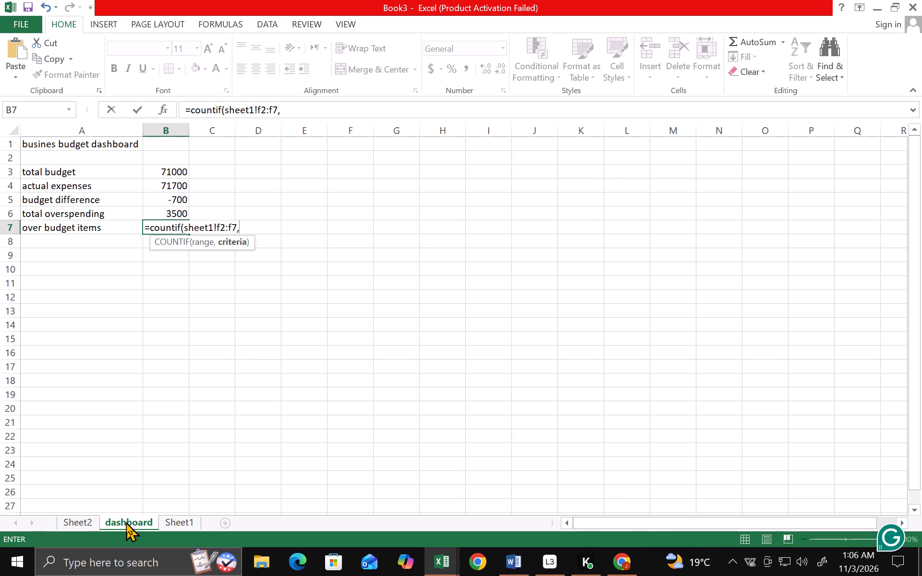
key("shift+quotedbl")
type("ove")
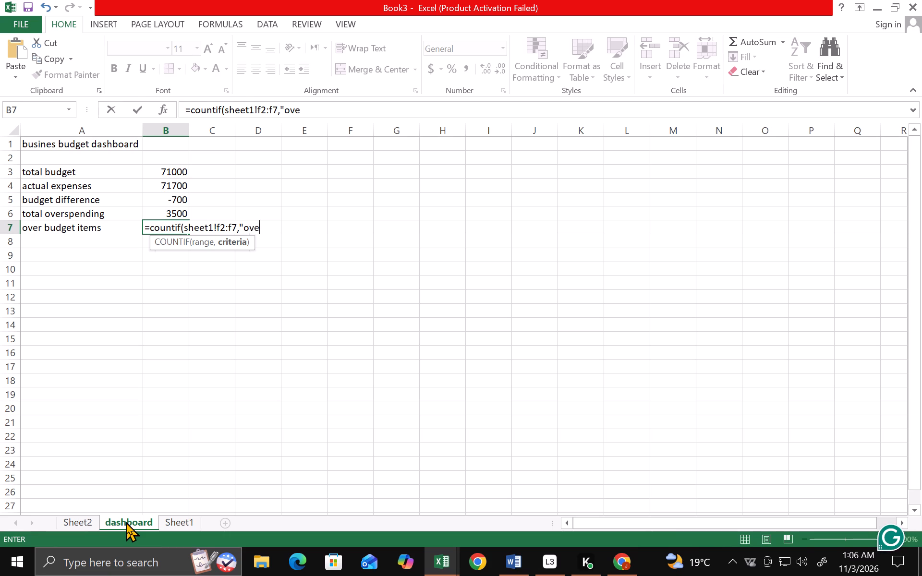
type("r bud")
type("get")
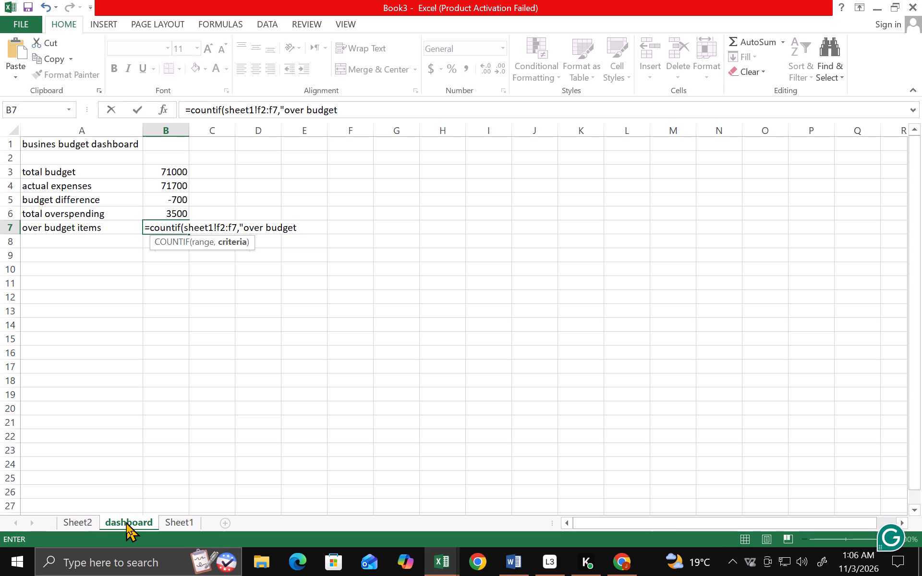
key("shift+quotedbl")
key("shift+parenright")
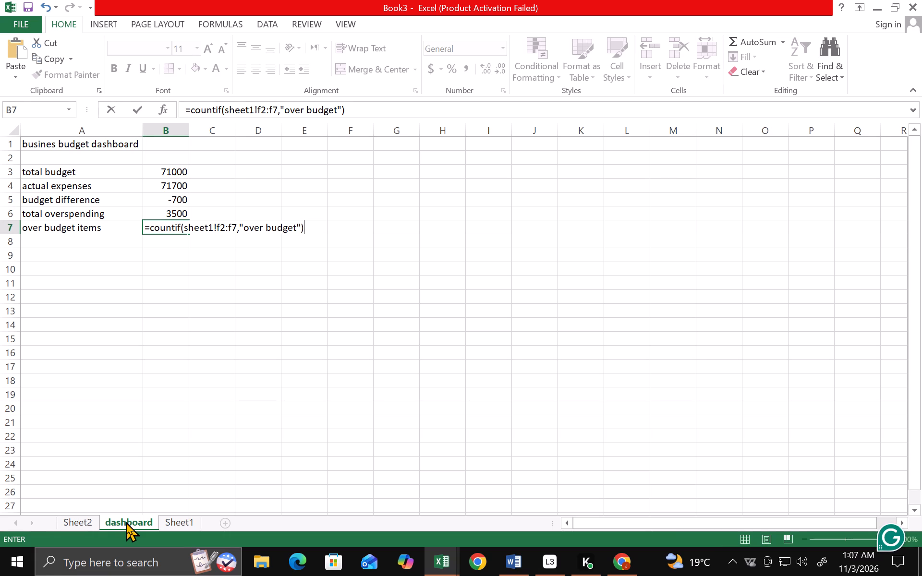
key("Return")
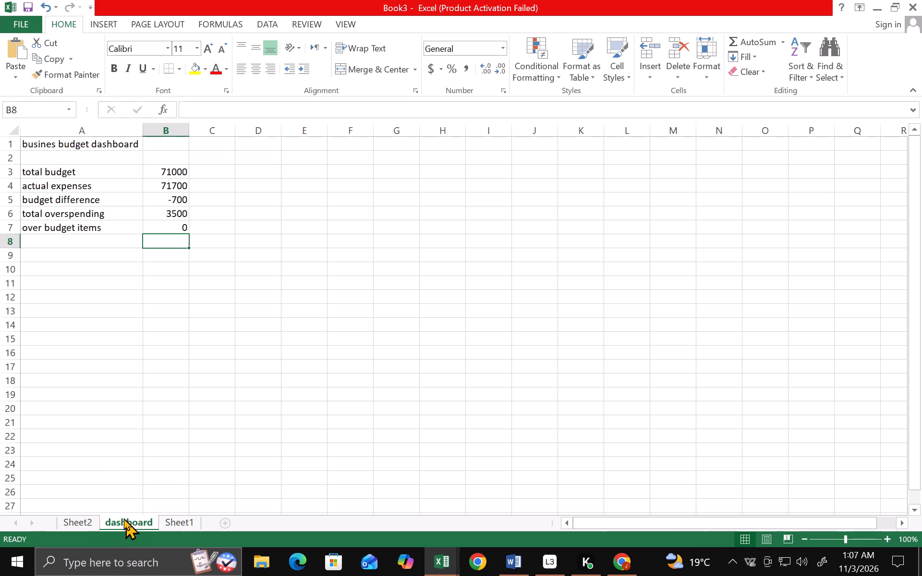
AutoFit the width of column B on the dashboard sheet to its contents.
left_click(116, 174)
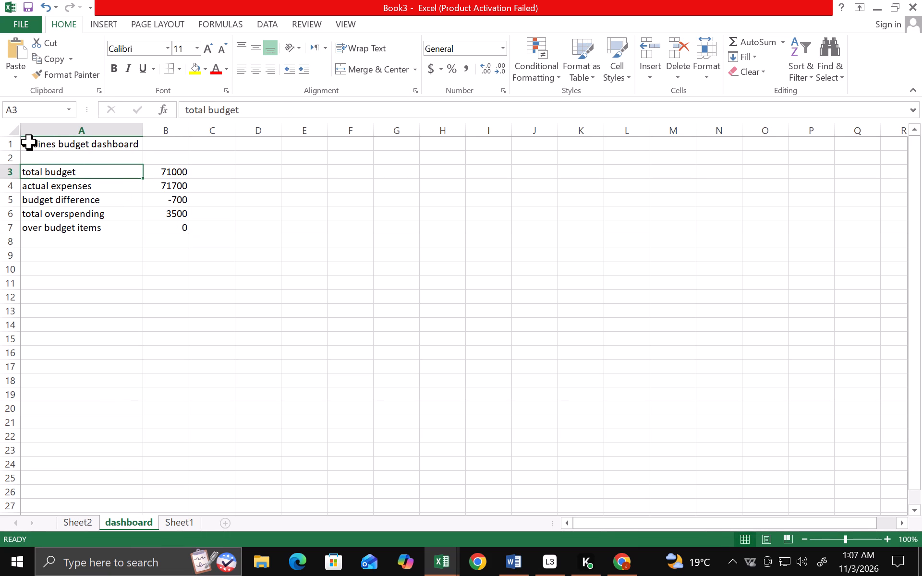
left_click(29, 142)
left_click_drag(28, 142, 152, 212)
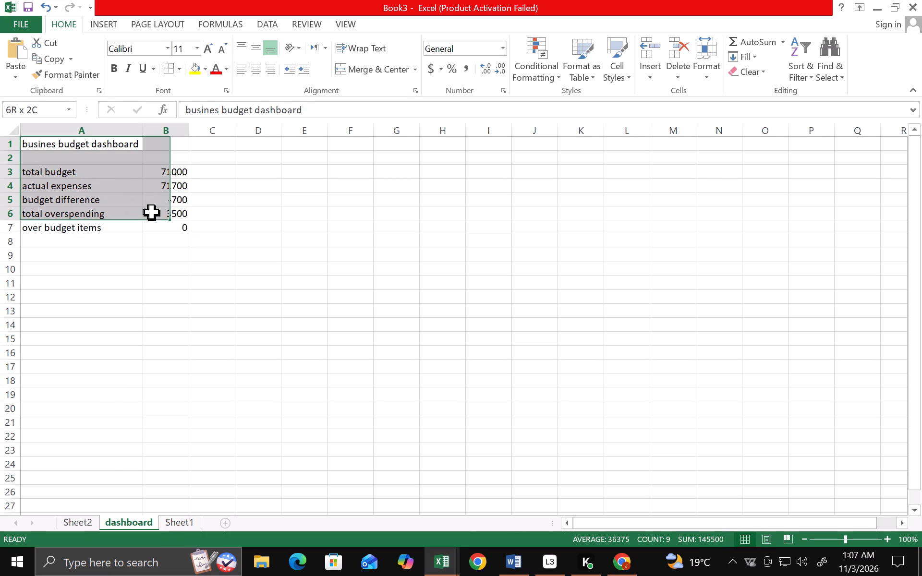
left_click_drag(152, 212, 192, 132)
left_click(192, 132)
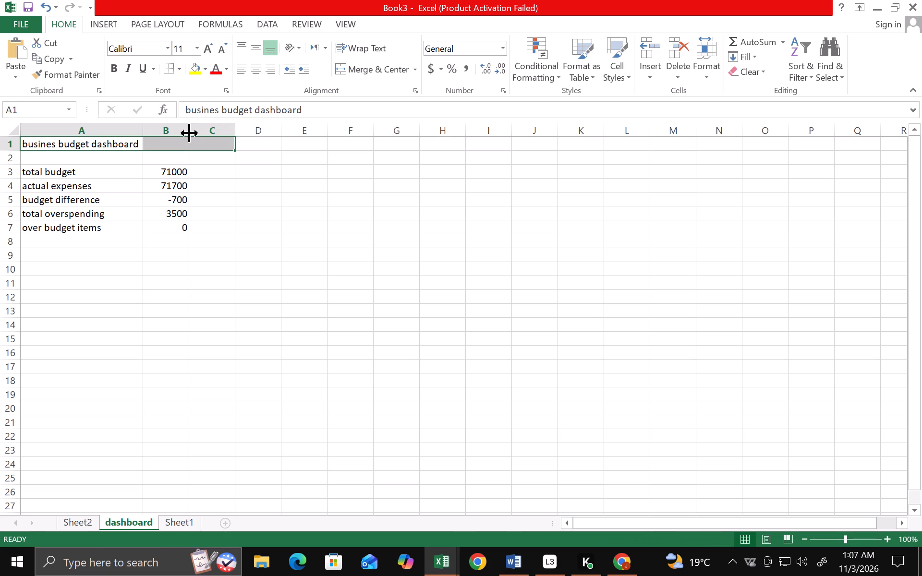
double_click(189, 132)
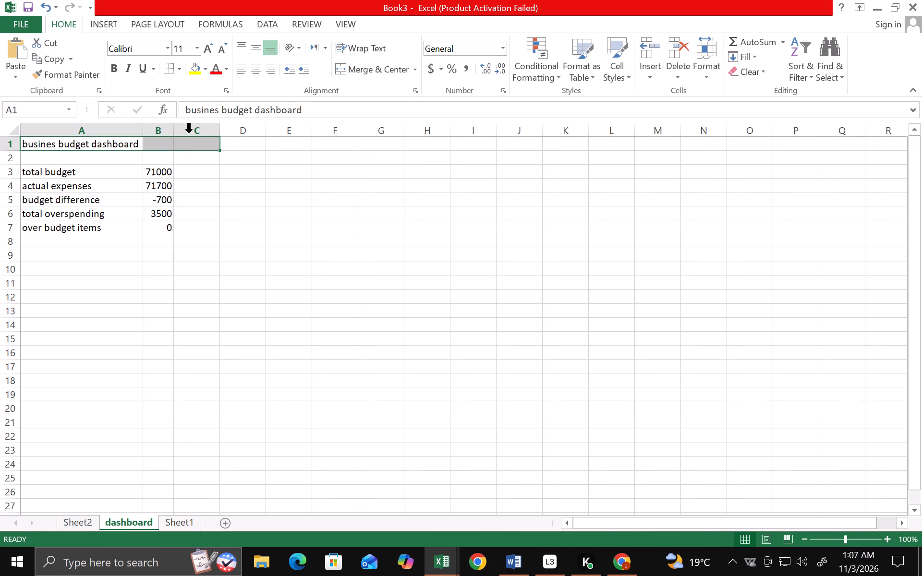
left_click(170, 133)
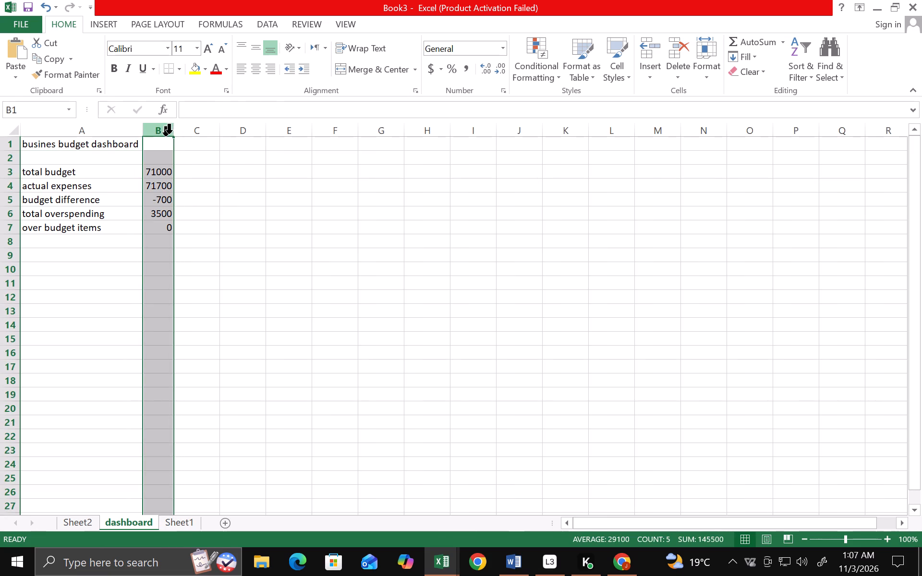
double_click(170, 133)
double_click(170, 133)
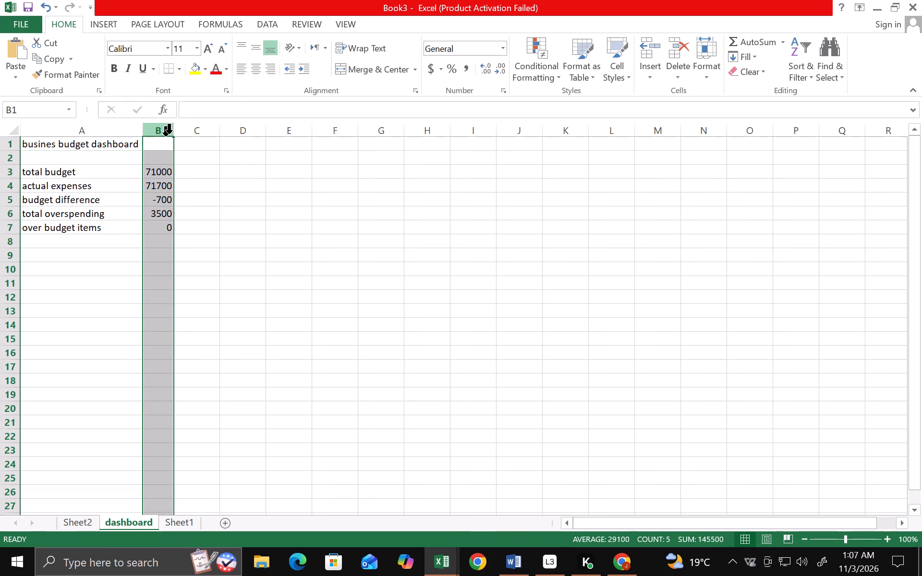
double_click(174, 132)
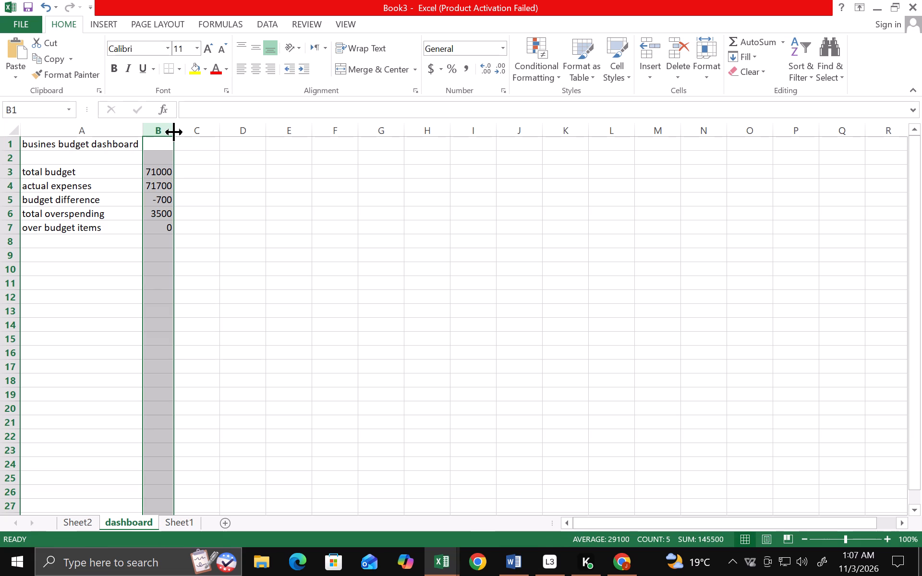
double_click(174, 132)
double_click(174, 132)
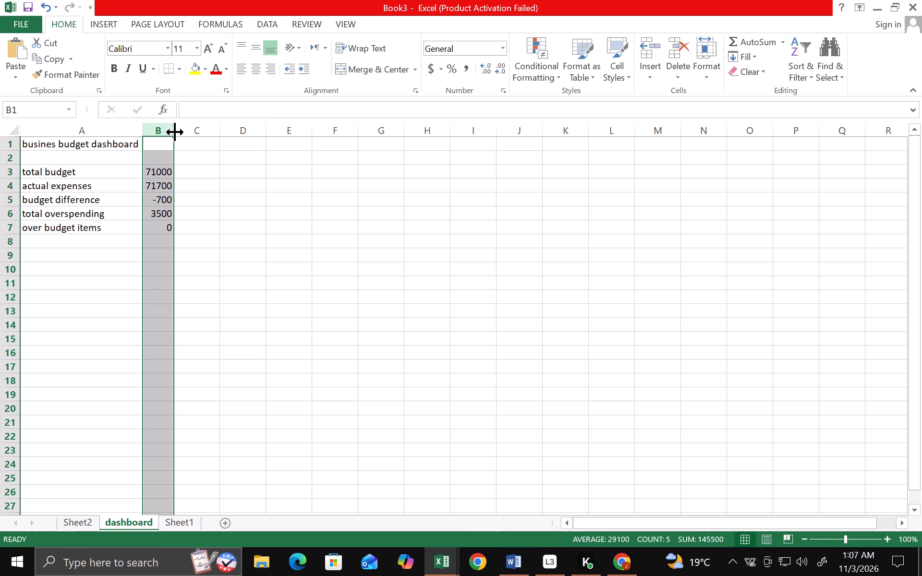
Merge and center the dashboard title across cells A1:B1.
left_click(201, 284)
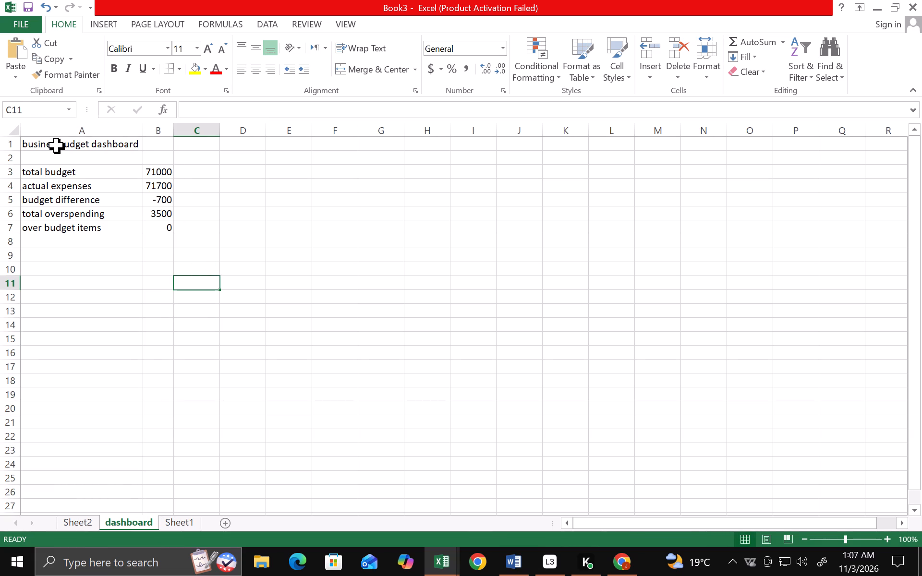
left_click(56, 145)
left_click_drag(56, 145, 162, 141)
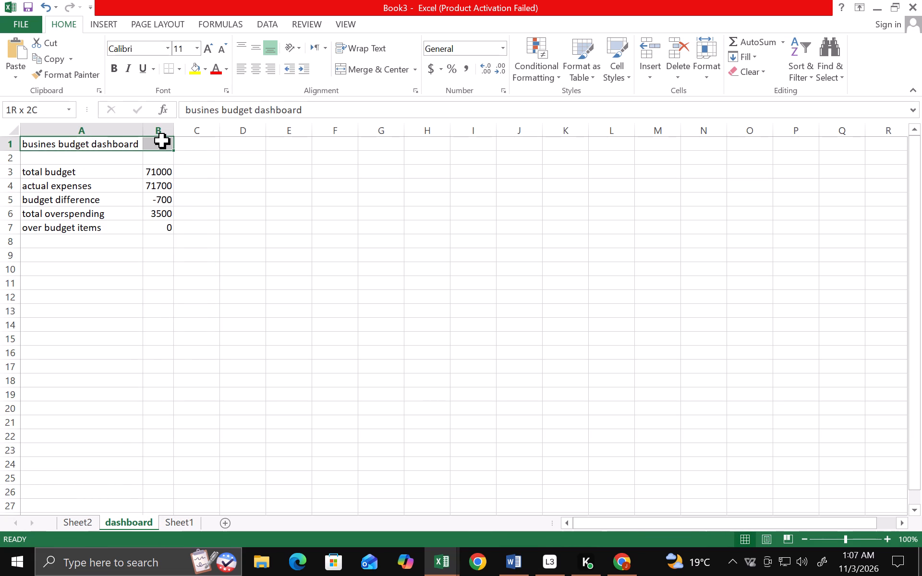
left_click_drag(162, 141, 162, 140)
left_click(362, 68)
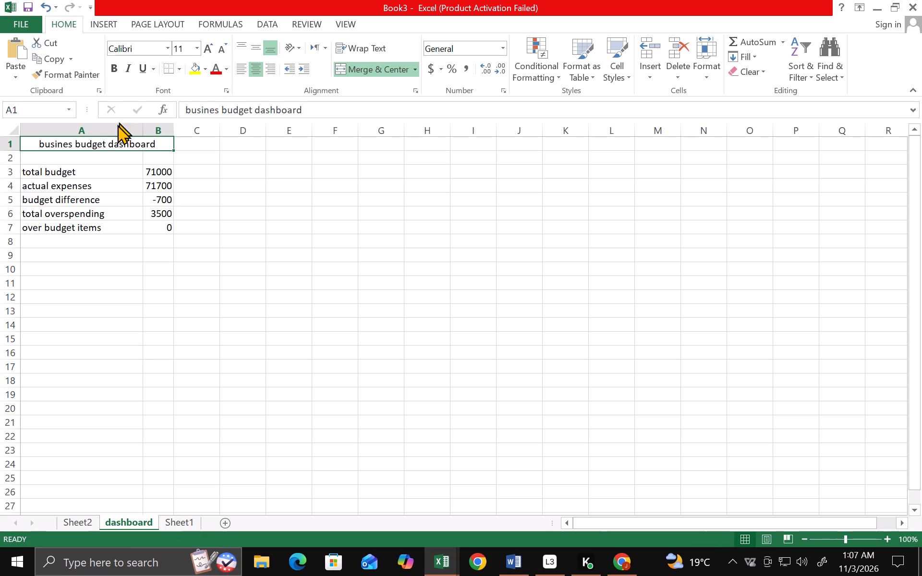
Make the merged dashboard title in A1 bold.
left_click(109, 144)
left_click(107, 145)
left_click(109, 66)
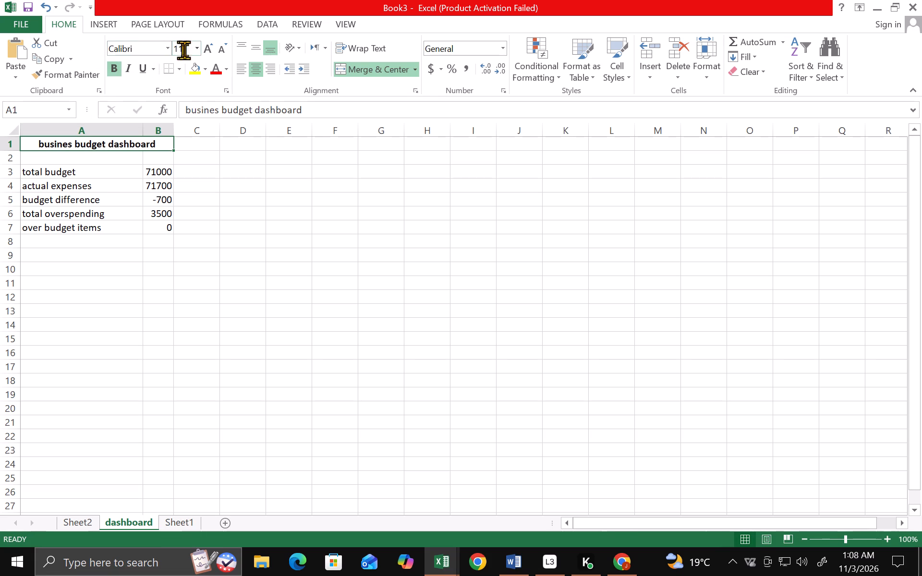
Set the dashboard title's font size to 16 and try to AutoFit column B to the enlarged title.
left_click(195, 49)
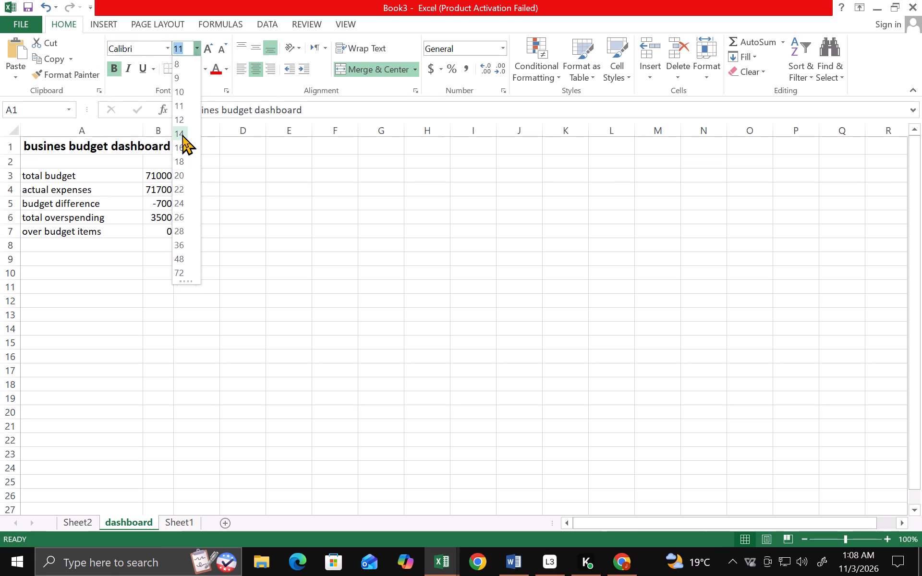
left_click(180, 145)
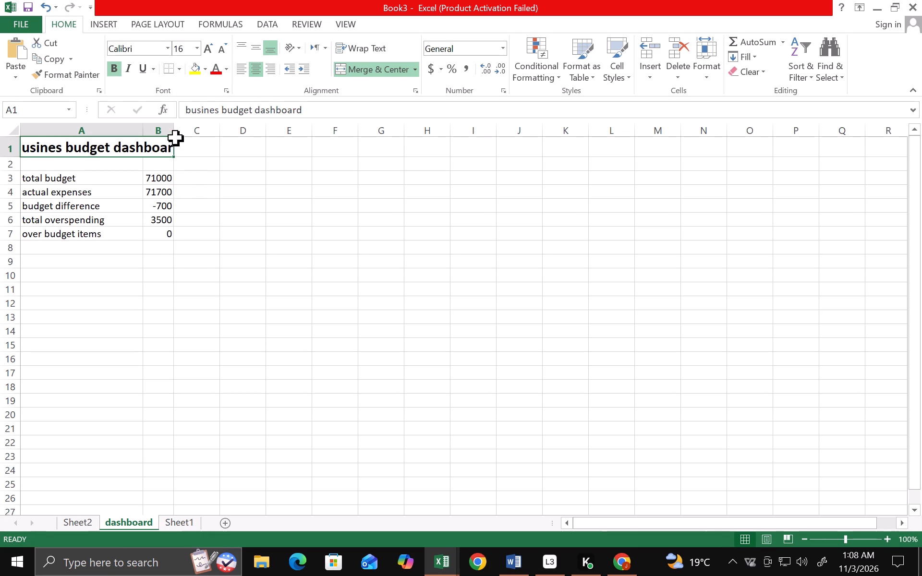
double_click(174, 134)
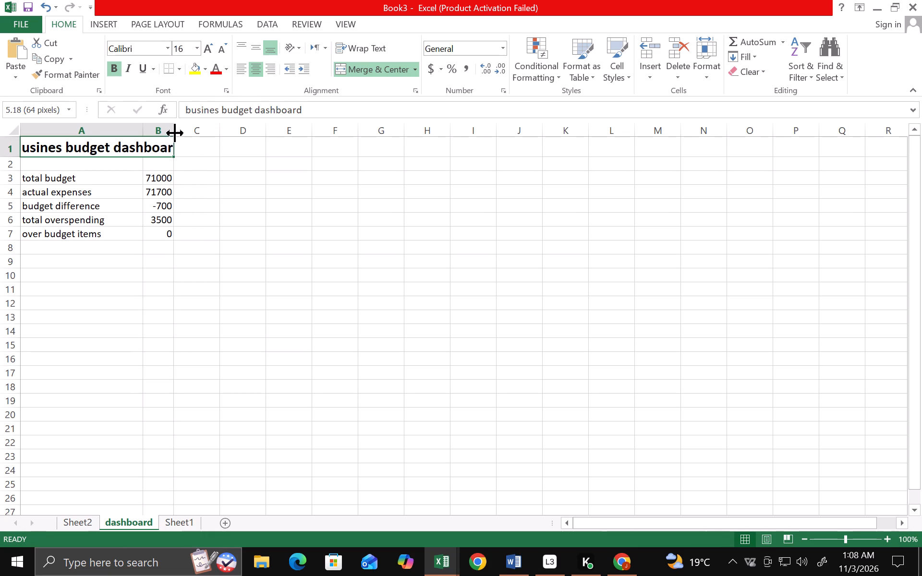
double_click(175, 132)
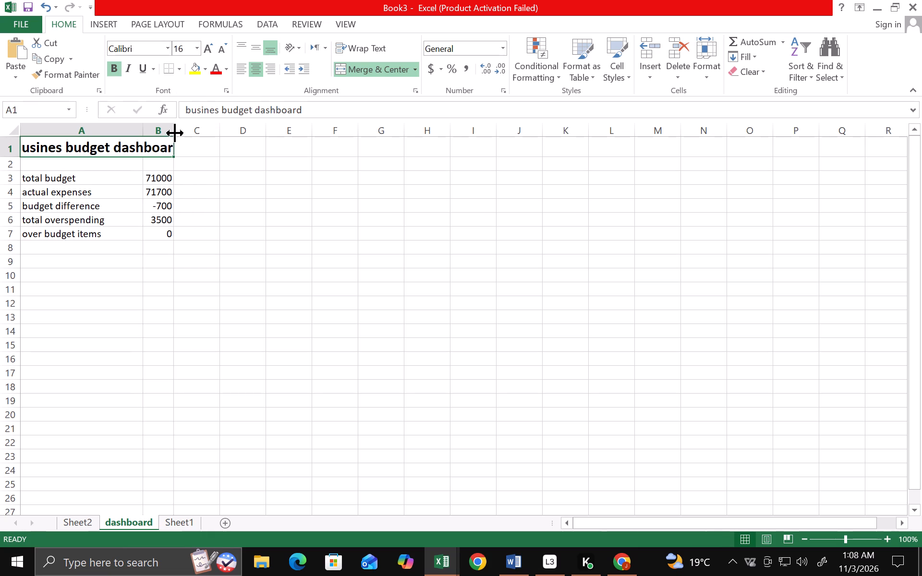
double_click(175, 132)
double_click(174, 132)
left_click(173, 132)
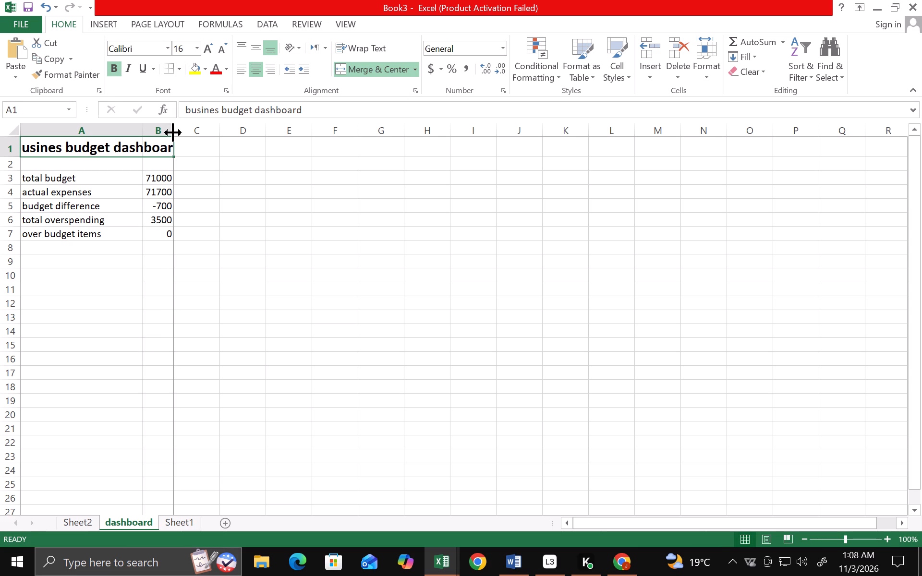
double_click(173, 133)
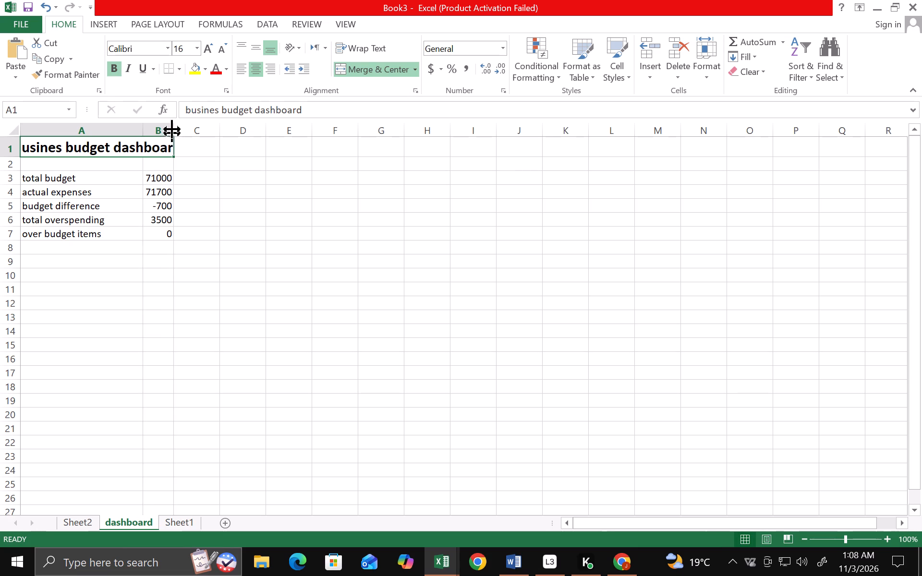
Set the dashboard title's font size to 14.
left_click(195, 45)
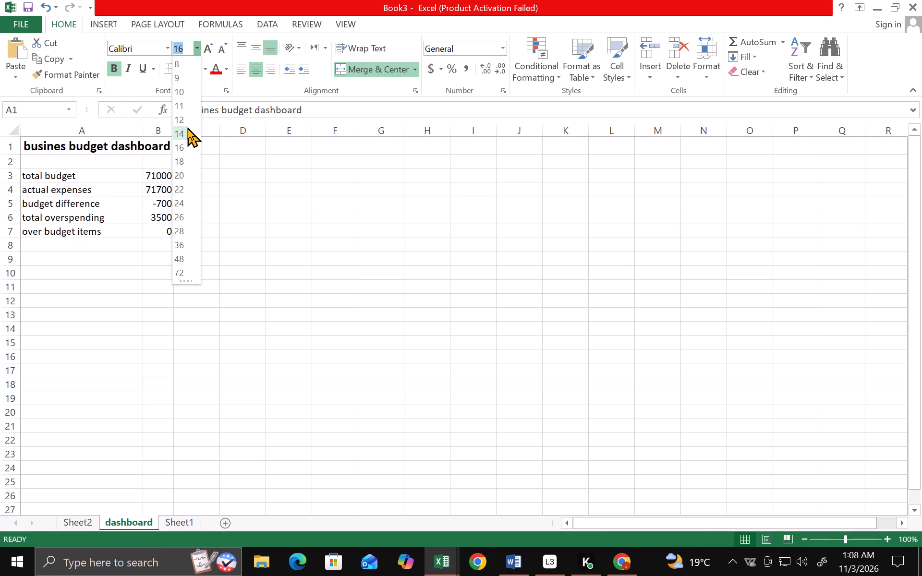
left_click(187, 127)
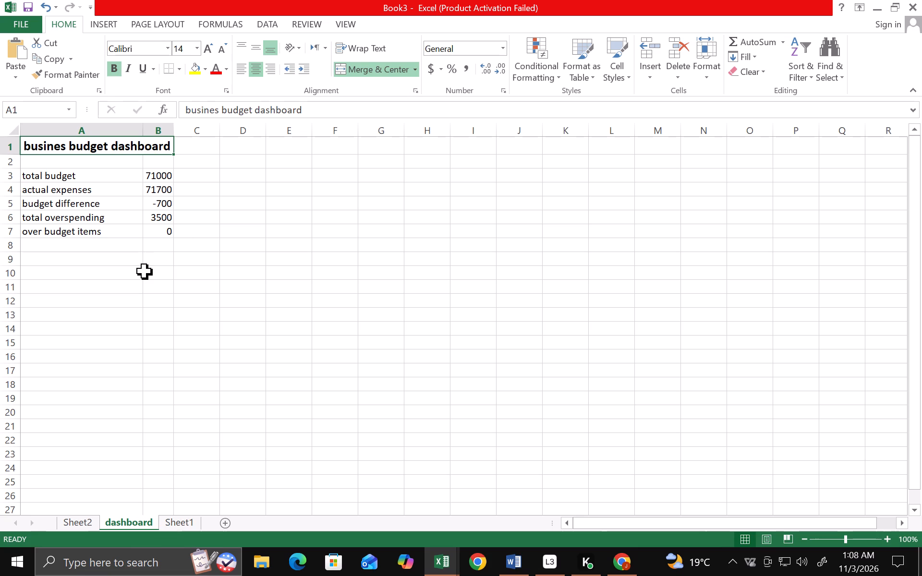
Select the dashboard's summary values in B3:B7 and open the available number formats for them.
left_click(153, 224)
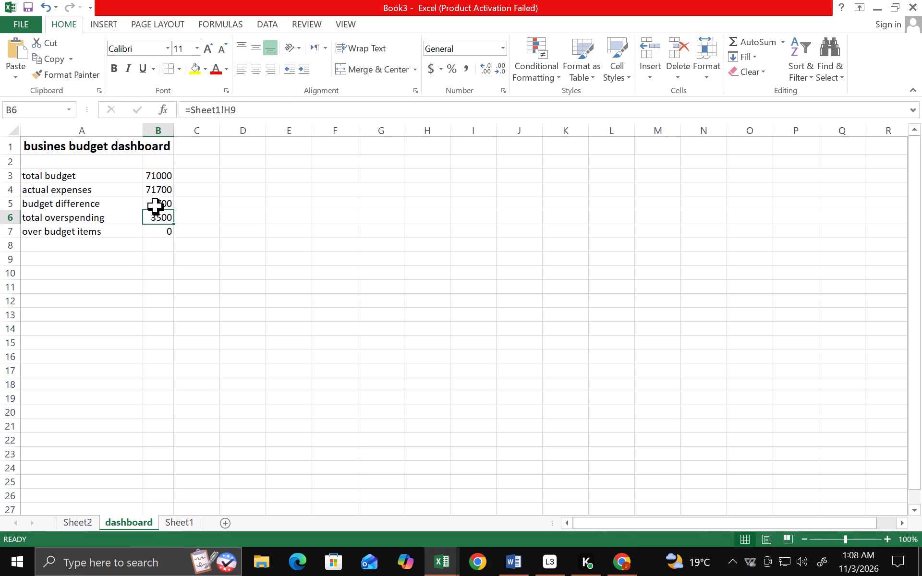
left_click(150, 173)
left_click_drag(152, 173, 153, 177)
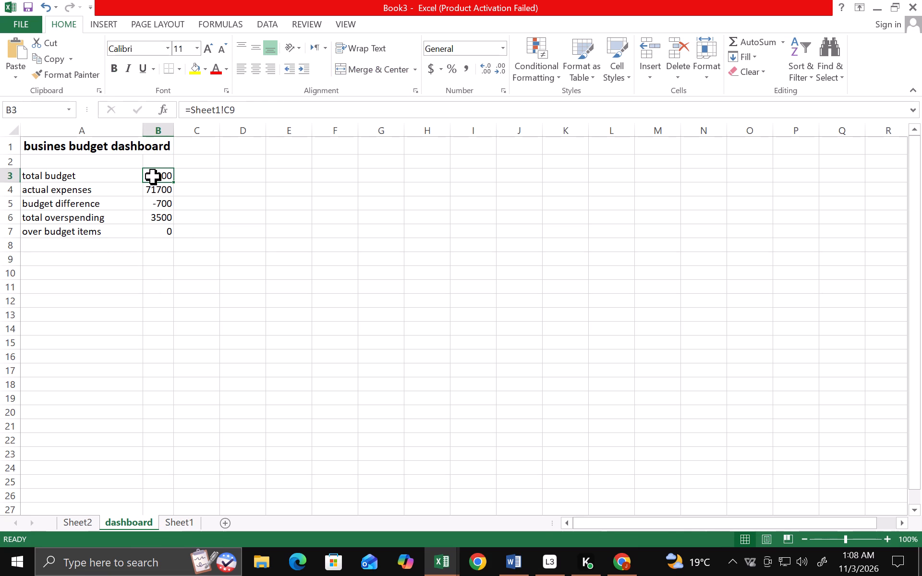
left_click_drag(153, 177, 165, 229)
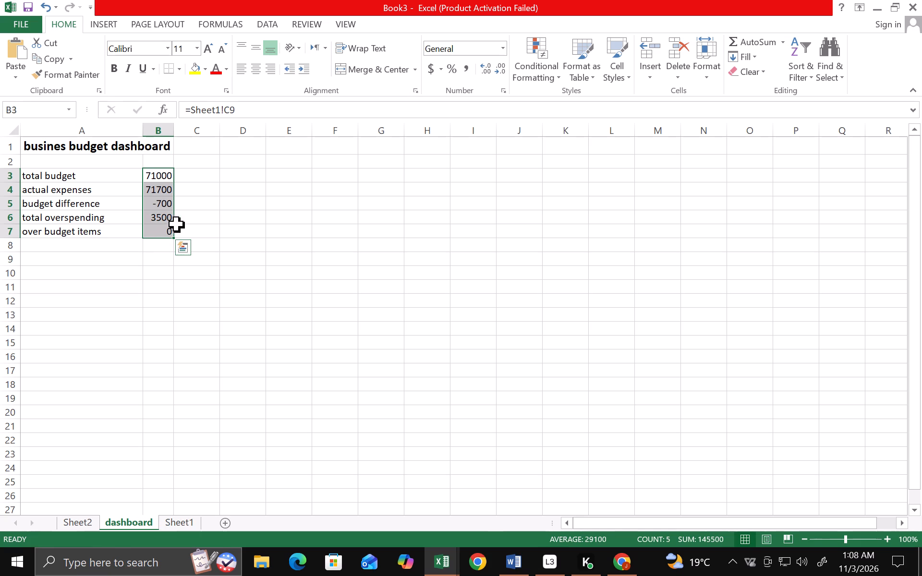
left_click(504, 42)
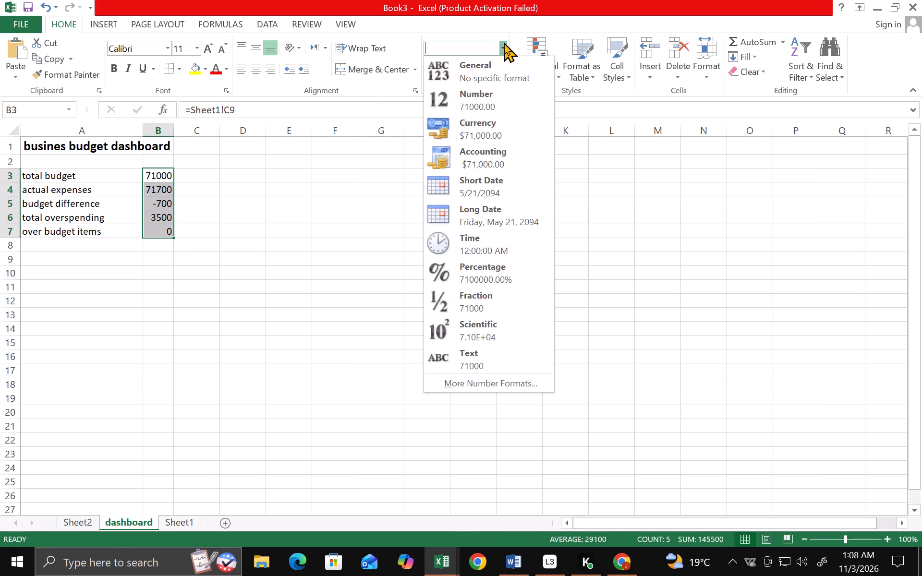
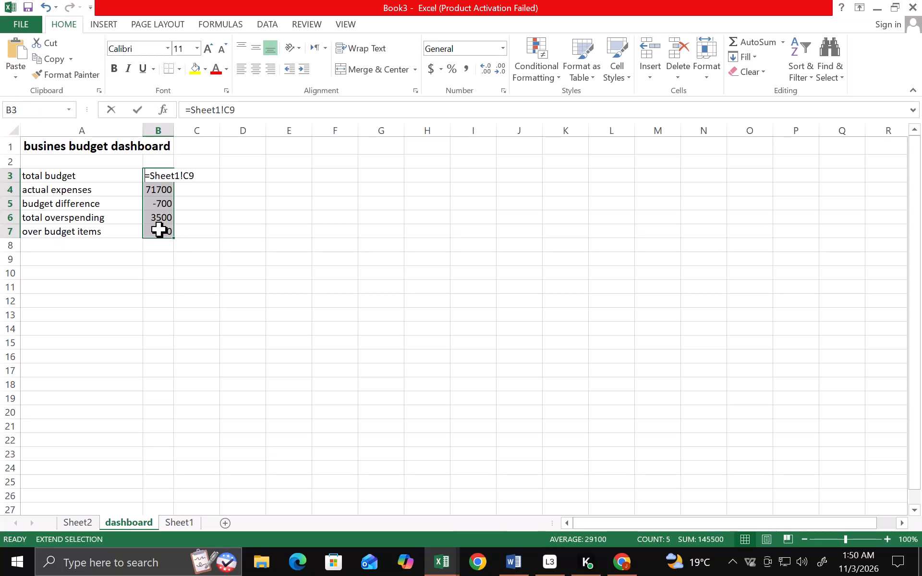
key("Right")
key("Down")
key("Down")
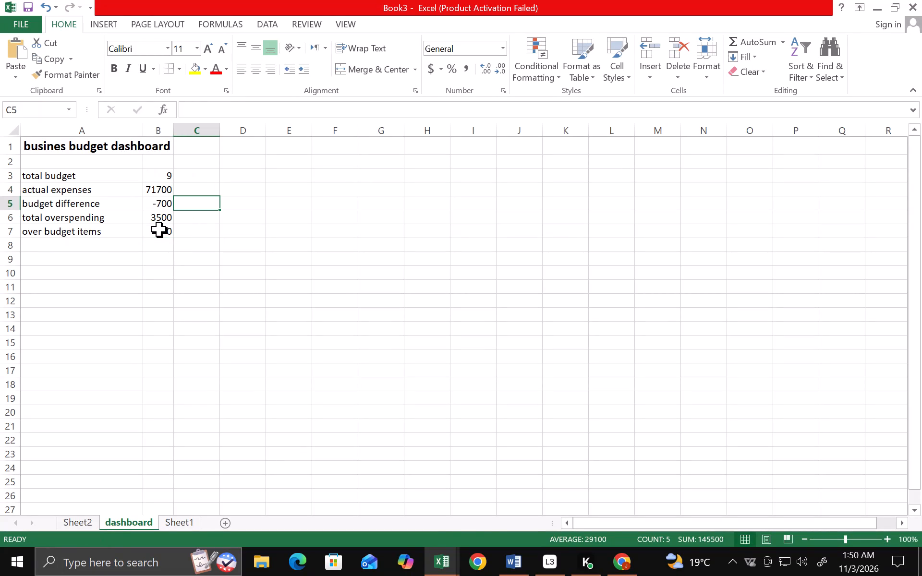
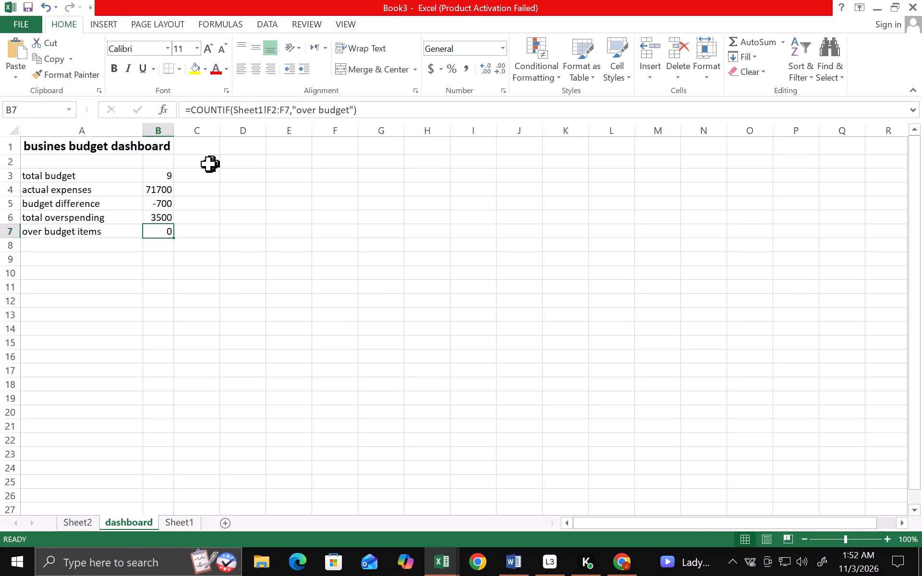
Select the total budget figure in cell B3 of the dashboard sheet to inspect its contents.
left_click(160, 173)
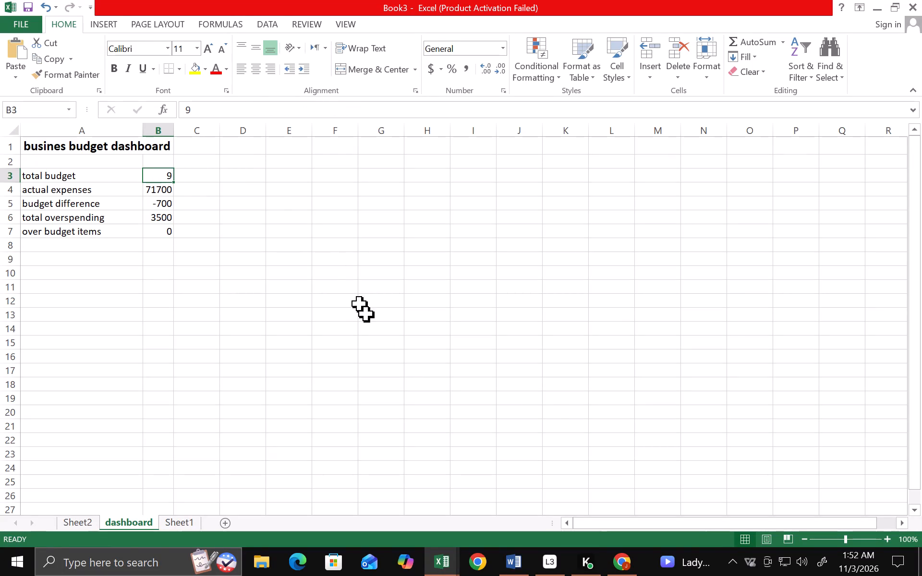
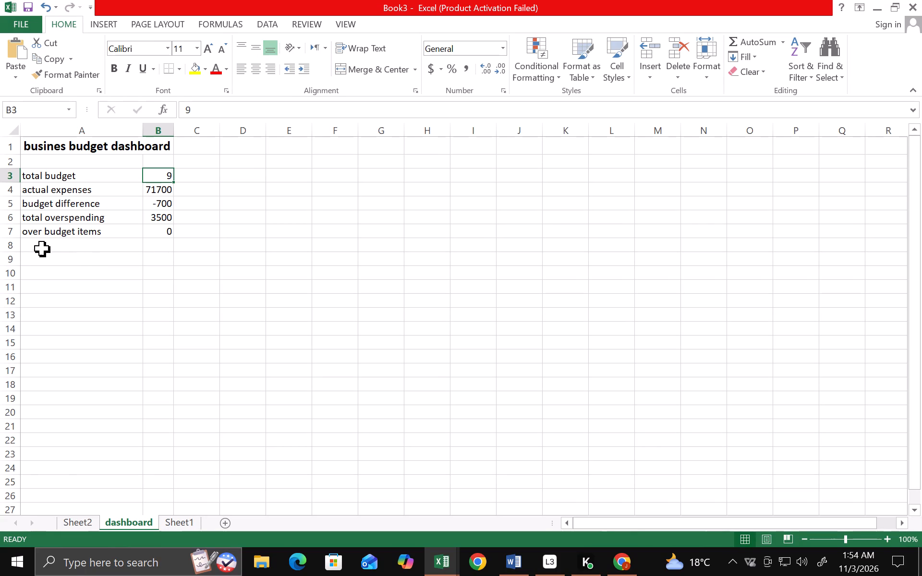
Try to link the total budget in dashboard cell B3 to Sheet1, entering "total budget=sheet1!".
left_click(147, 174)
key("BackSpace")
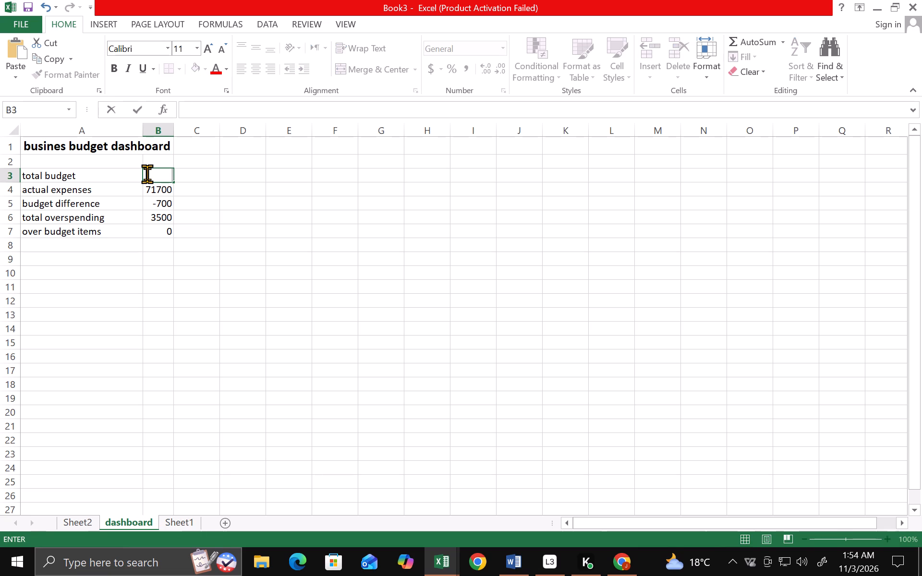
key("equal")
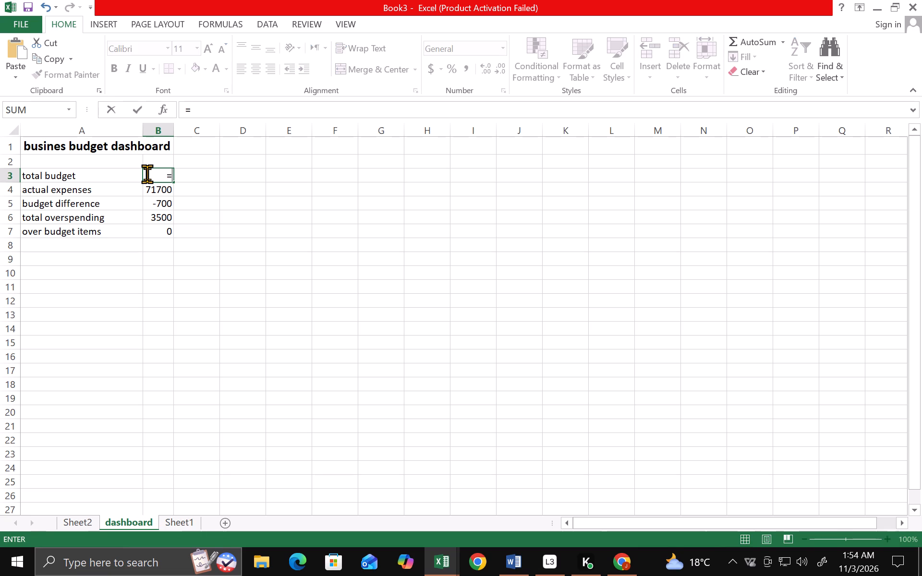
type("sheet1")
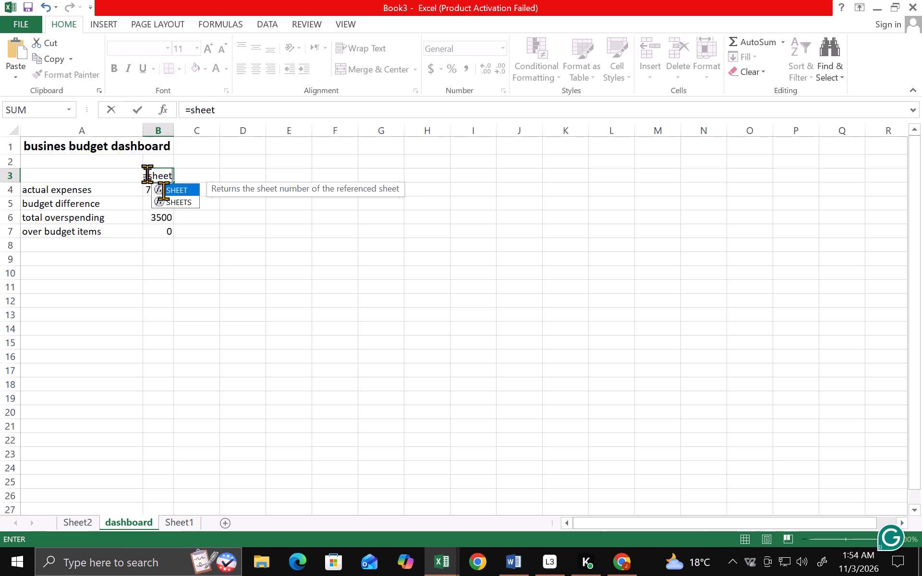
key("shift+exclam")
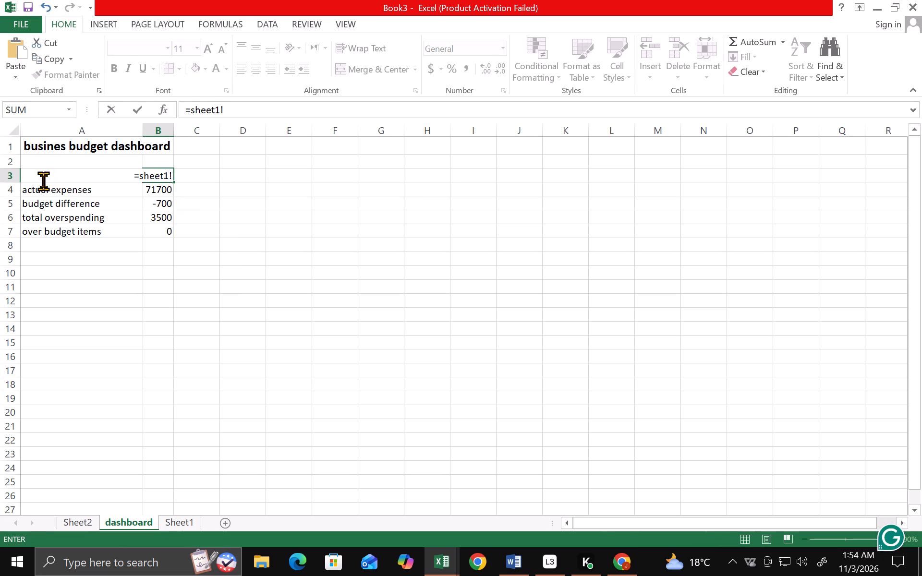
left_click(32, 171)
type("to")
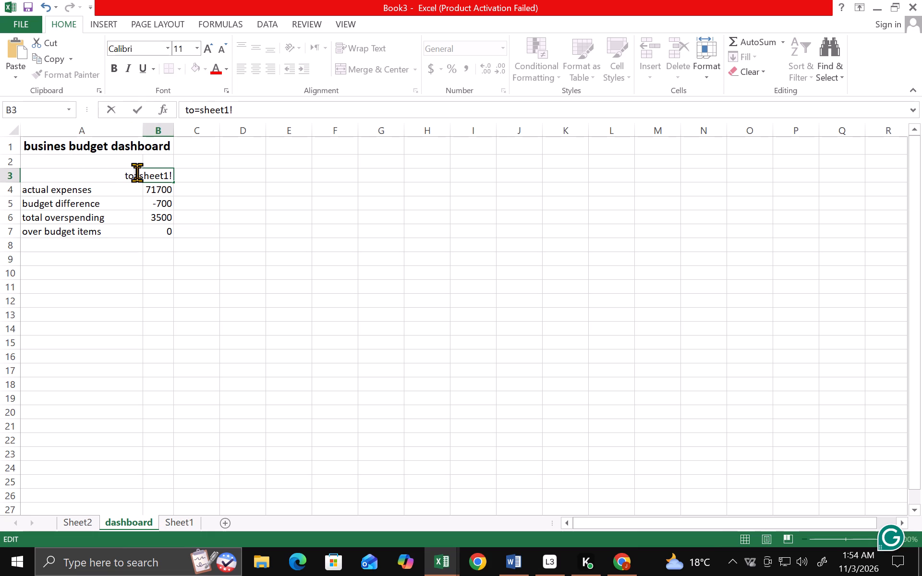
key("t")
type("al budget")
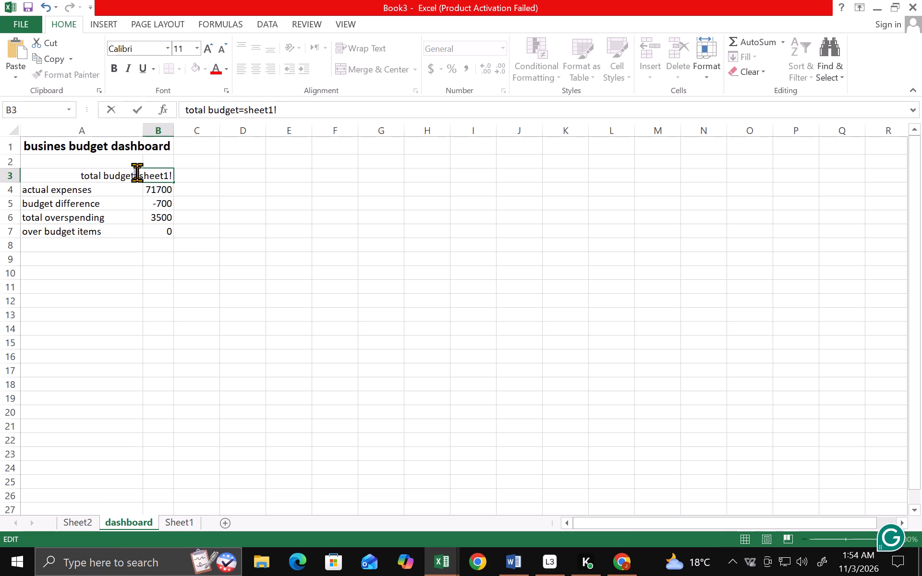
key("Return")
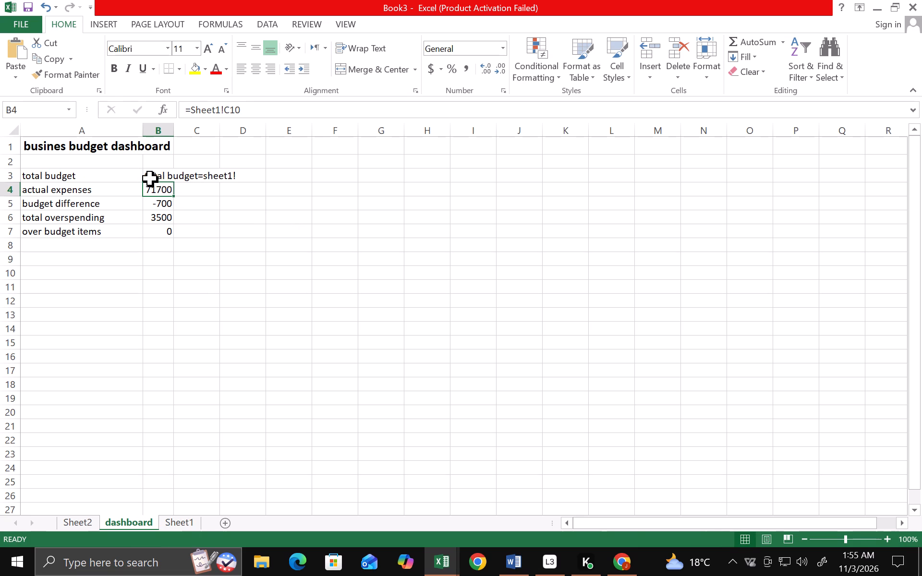
Replace the stray text in dashboard cell B3 with the total budget reference =Sheet1!C9.
left_click(193, 172)
left_click(191, 172)
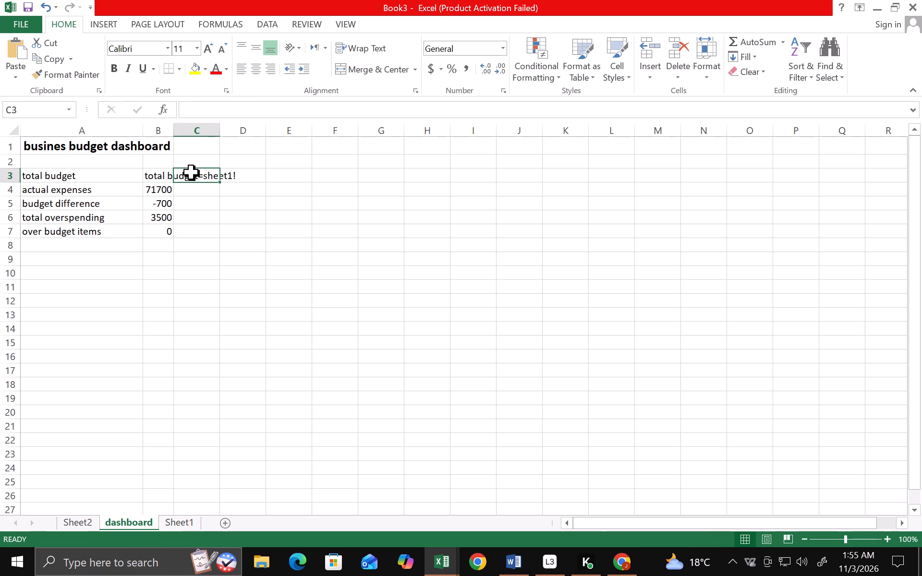
left_click(198, 172)
key("BackSpace")
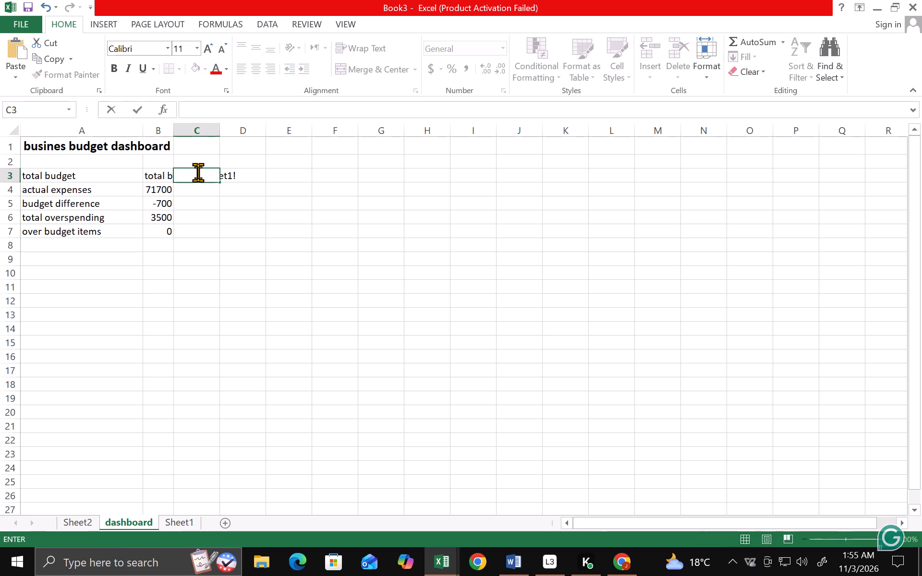
left_click(169, 176)
key("BackSpace")
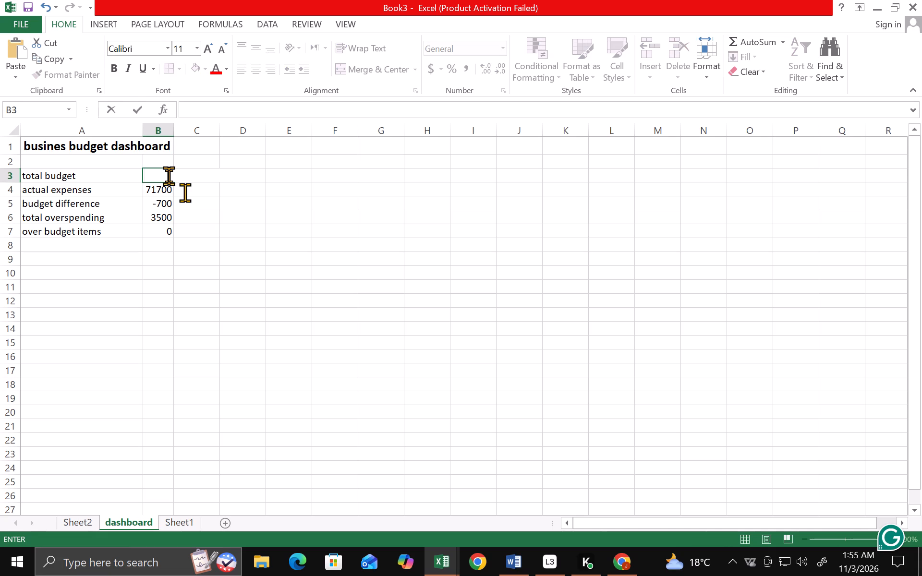
key("equal")
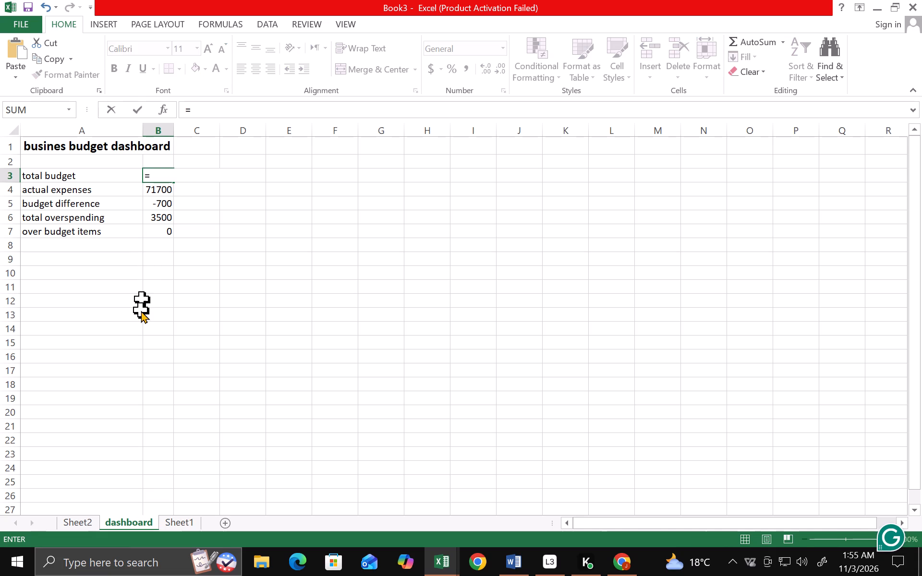
left_click(183, 520)
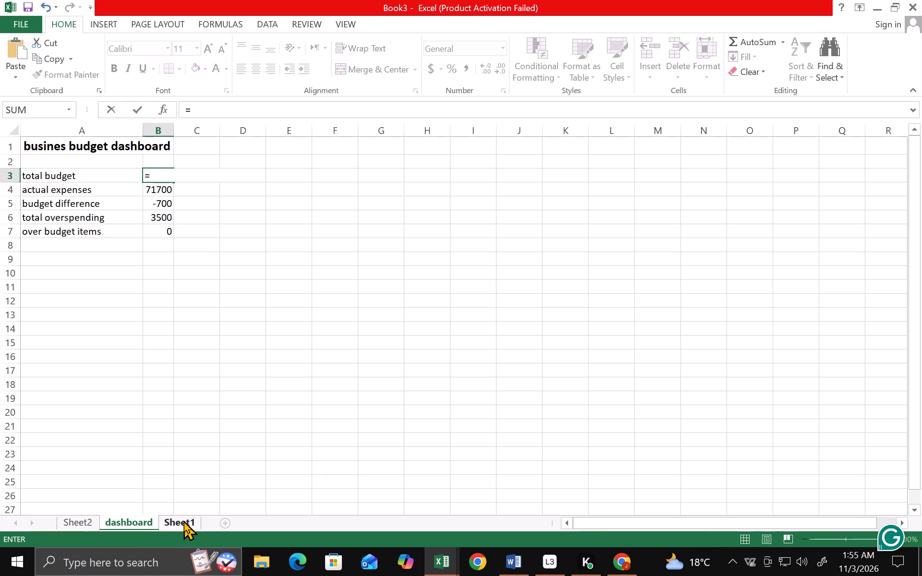
type("sheet1")
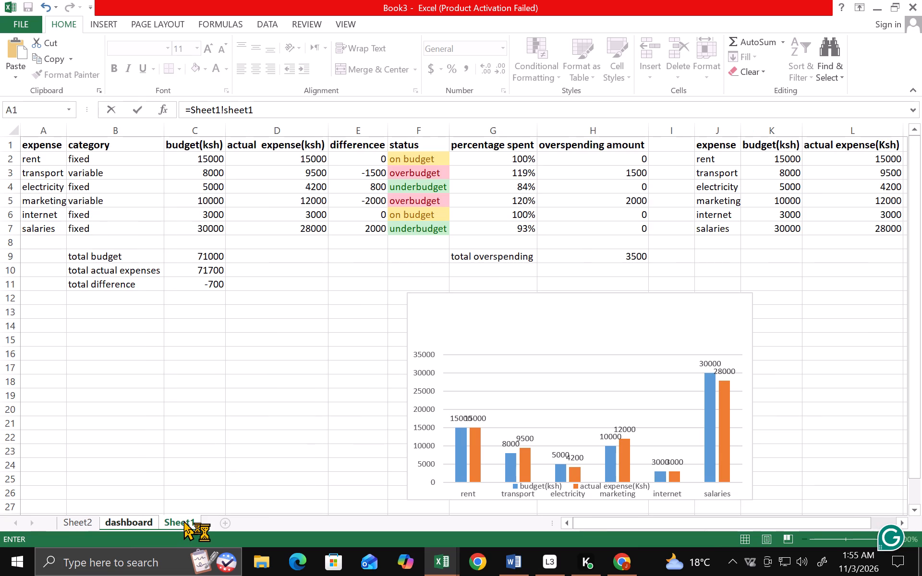
key("shift+exclam")
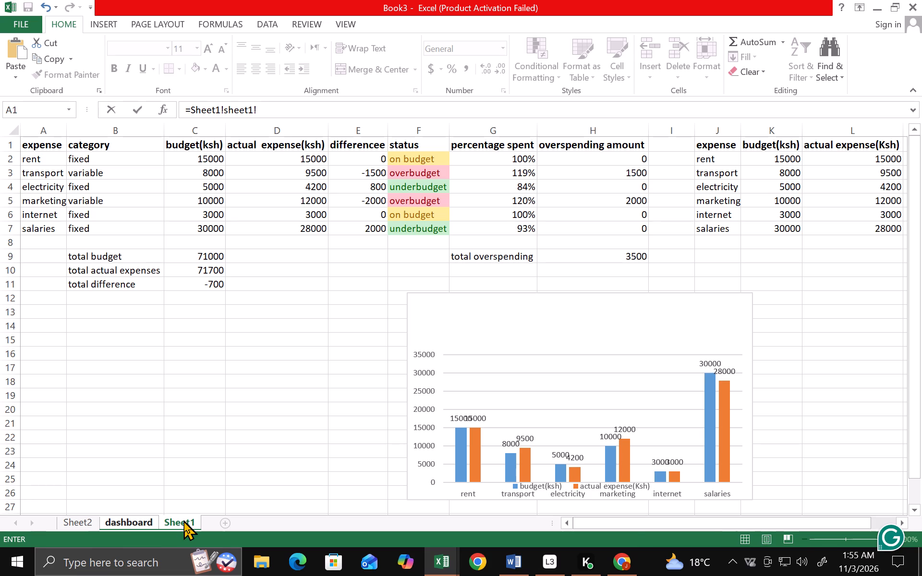
left_click(128, 521)
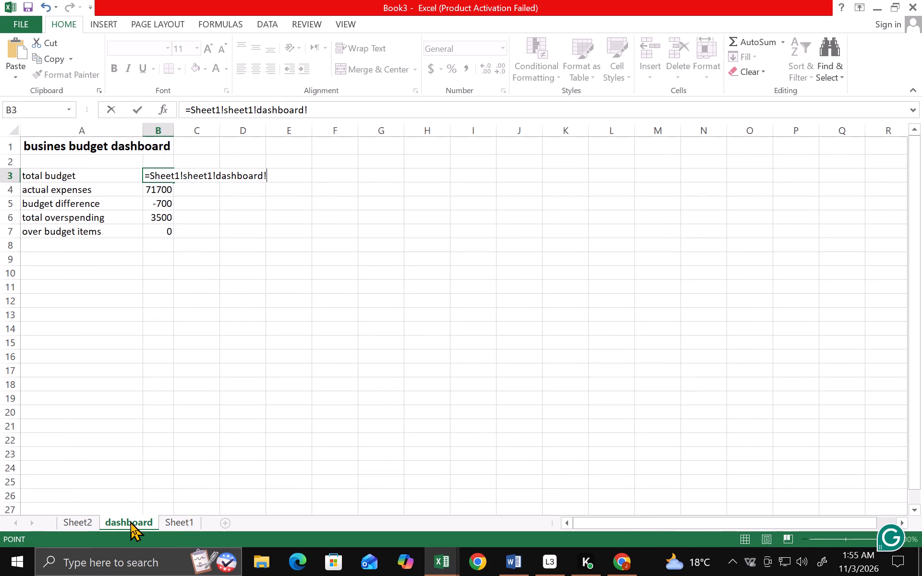
key("BackSpace")
key("BackSpace")
key("BackSpace")
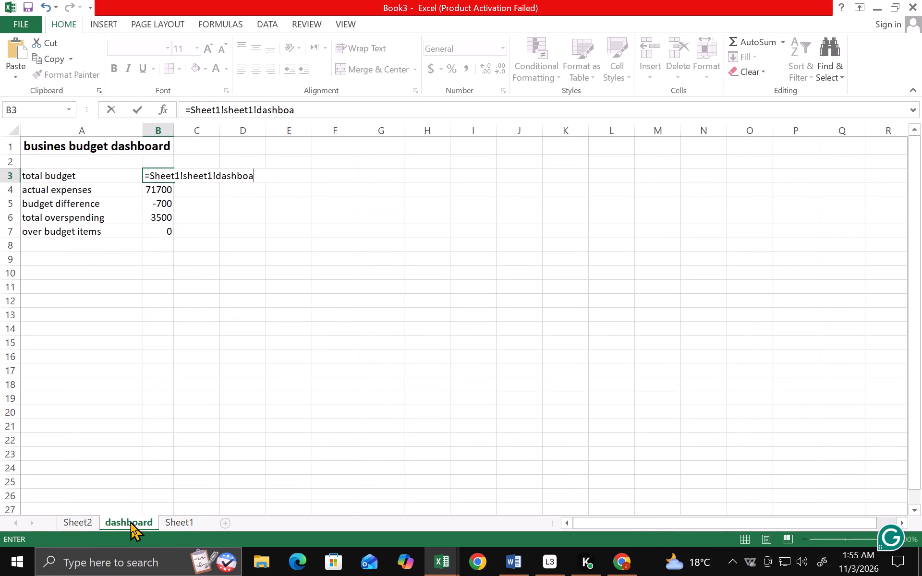
key("BackSpace")
key("BackSpace")
key("BackSpace")
key("BackSpace")
key("BackSpace")
key("BackSpace")
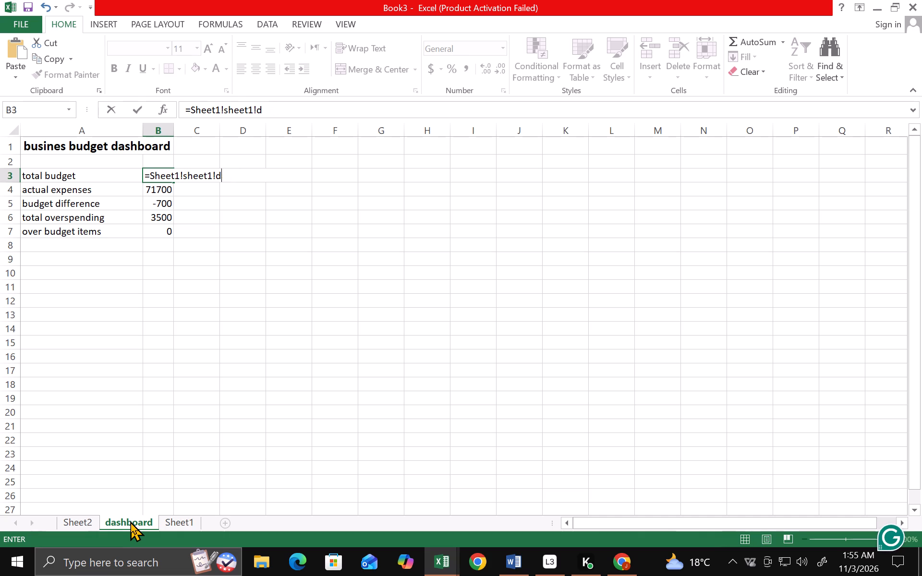
key("BackSpace")
key("BackSpace")
key("BackSpace")
key("BackSpace")
key("BackSpace")
key("BackSpace")
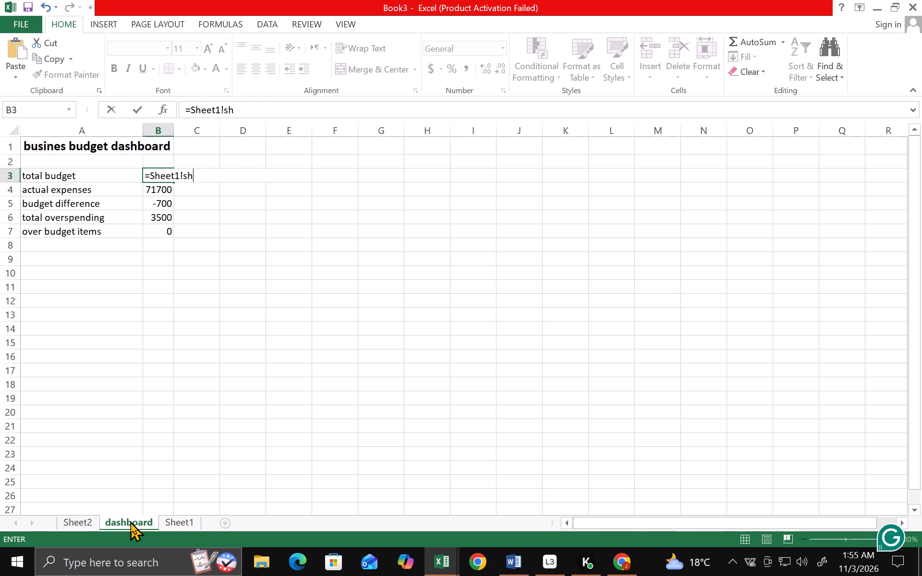
key("BackSpace")
key("BackSpace")
key("c")
key("9")
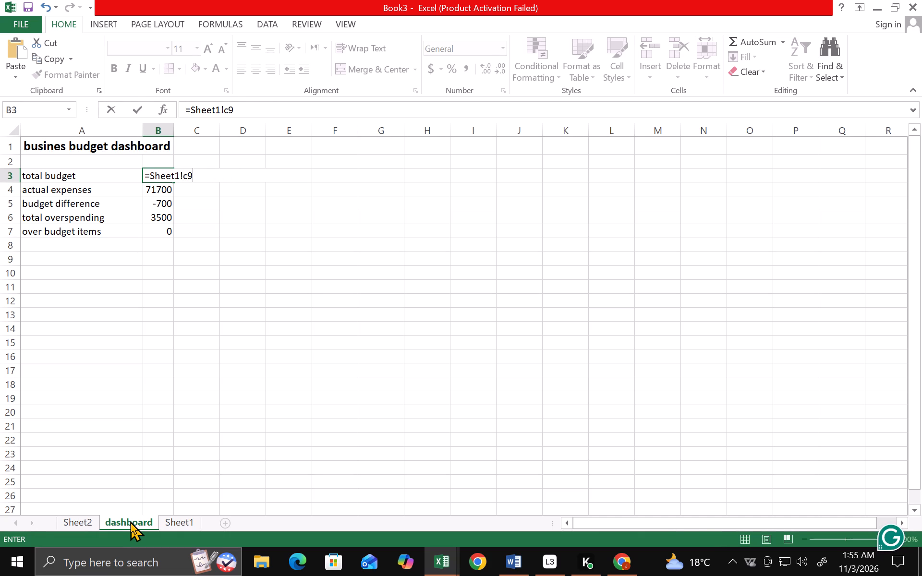
key("Return")
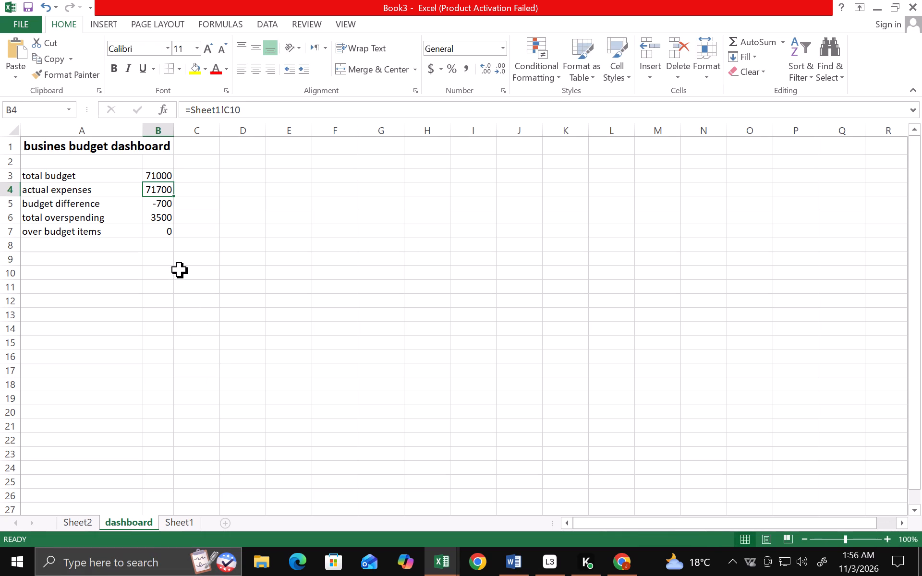
Check Sheet1's statuses and replace the over budget items formula in dashboard cell B7 with the value 2.
left_click(159, 235)
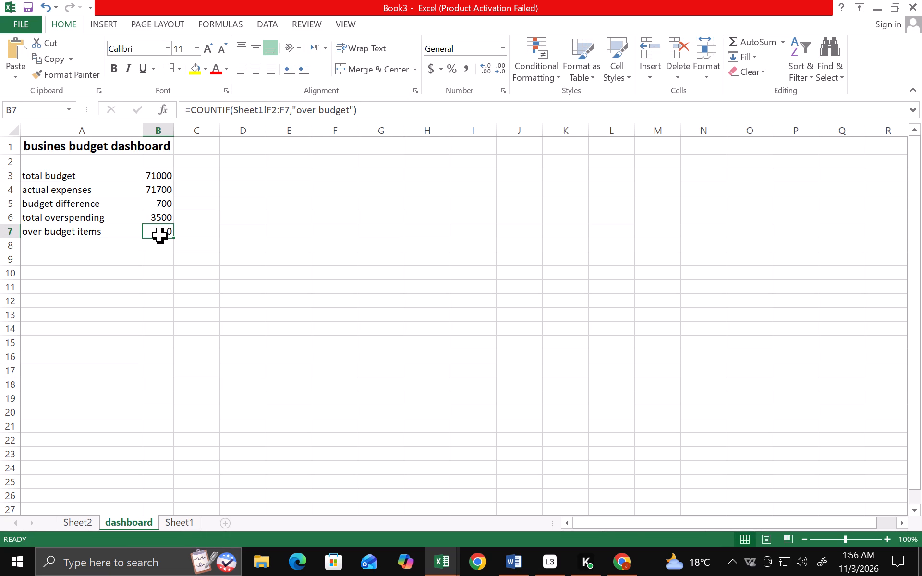
left_click(133, 525)
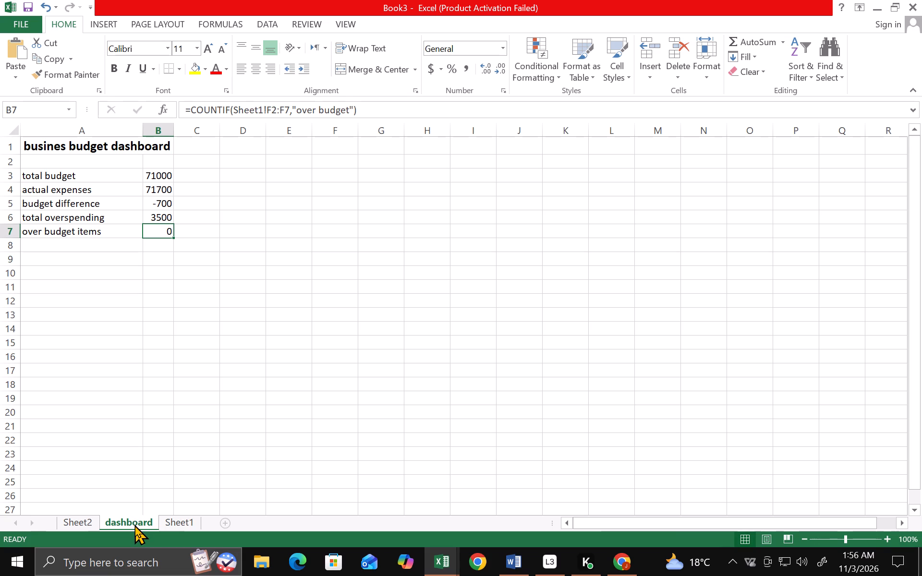
left_click(134, 525)
left_click(180, 521)
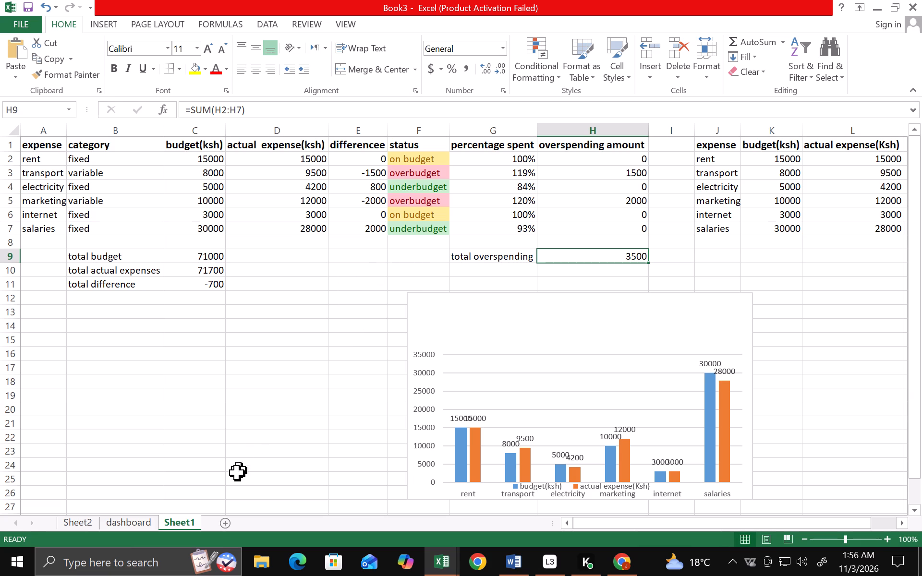
left_click(136, 517)
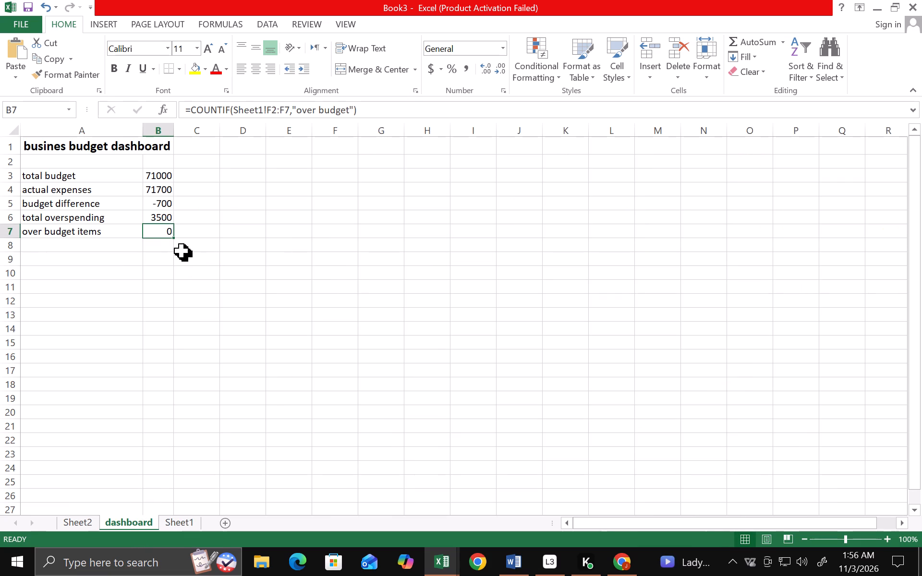
left_click(160, 234)
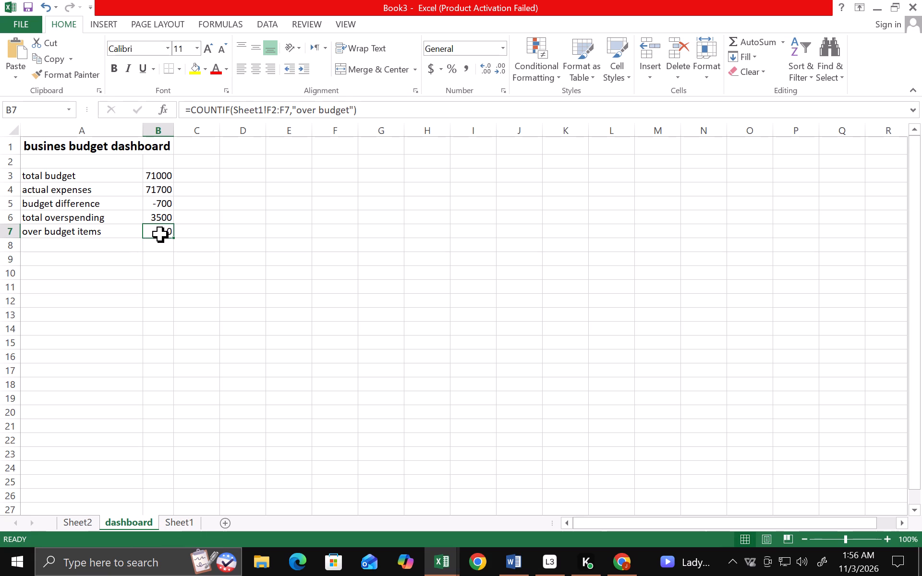
key("BackSpace")
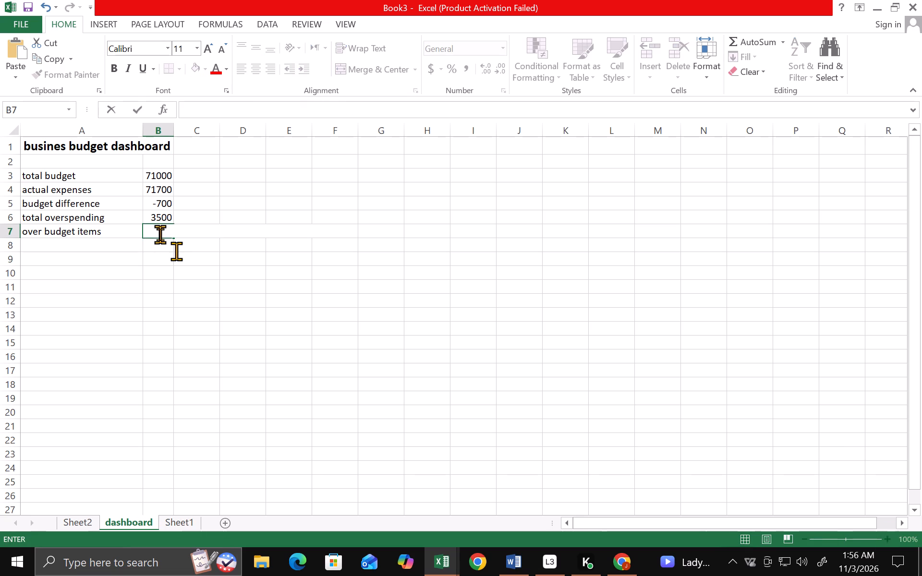
key("2")
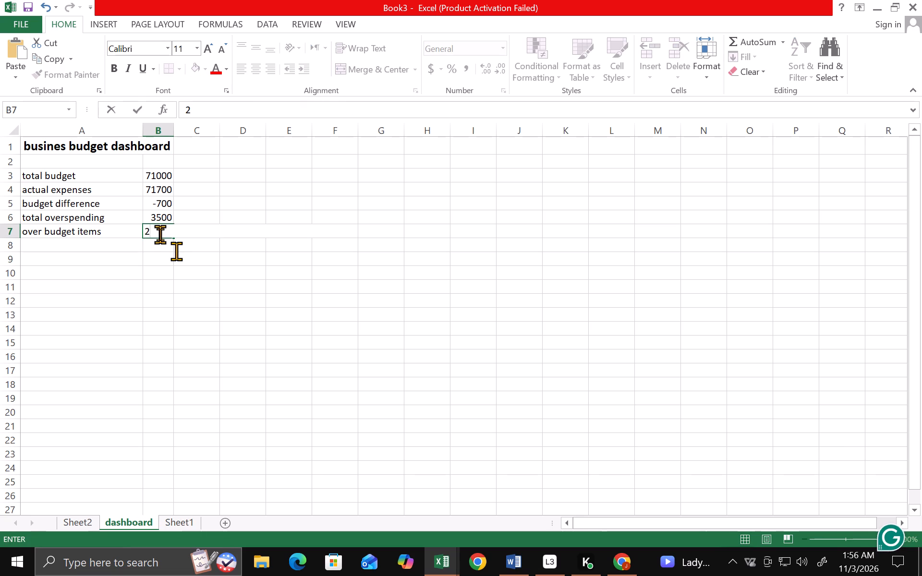
key("Return")
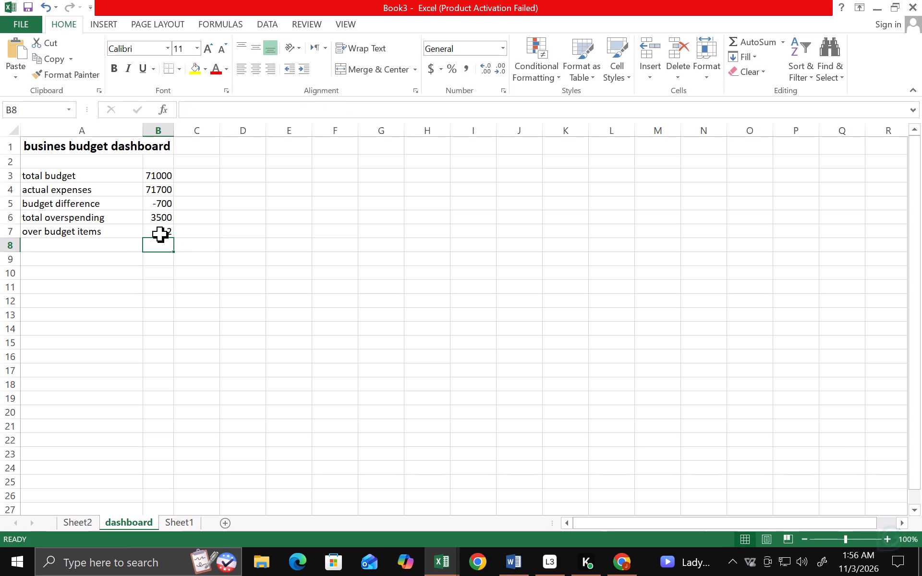
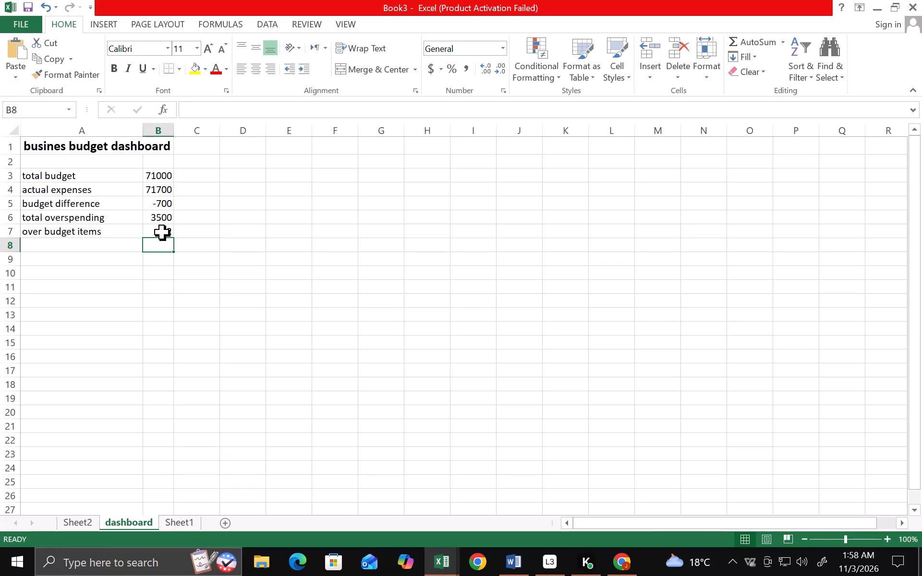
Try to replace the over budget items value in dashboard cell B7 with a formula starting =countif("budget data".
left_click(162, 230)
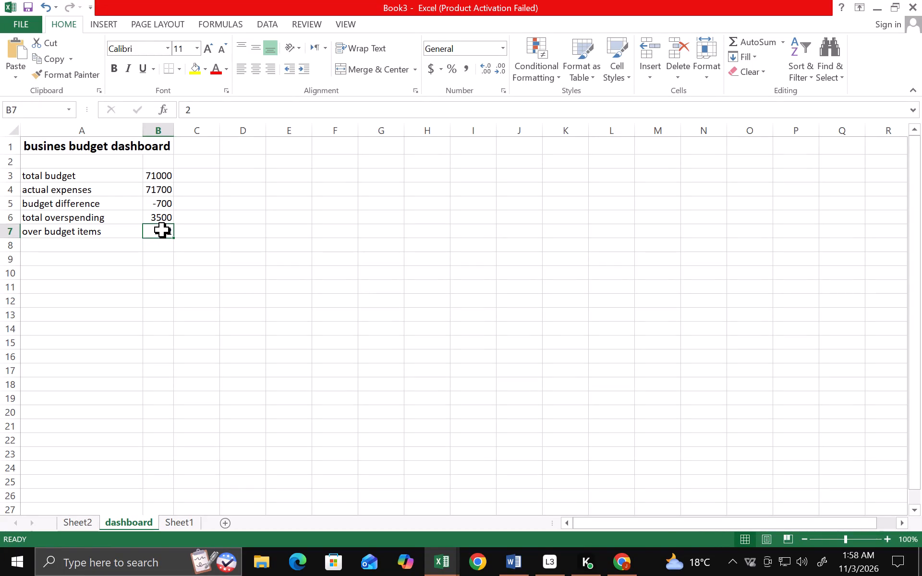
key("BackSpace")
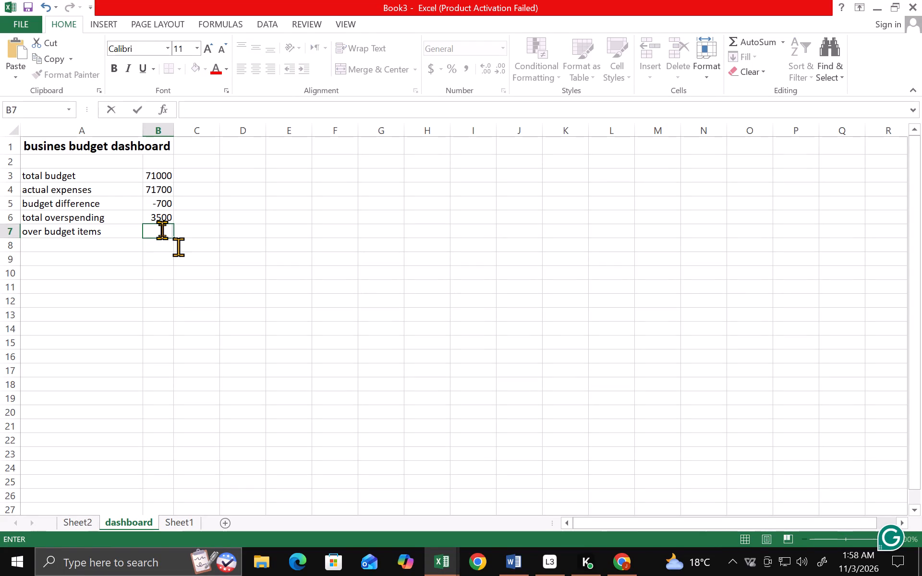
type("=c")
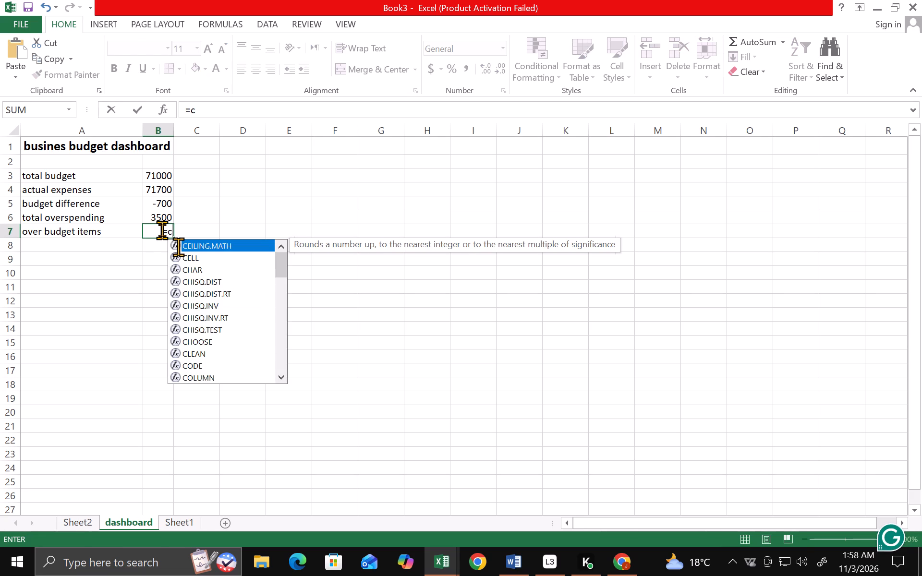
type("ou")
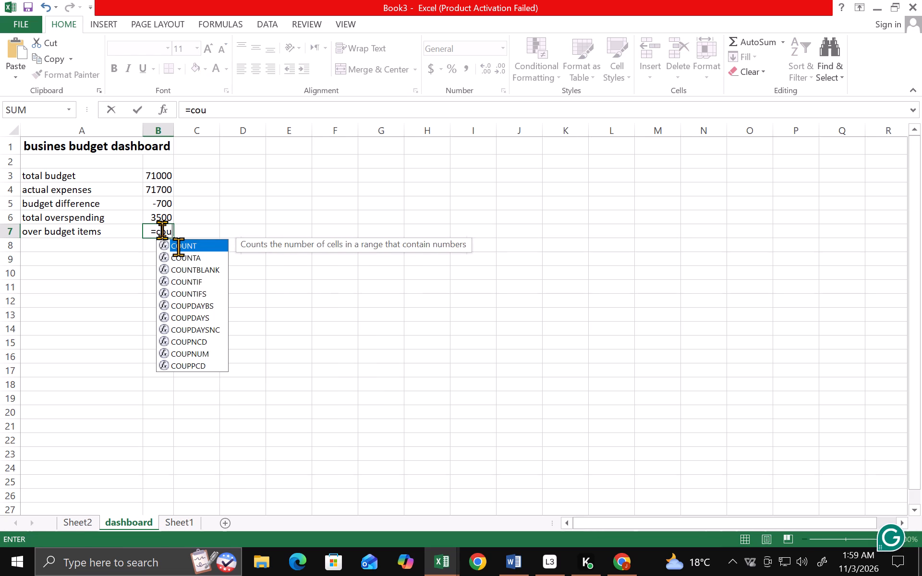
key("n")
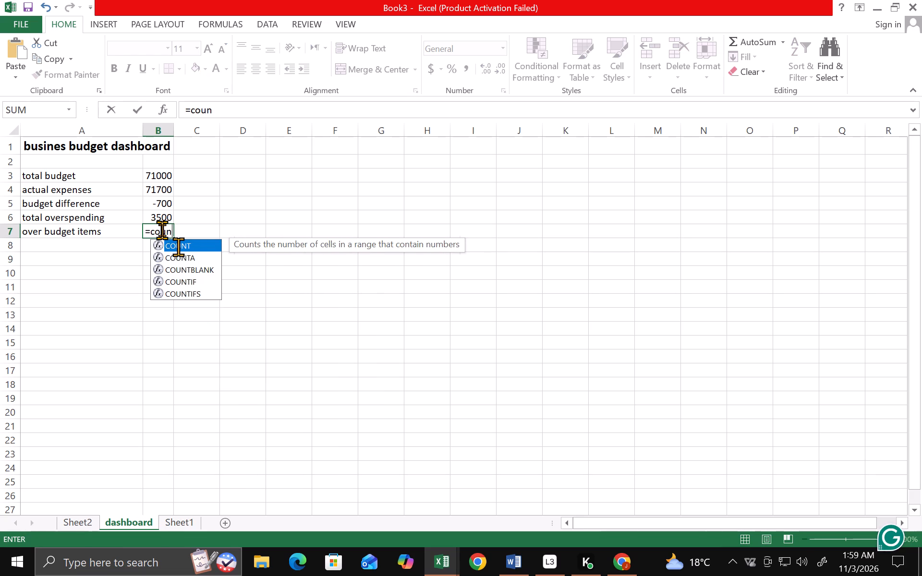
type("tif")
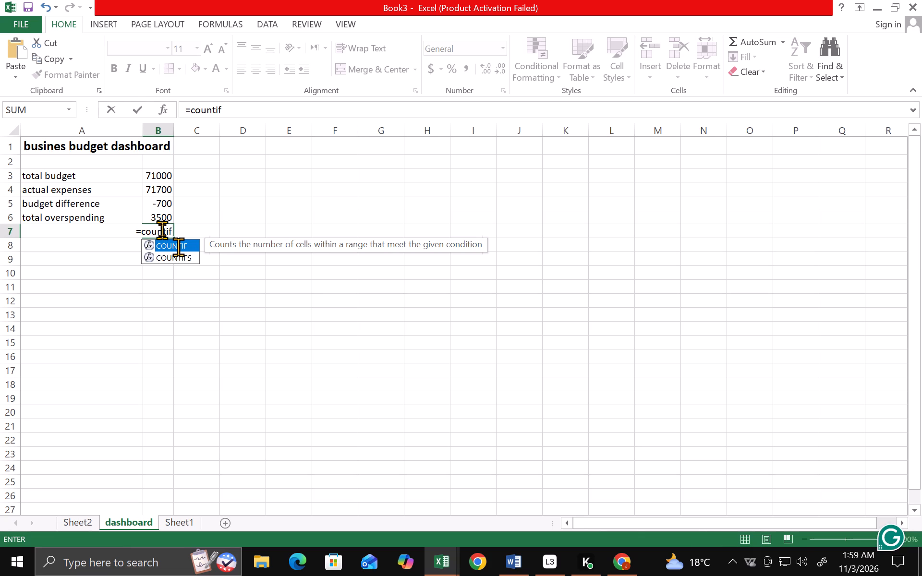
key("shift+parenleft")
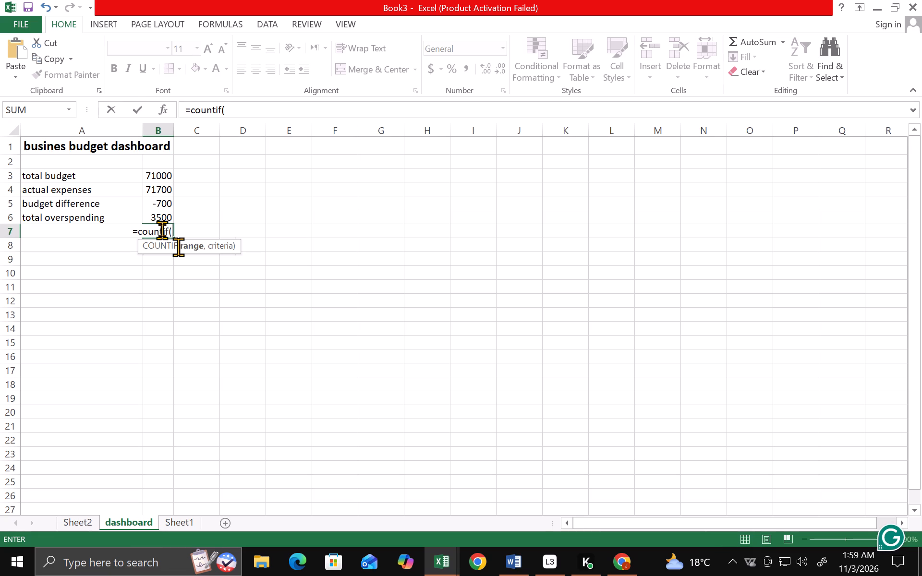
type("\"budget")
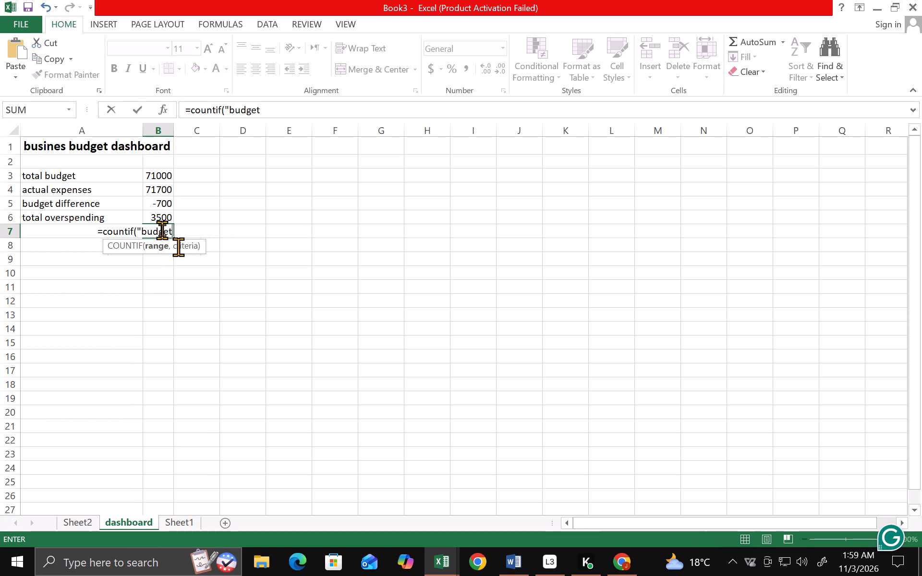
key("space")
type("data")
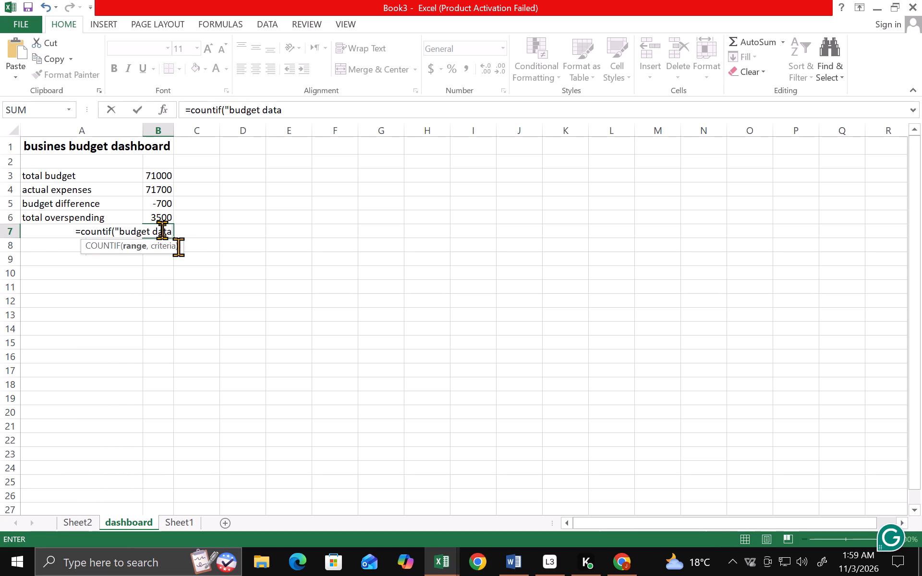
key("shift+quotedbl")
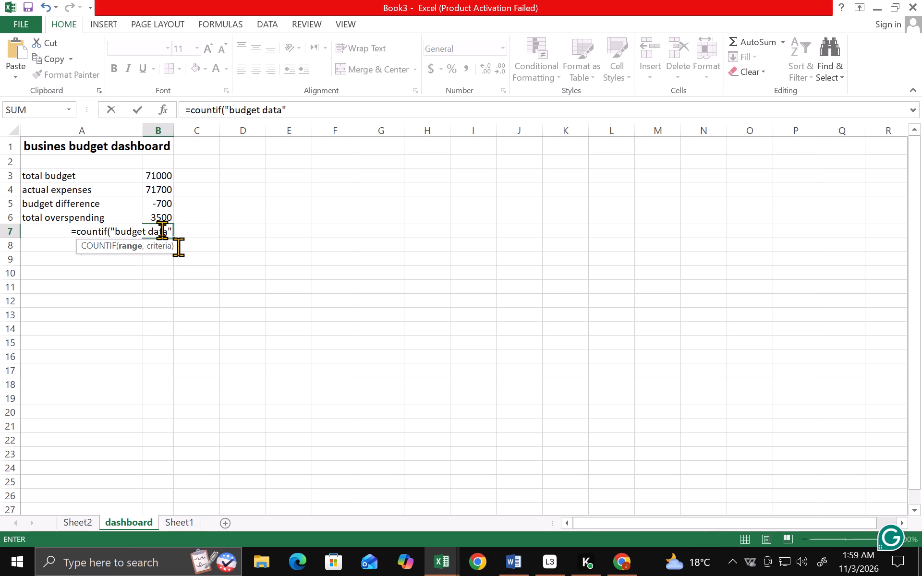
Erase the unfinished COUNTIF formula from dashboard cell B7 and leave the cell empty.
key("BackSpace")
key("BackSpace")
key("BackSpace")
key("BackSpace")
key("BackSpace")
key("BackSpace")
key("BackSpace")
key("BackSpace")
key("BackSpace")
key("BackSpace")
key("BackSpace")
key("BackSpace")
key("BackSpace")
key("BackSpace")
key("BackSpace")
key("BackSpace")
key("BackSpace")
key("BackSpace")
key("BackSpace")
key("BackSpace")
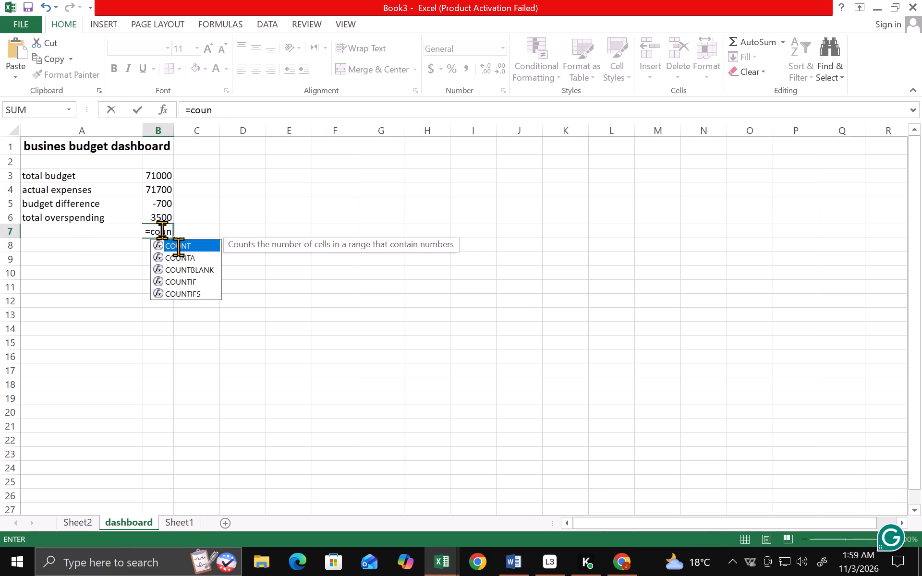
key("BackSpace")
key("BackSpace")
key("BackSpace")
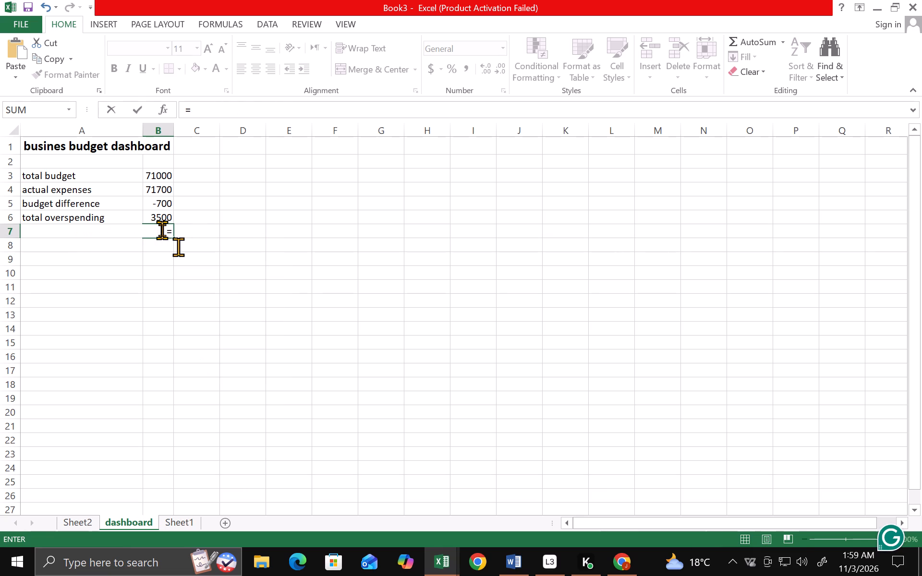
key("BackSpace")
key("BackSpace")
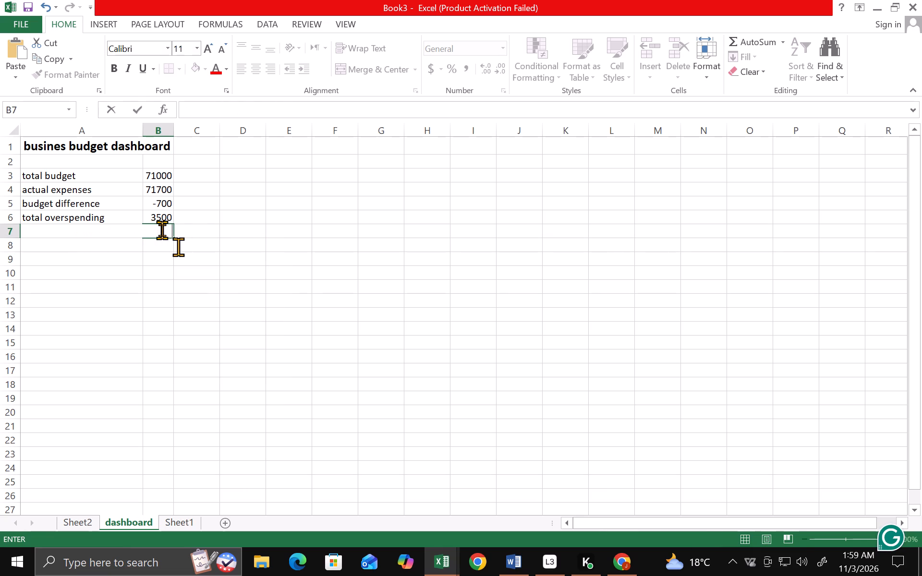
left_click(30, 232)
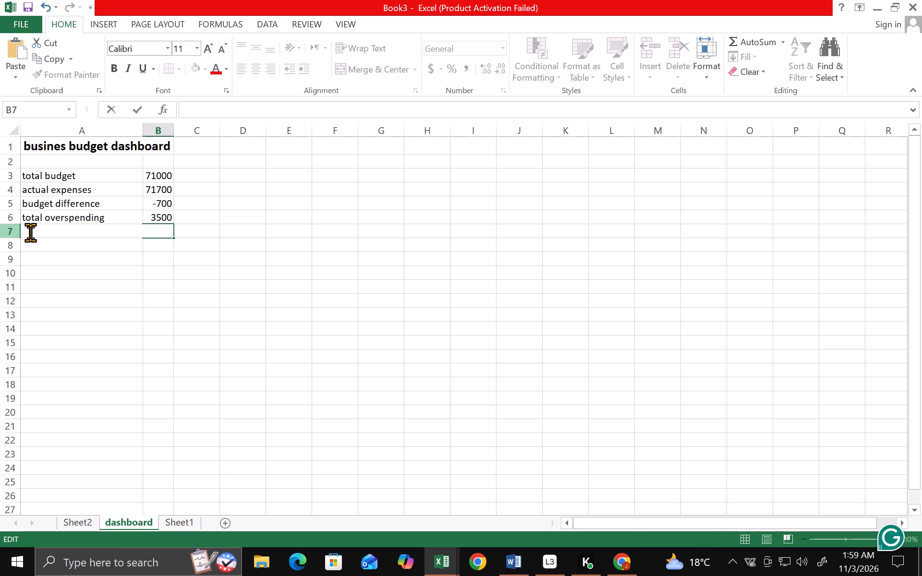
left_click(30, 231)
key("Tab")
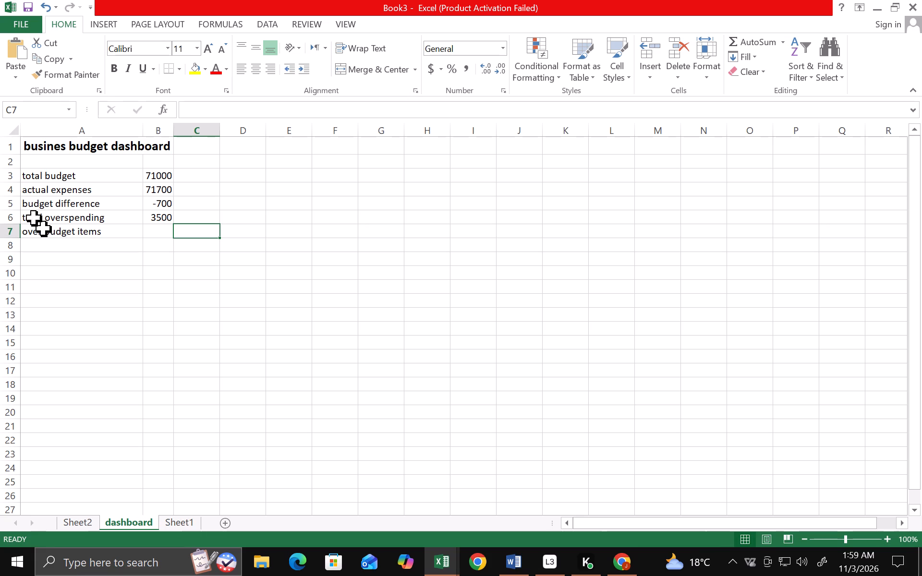
Enter 2 as the over budget items value in dashboard cell B7.
left_click(160, 233)
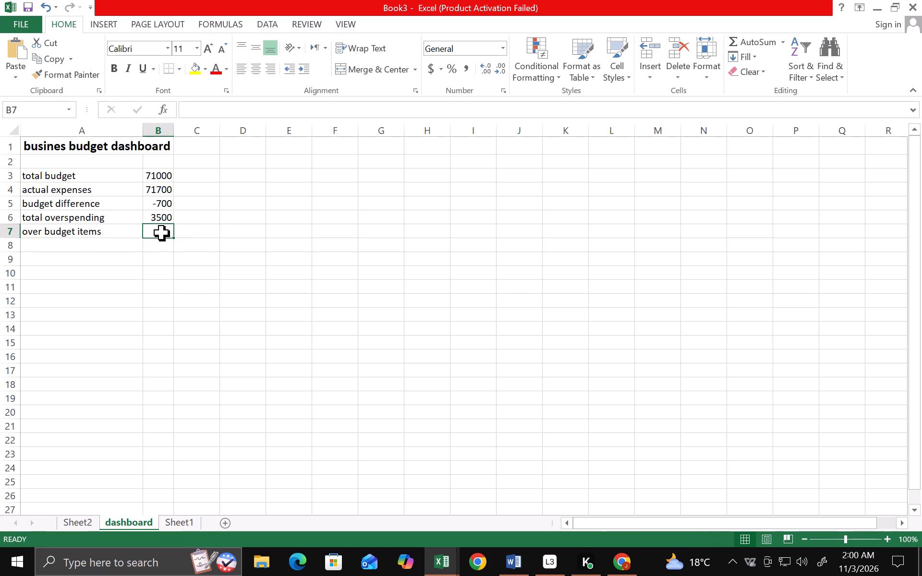
key("2")
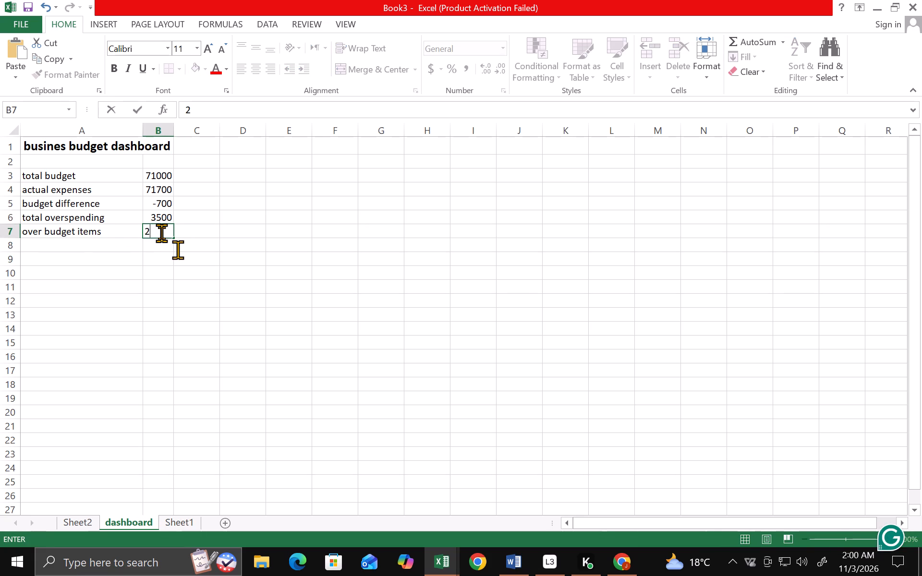
key("Return")
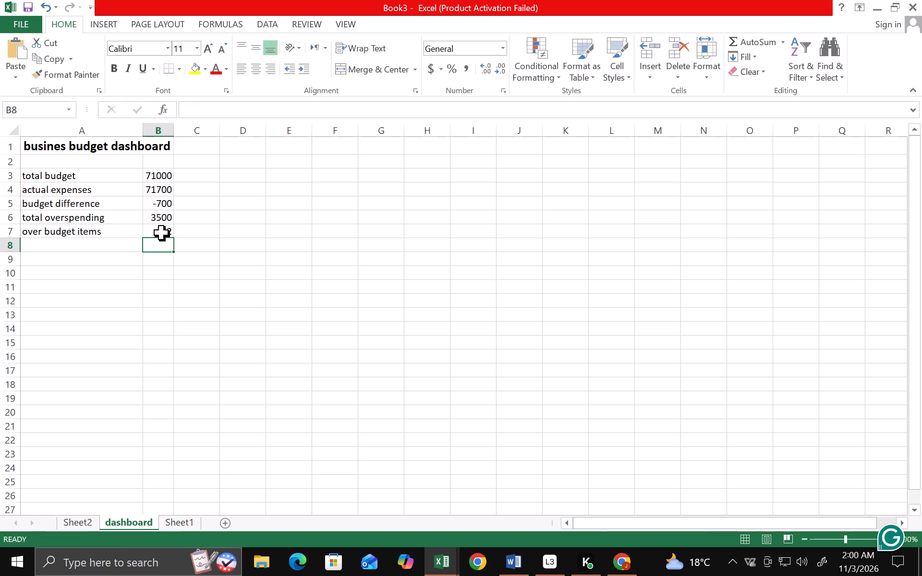
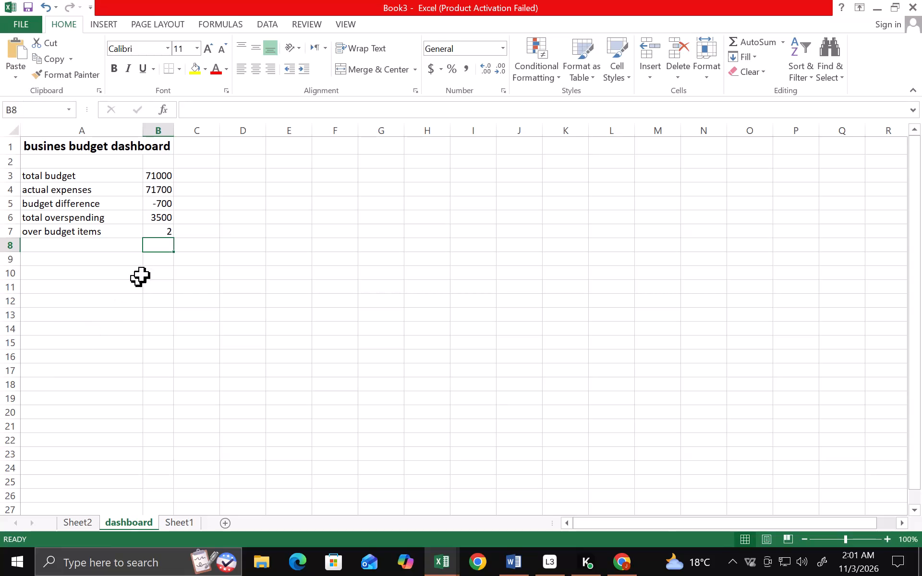
Set the font size of the dashboard values in B3:B7 to 14.
left_click(173, 170)
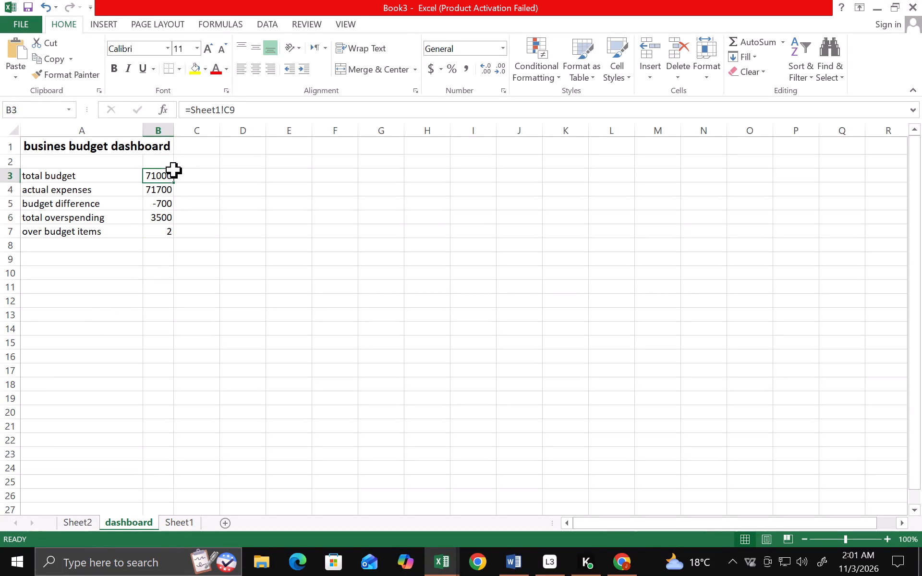
left_click_drag(163, 171, 165, 179)
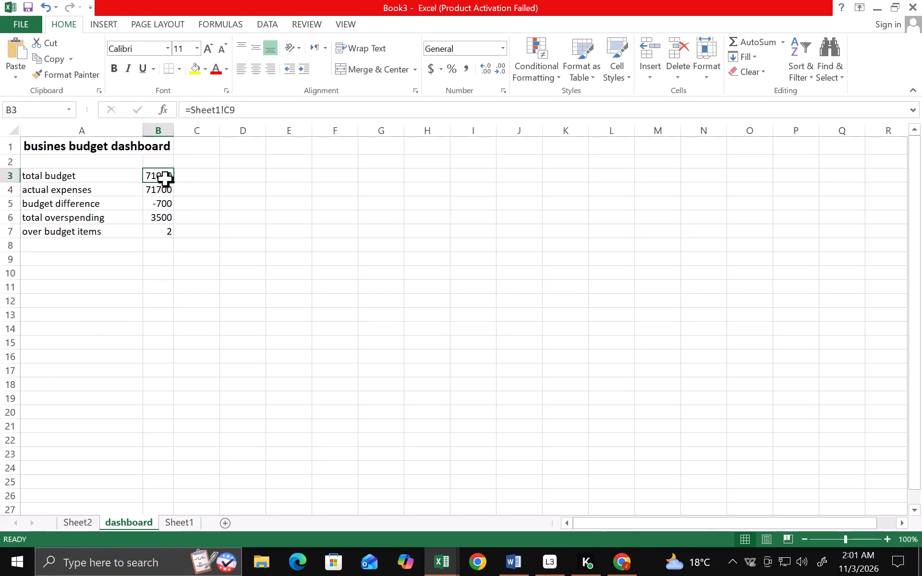
left_click_drag(165, 179, 175, 229)
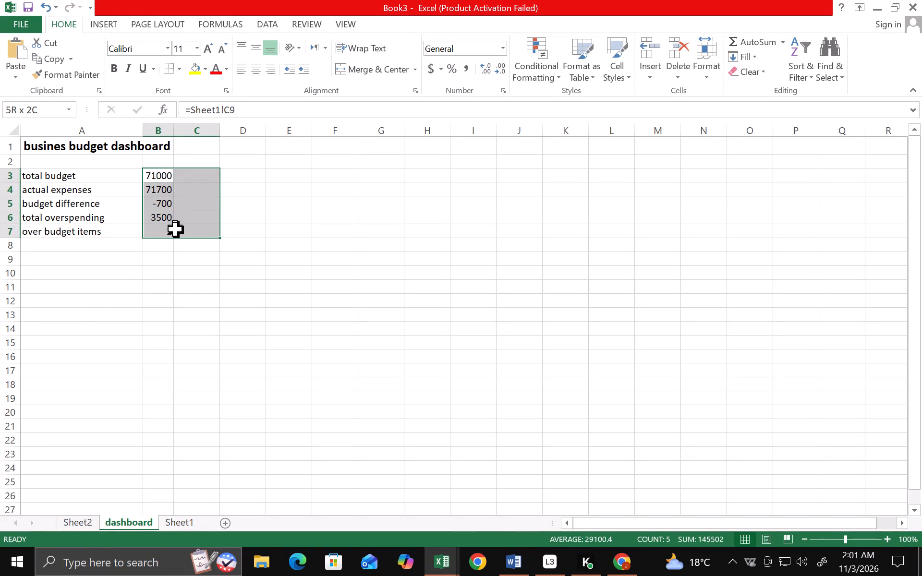
left_click_drag(175, 229, 166, 229)
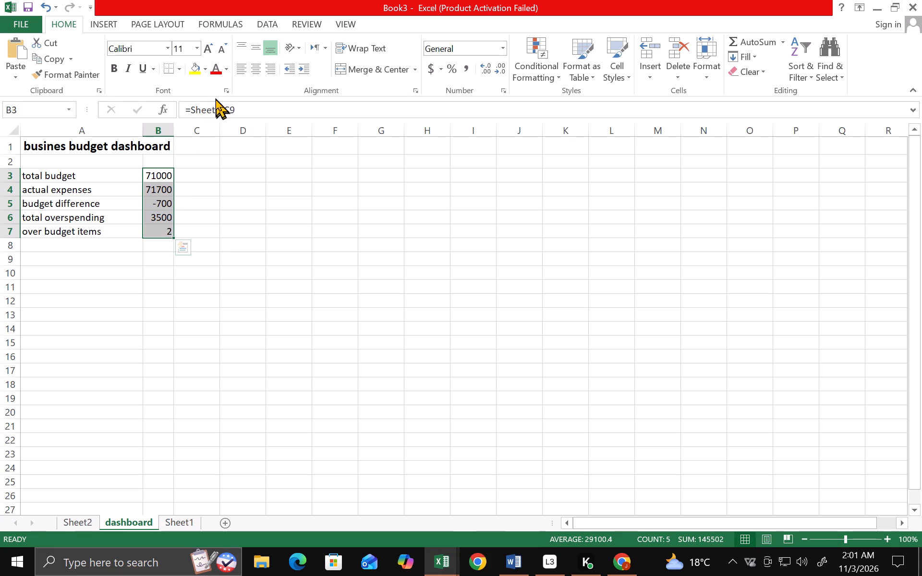
left_click(198, 48)
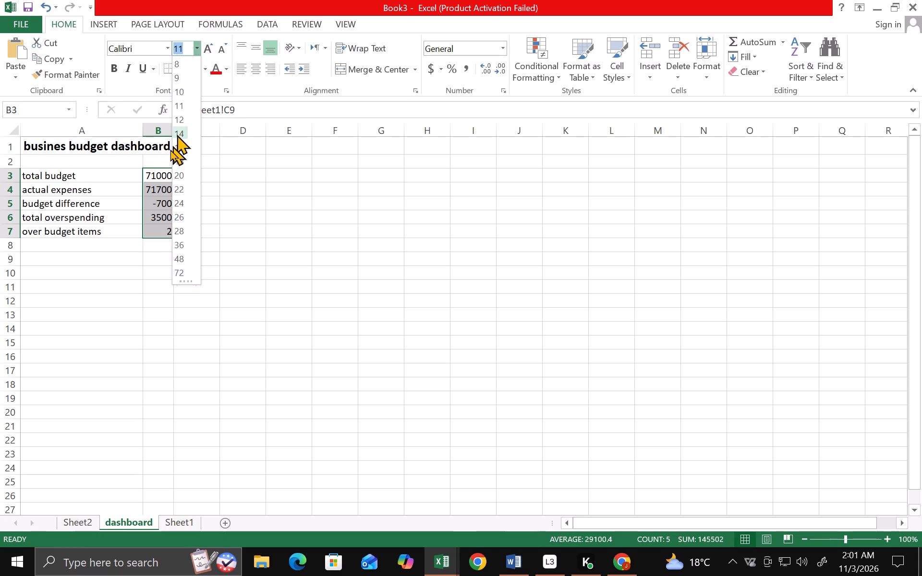
left_click(179, 134)
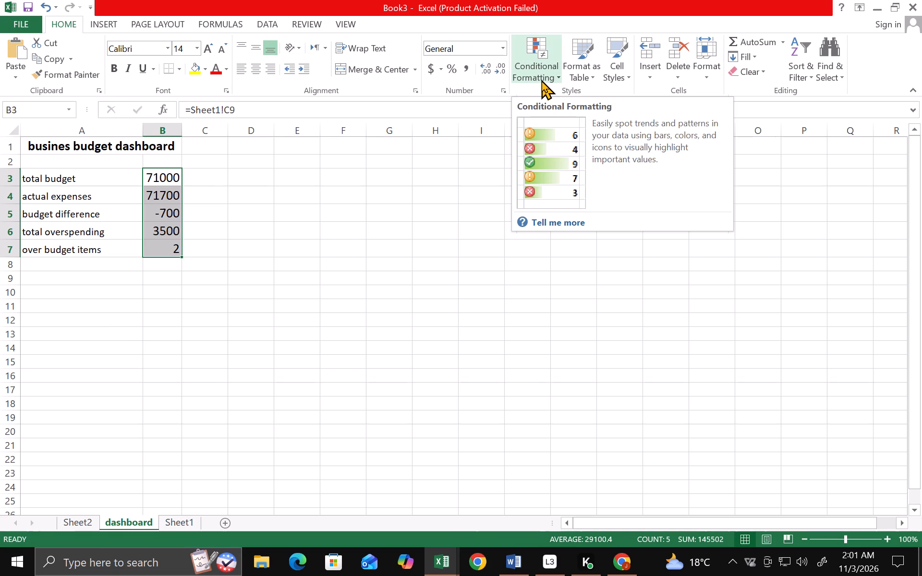
Format the dashboard values in B3:B7 as Currency with no decimal places.
left_click(708, 75)
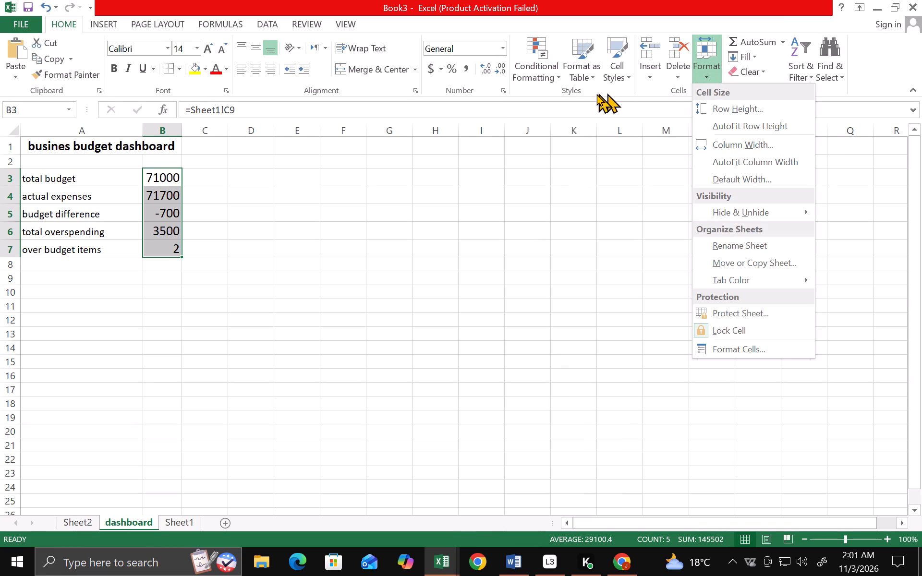
left_click(558, 75)
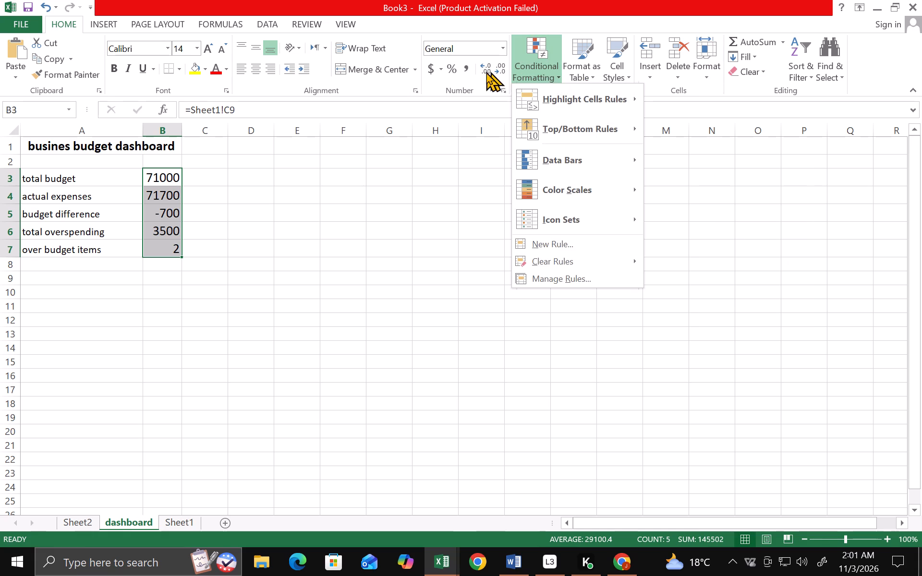
left_click(503, 48)
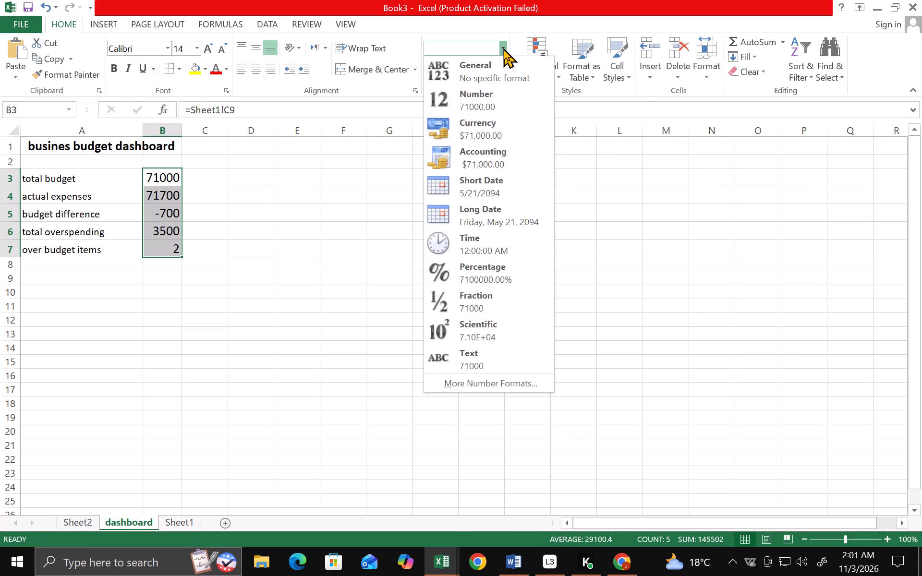
left_click(482, 123)
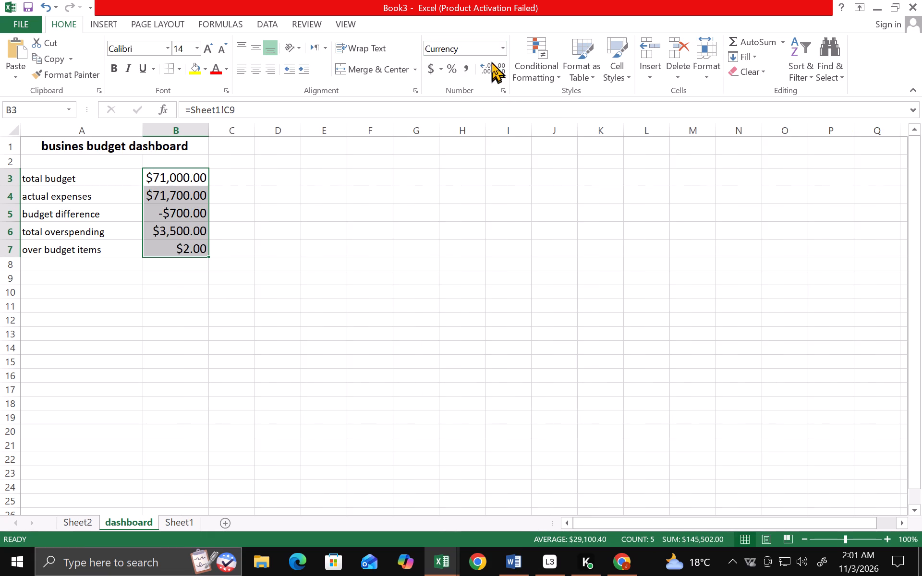
left_click(505, 69)
left_click(505, 69)
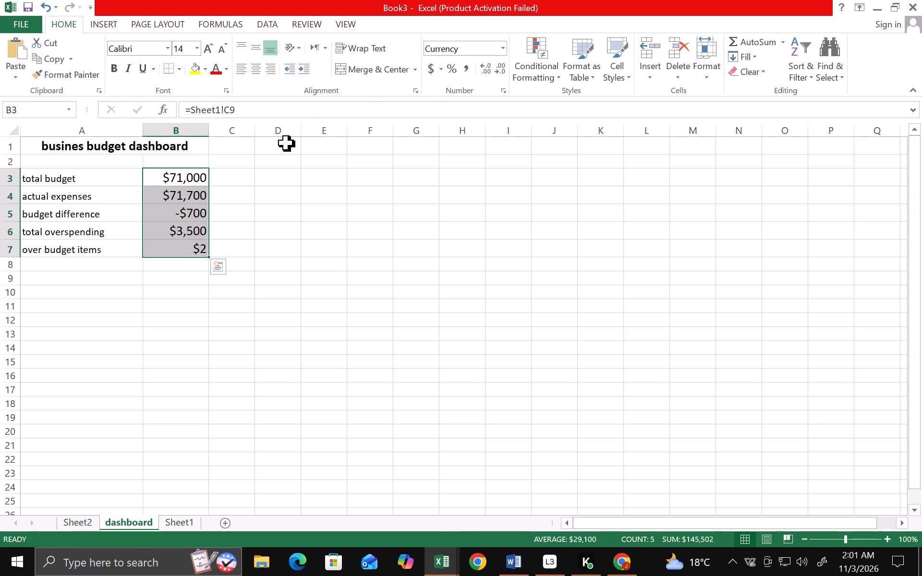
Apply outside borders around the dashboard block A1:B7, including the title.
left_click(25, 144)
left_click_drag(25, 144, 26, 162)
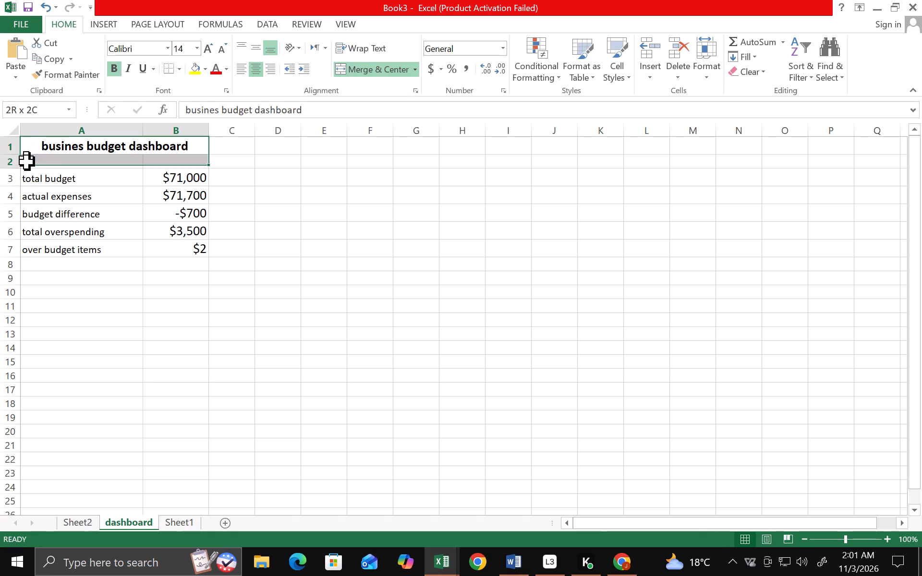
left_click_drag(26, 162, 38, 244)
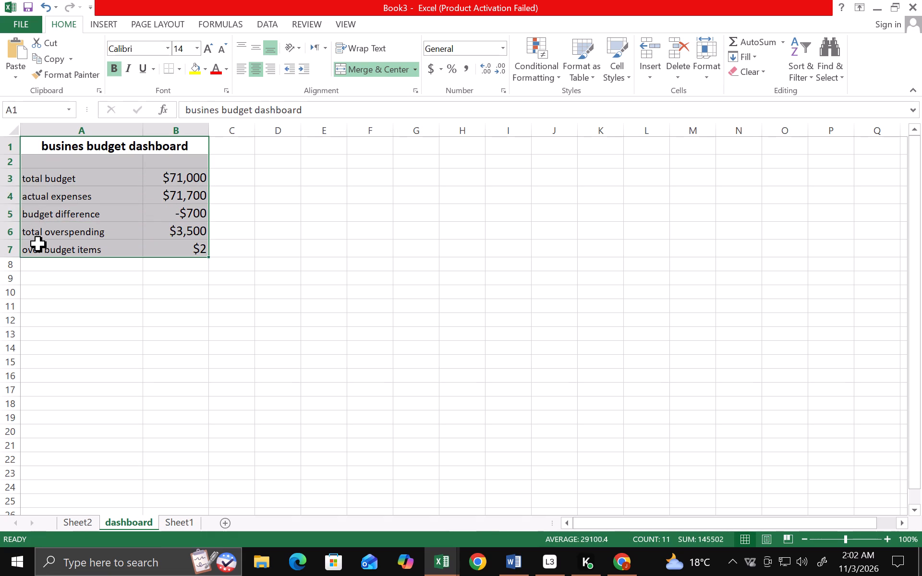
left_click(177, 68)
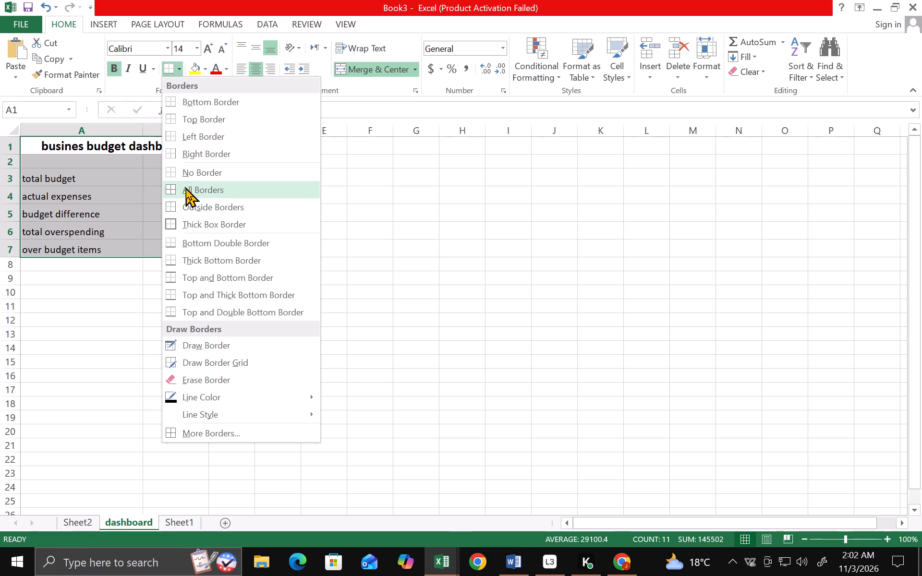
left_click(183, 202)
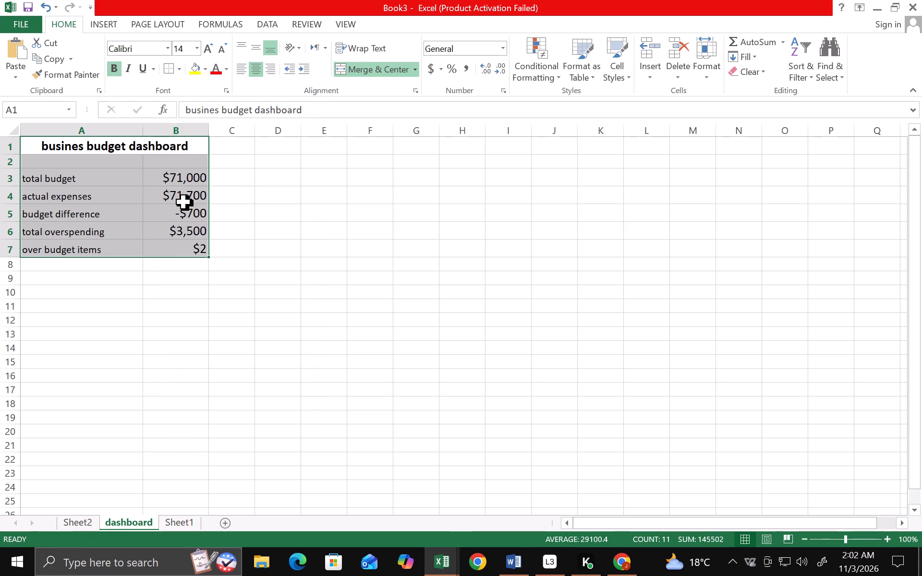
left_click(357, 198)
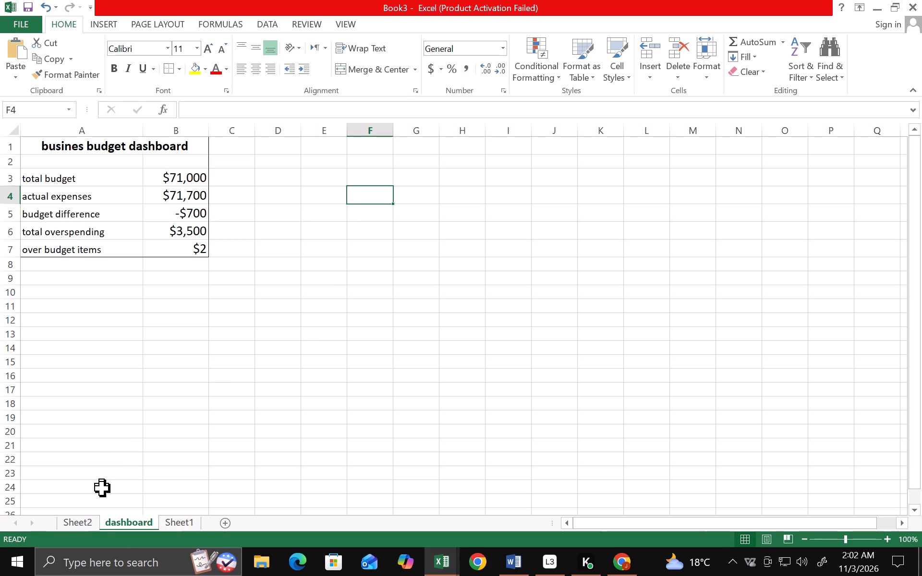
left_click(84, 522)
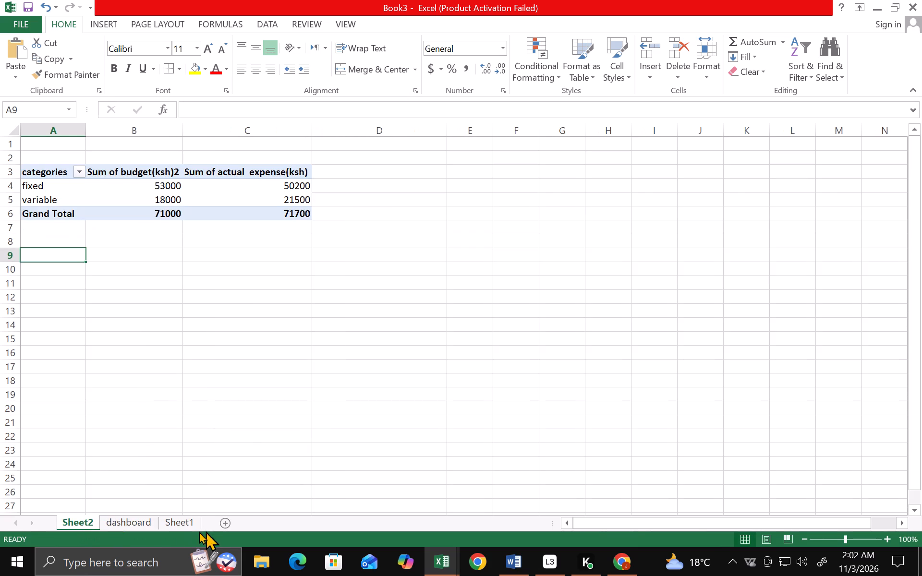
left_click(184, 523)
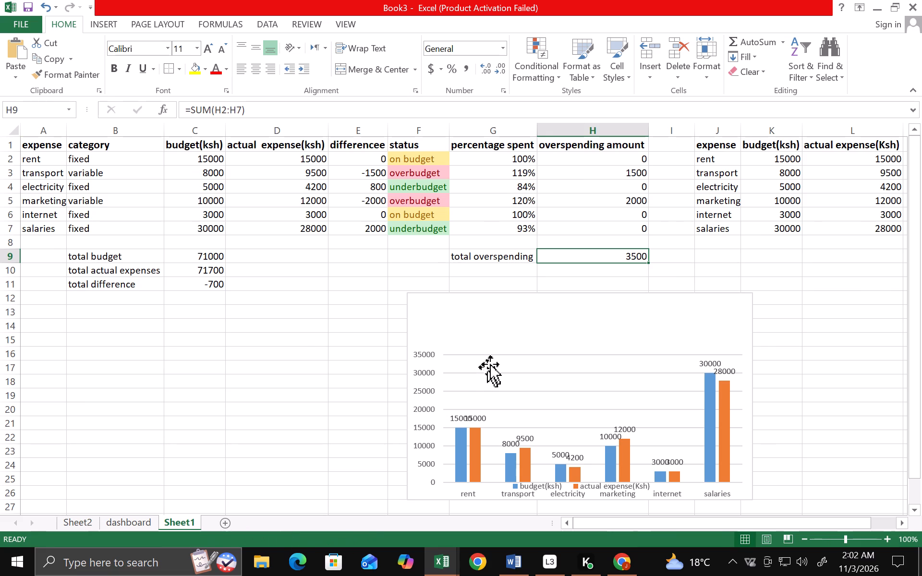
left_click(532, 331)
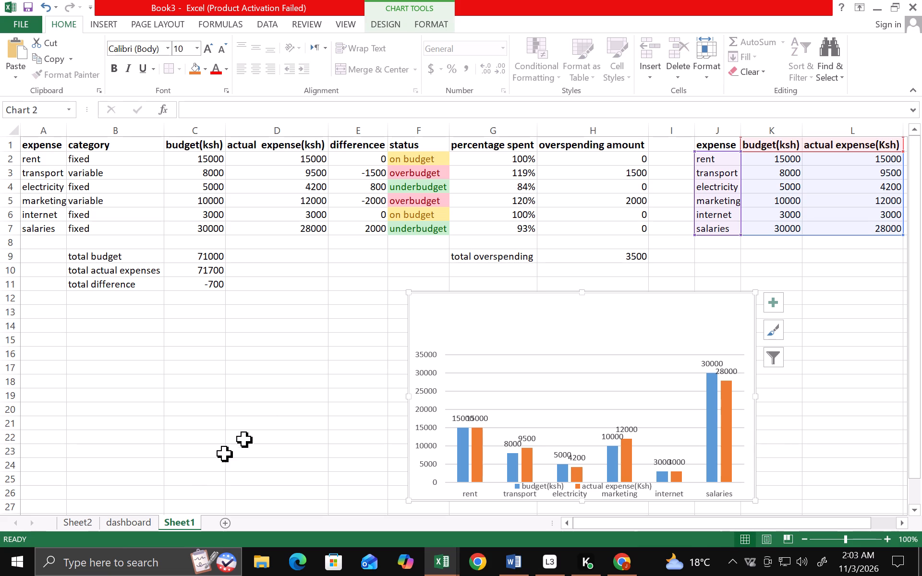
Return to the dashboard sheet and hide its gridlines.
left_click(131, 524)
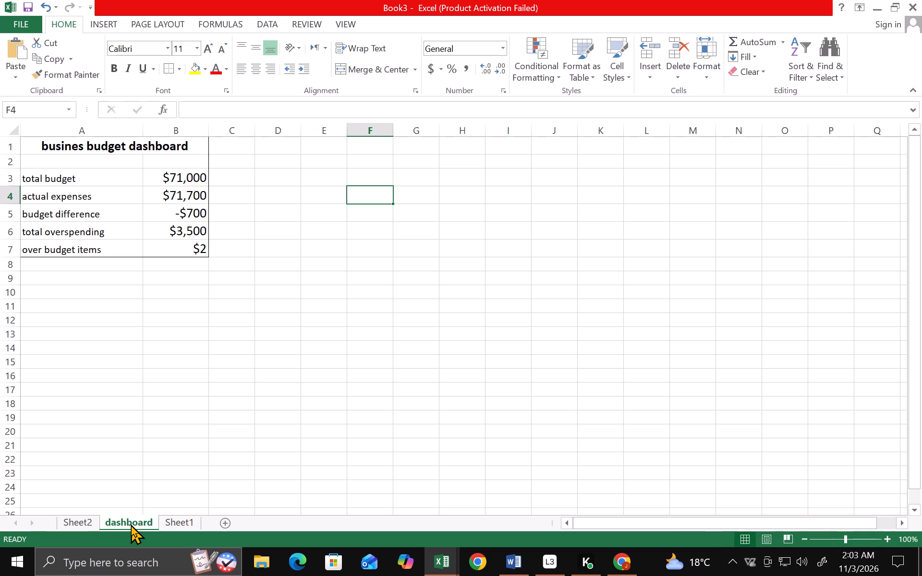
key("Right")
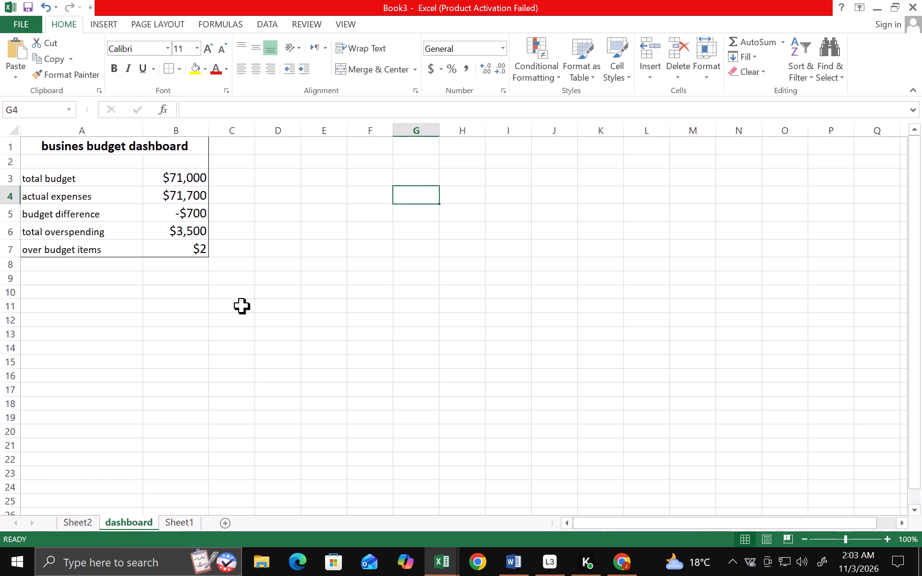
left_click(346, 19)
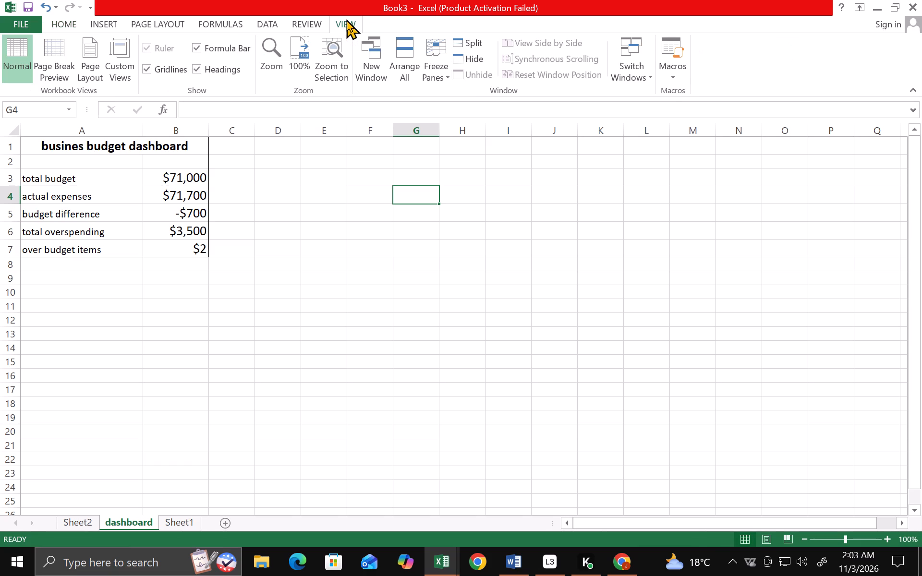
left_click(151, 64)
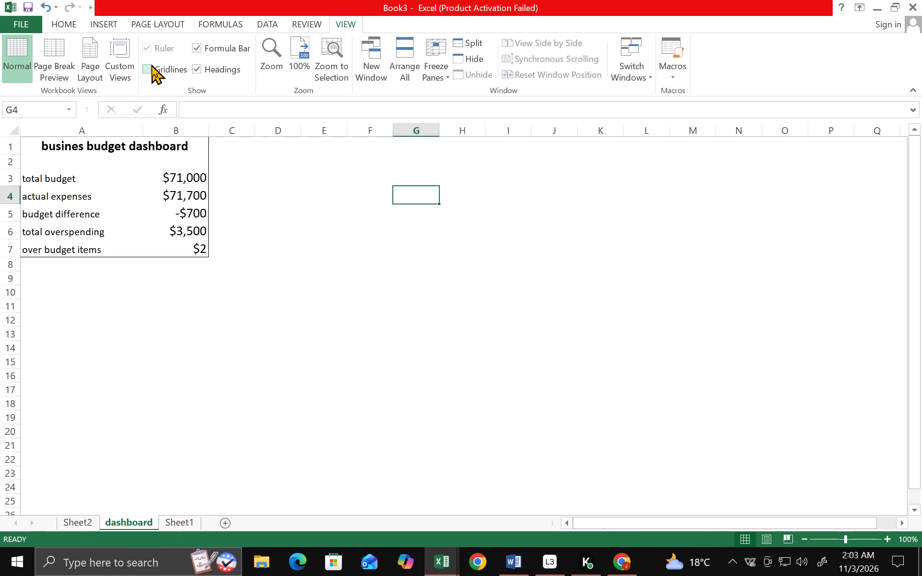
left_click(67, 21)
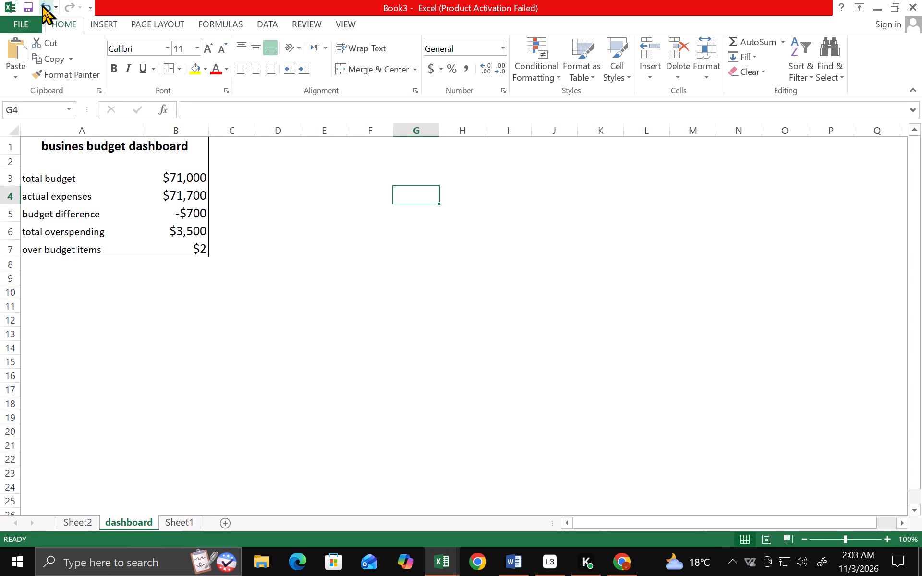
Save the workbook in the Documents folder under the file name jam.
left_click(30, 4)
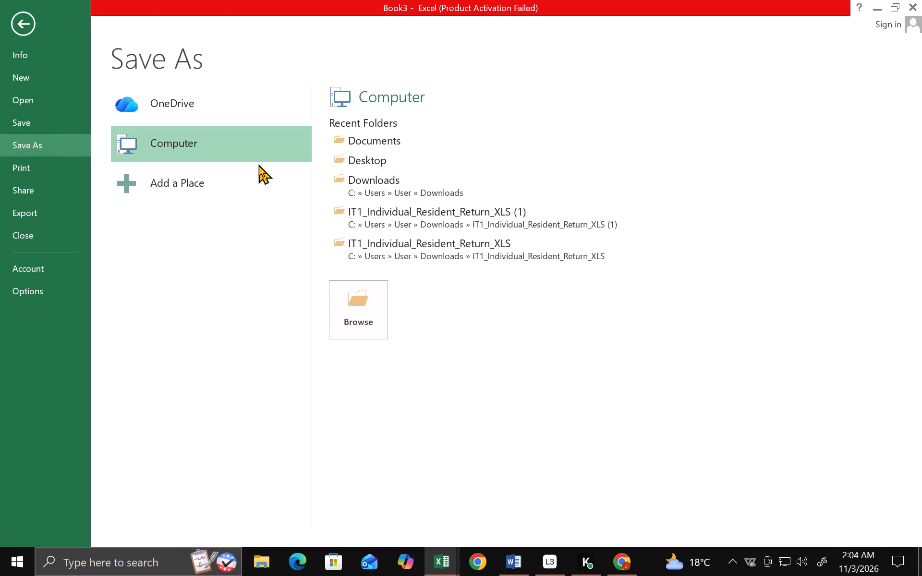
left_click(398, 132)
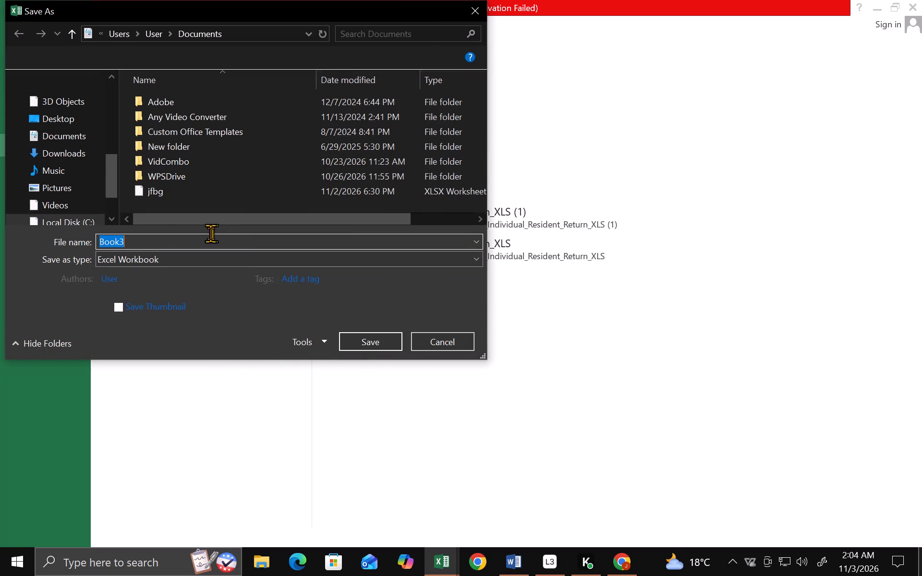
left_click(145, 233)
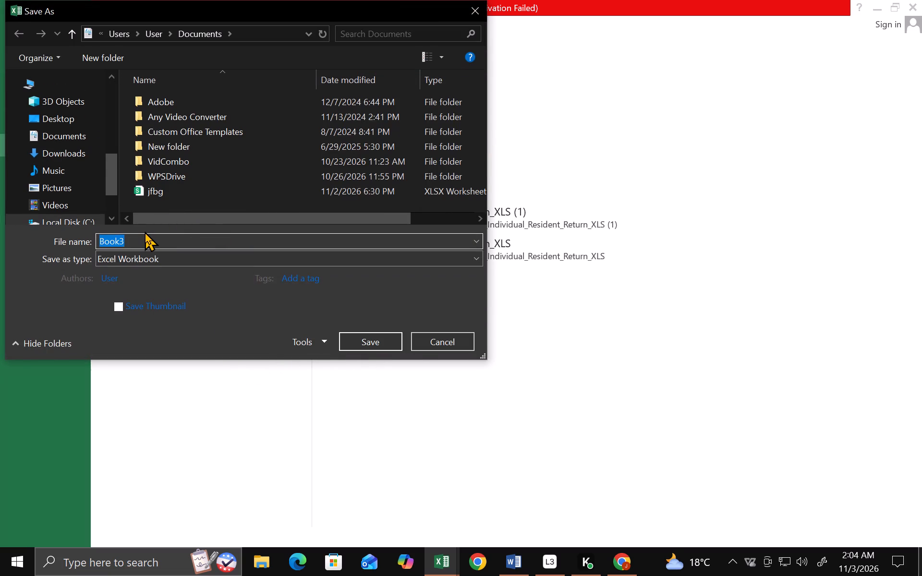
key("BackSpace")
key("BackSpace")
key("BackSpace")
key("BackSpace")
key("BackSpace")
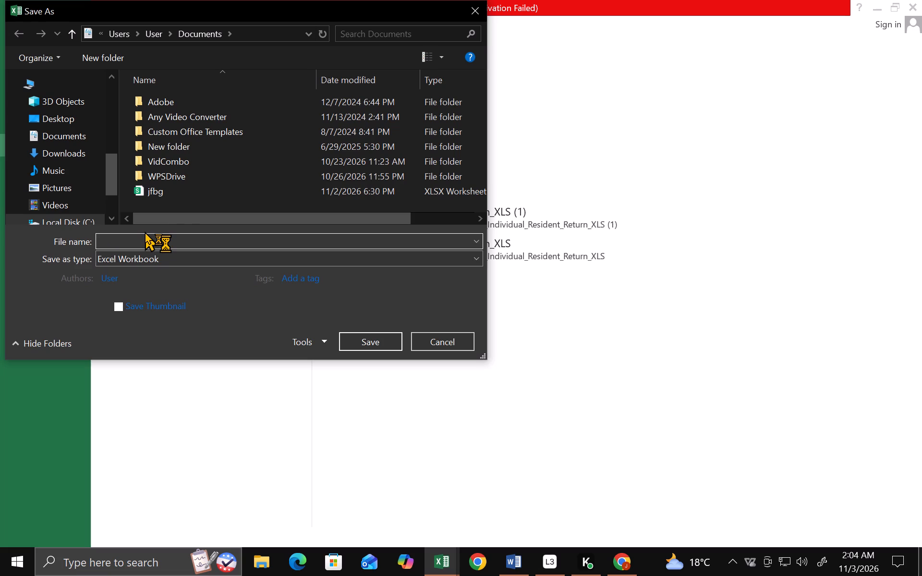
type("jam")
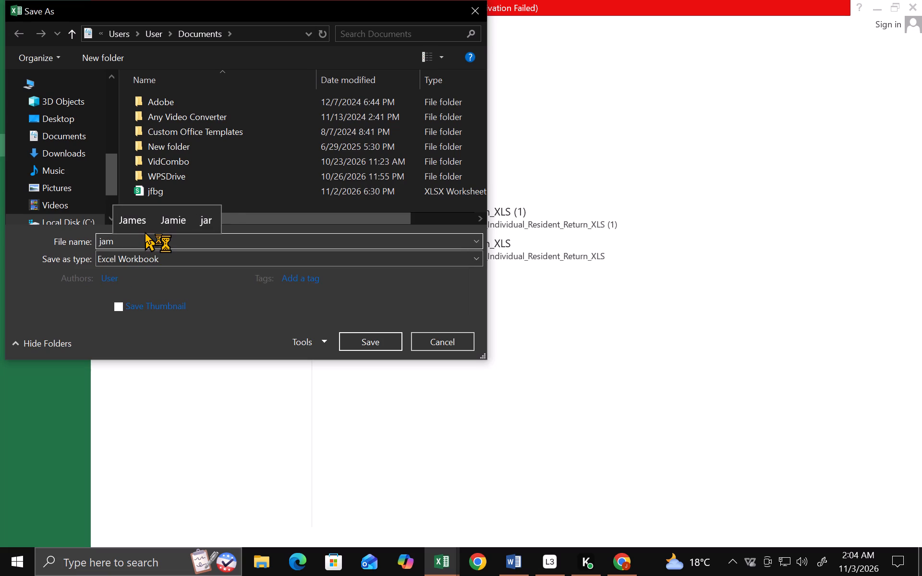
key("Return")
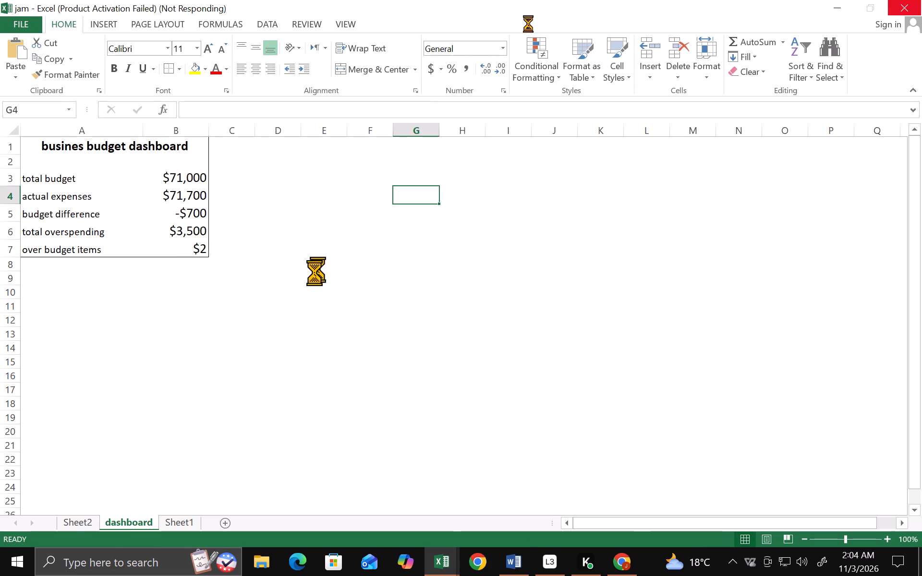
Go to Sheet1 and select the rent row's difference cell E2.
left_click(179, 517)
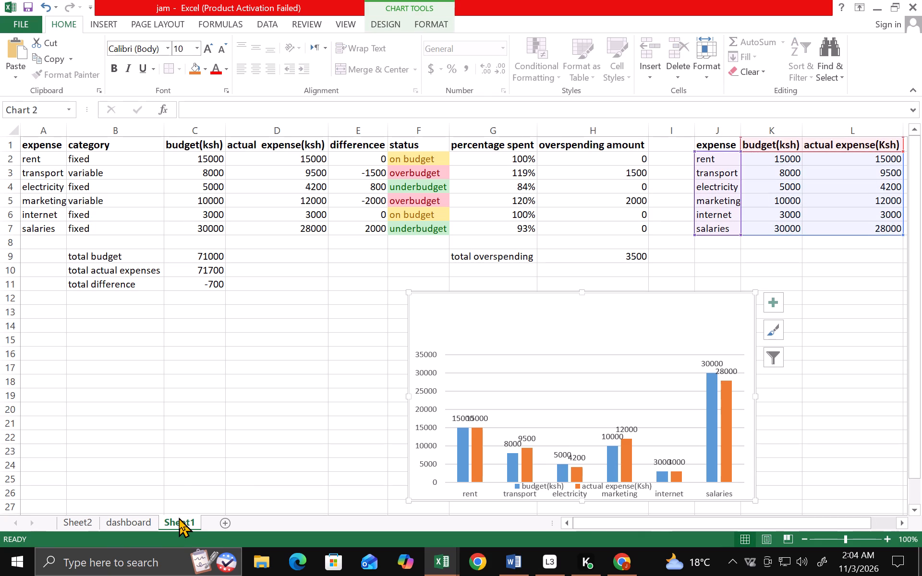
left_click(350, 163)
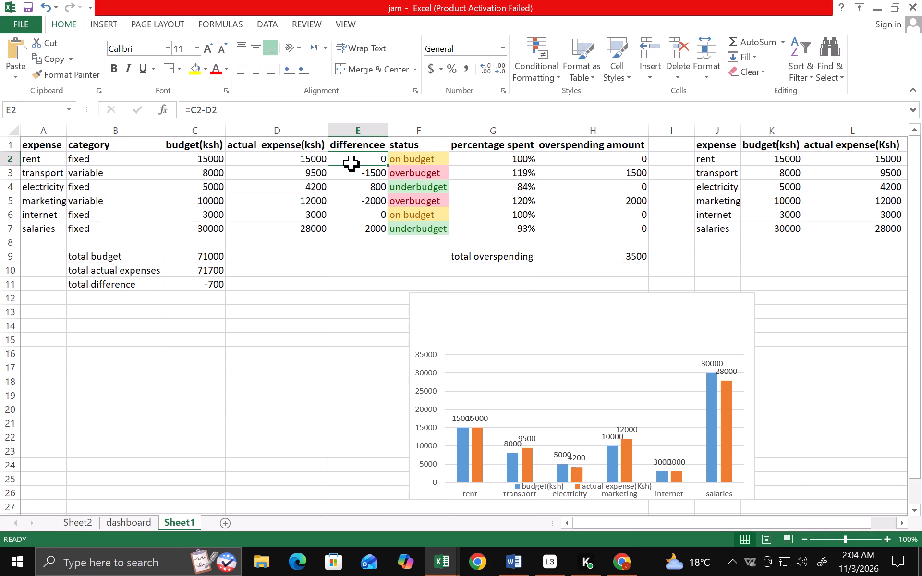
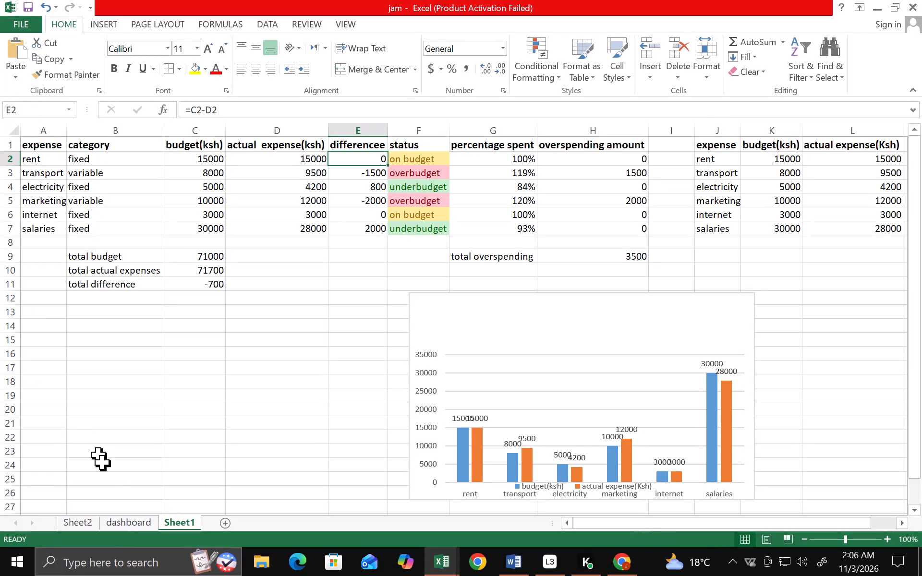
Add a chart title above the budget and actual expense column chart on Sheet1.
left_click(128, 522)
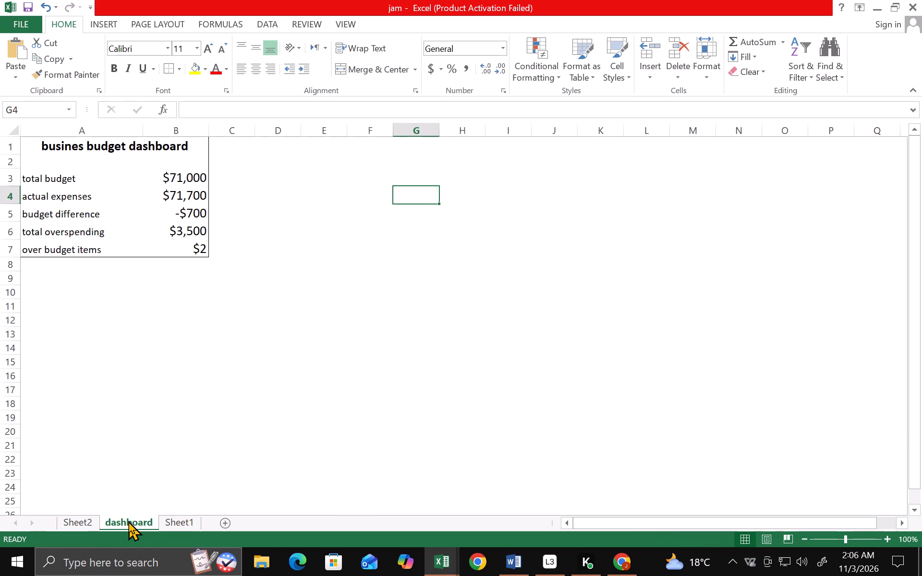
left_click(192, 522)
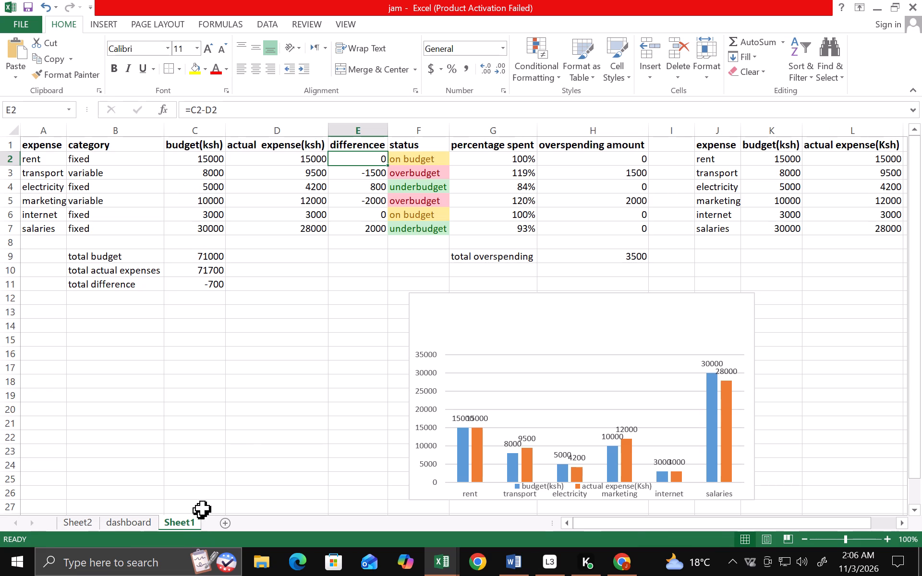
left_click(468, 310)
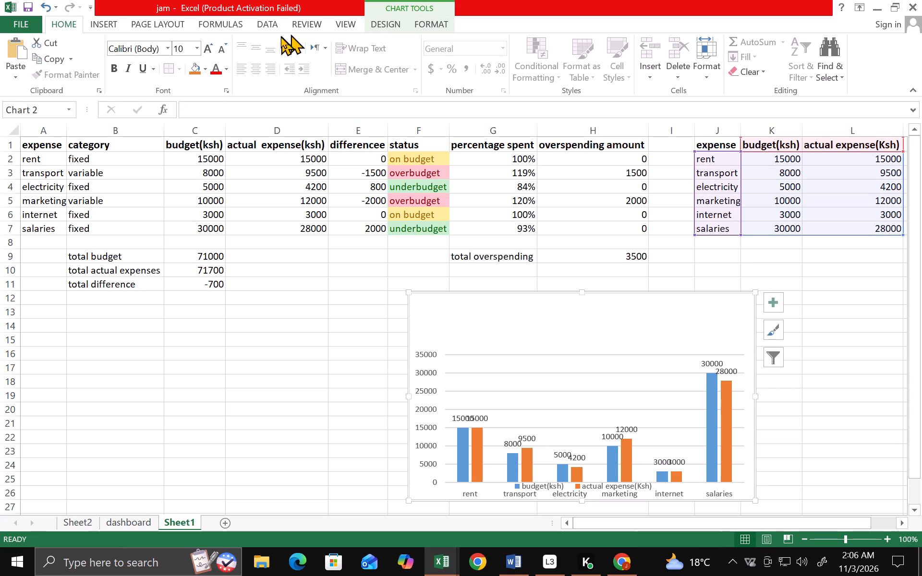
left_click(371, 13)
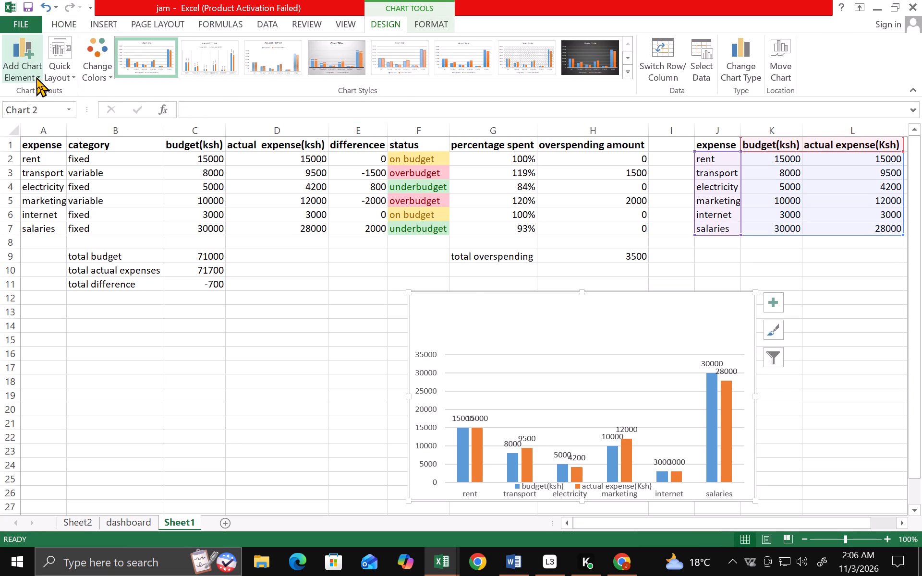
left_click(36, 75)
left_click(48, 125)
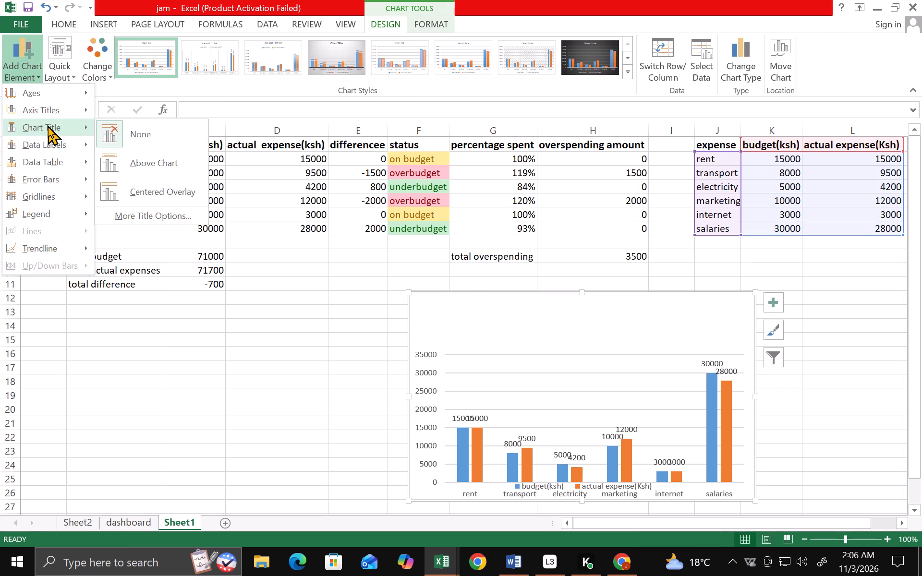
left_click(114, 158)
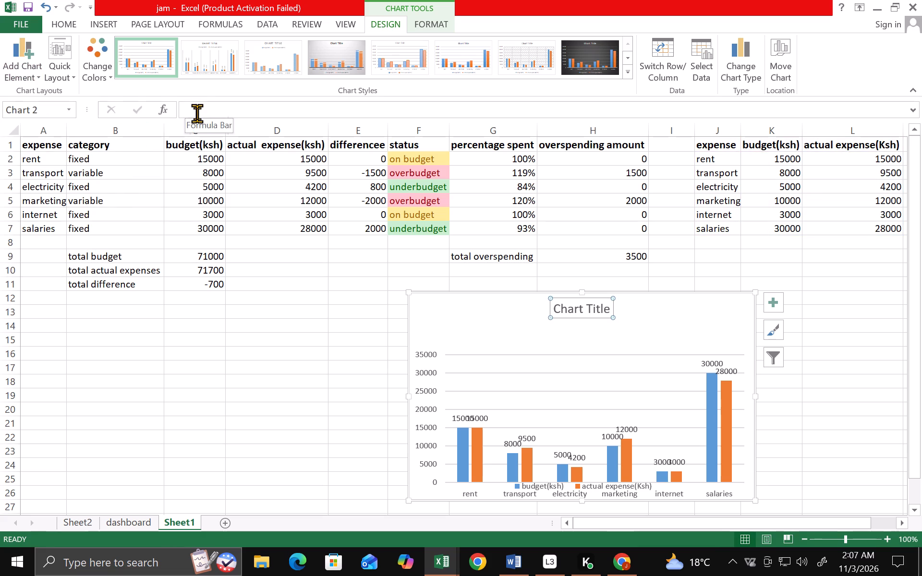
Set the chart title text to "budget vs actual expenses".
left_click(209, 109)
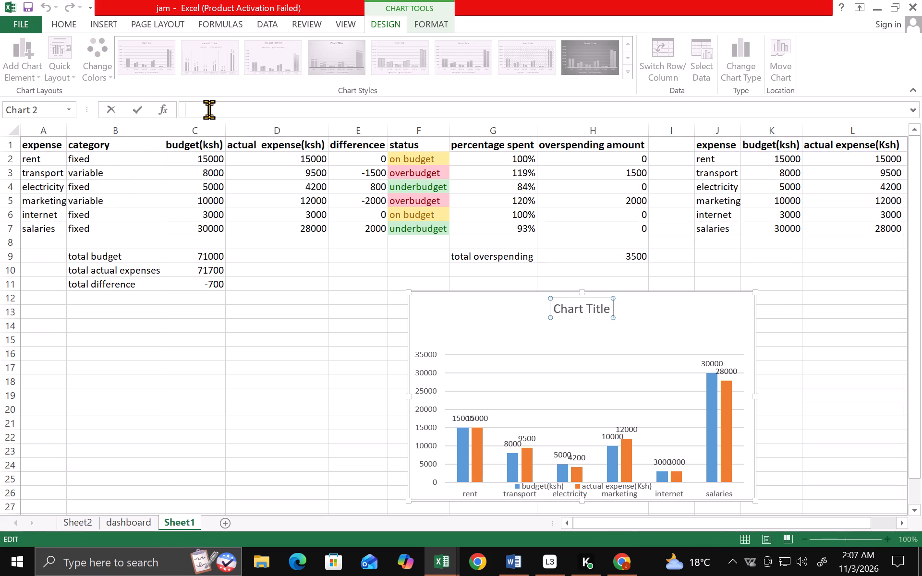
type("budge")
type("t v")
type("s actu")
key("a")
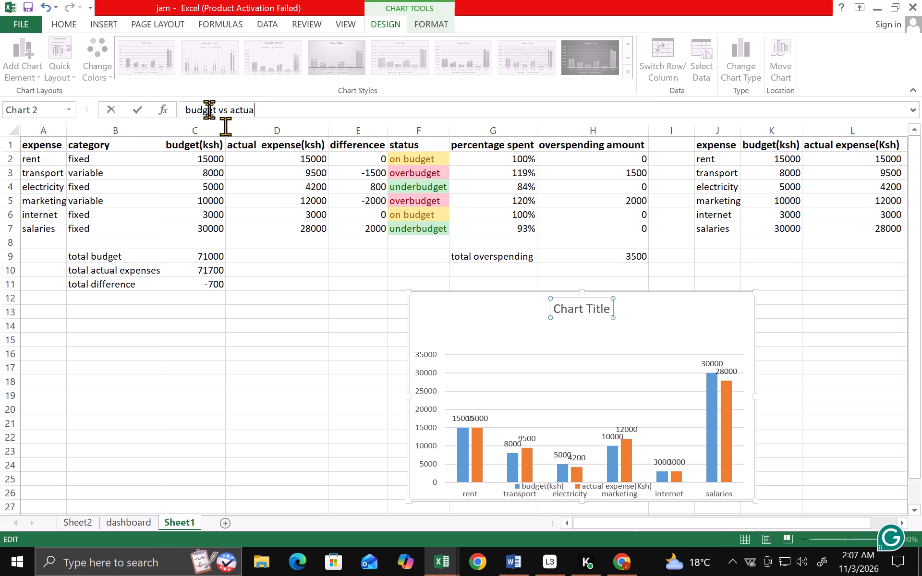
key("l")
key("space")
type("expenses")
key("Return")
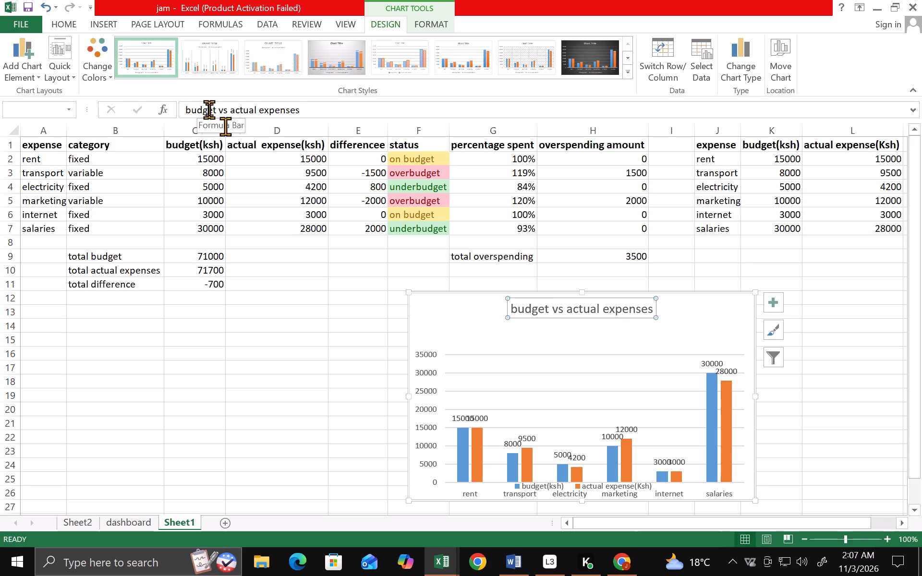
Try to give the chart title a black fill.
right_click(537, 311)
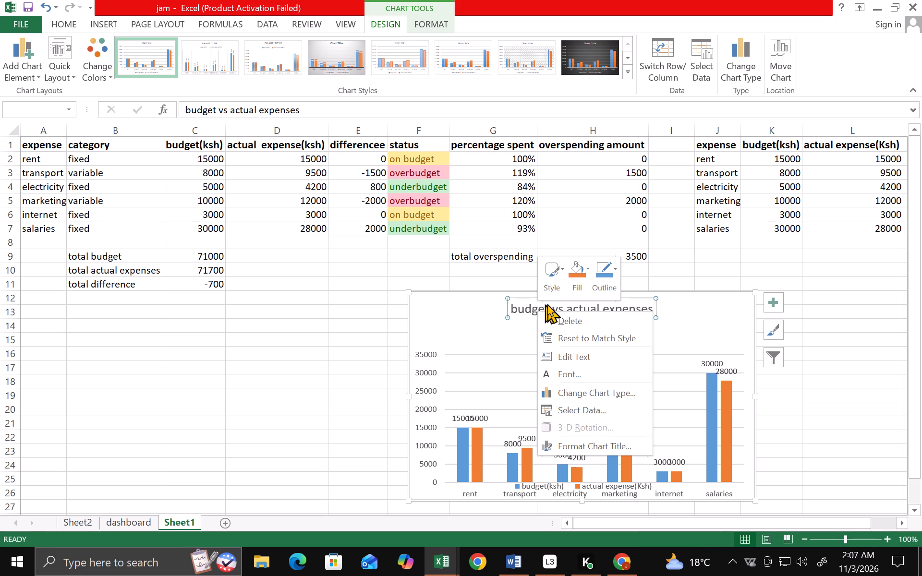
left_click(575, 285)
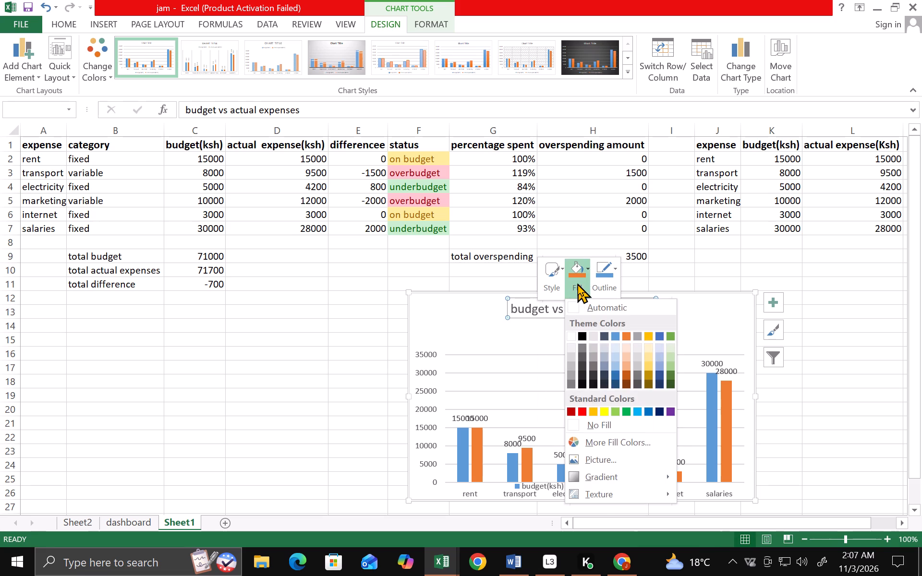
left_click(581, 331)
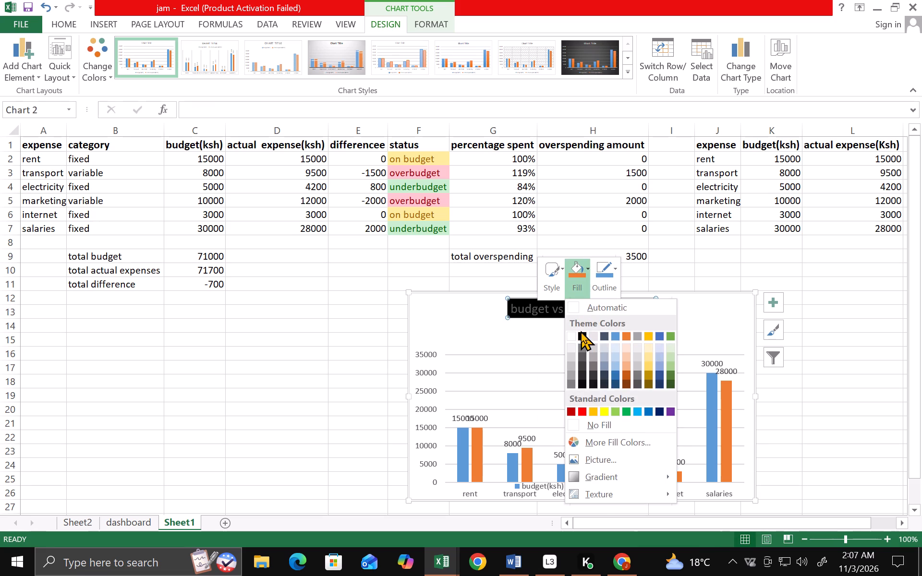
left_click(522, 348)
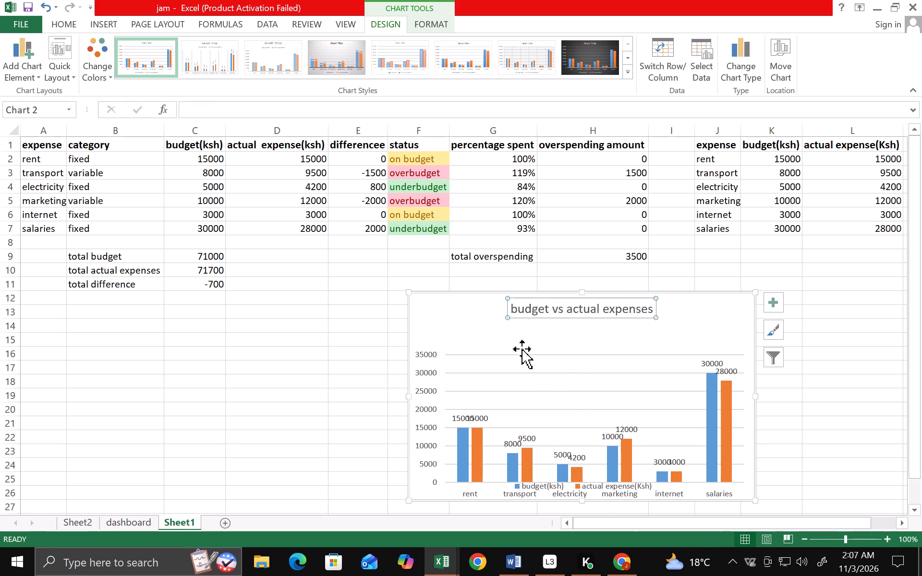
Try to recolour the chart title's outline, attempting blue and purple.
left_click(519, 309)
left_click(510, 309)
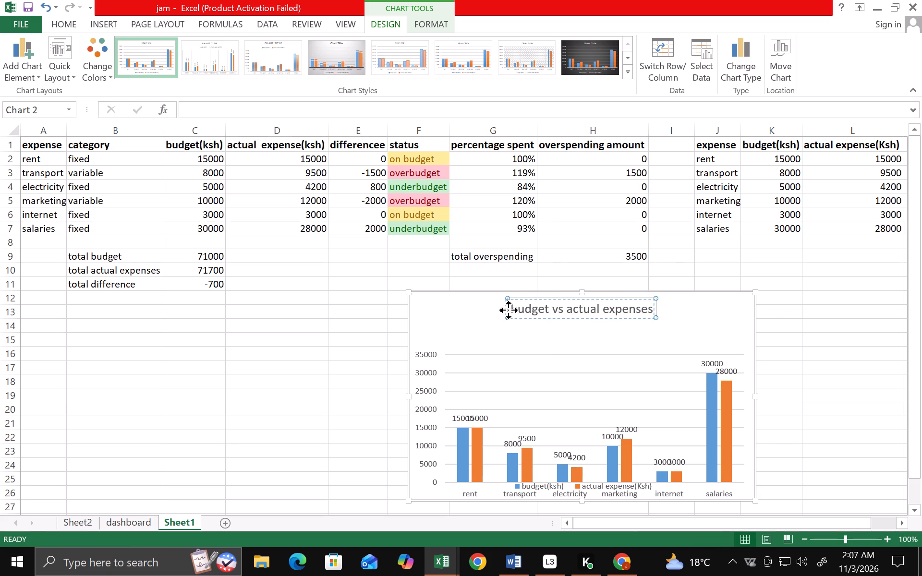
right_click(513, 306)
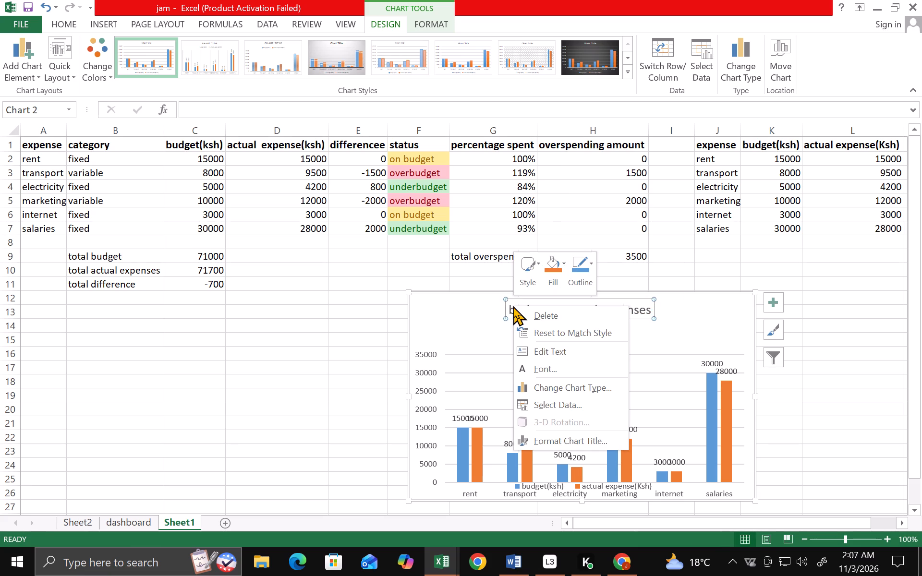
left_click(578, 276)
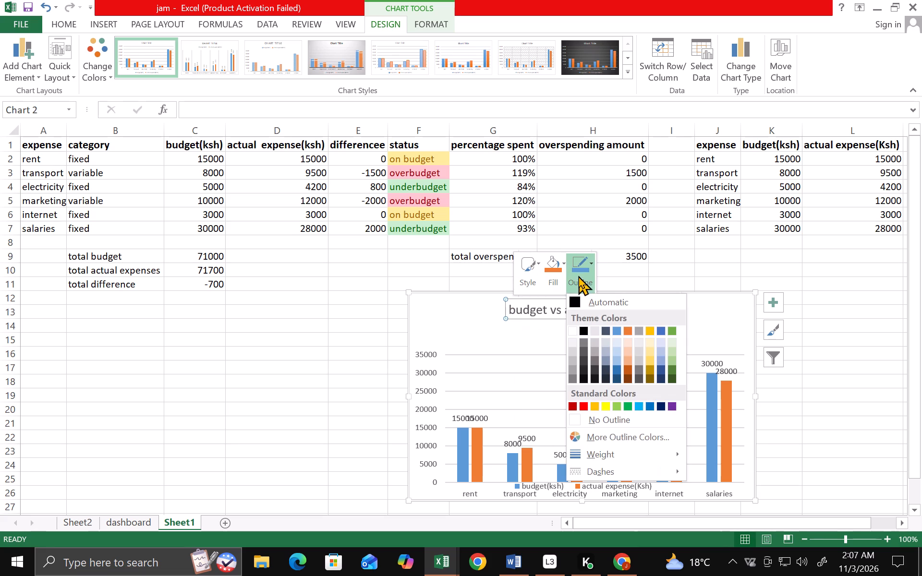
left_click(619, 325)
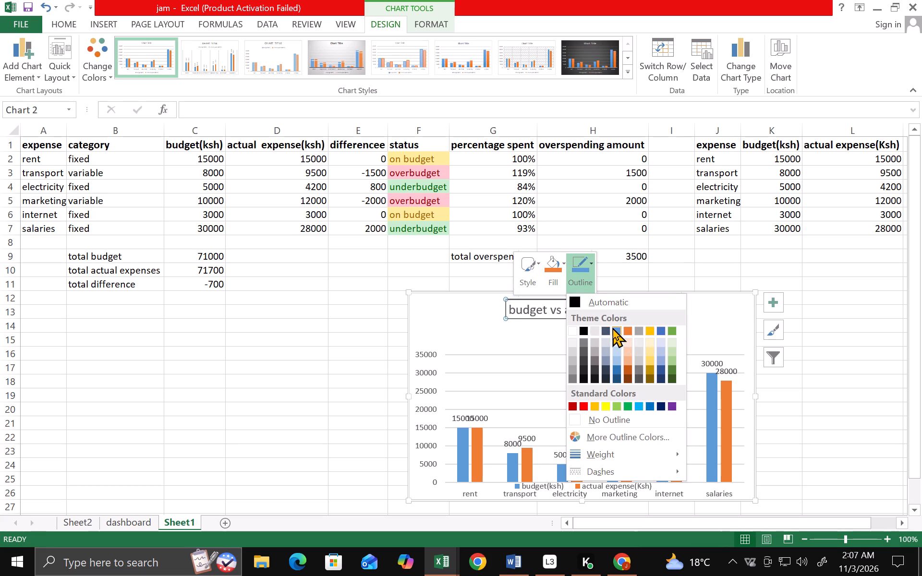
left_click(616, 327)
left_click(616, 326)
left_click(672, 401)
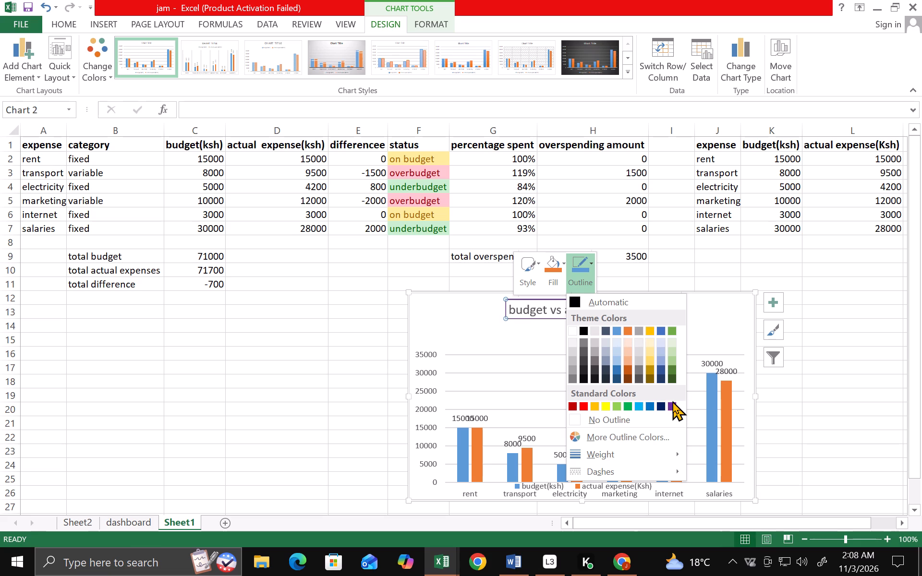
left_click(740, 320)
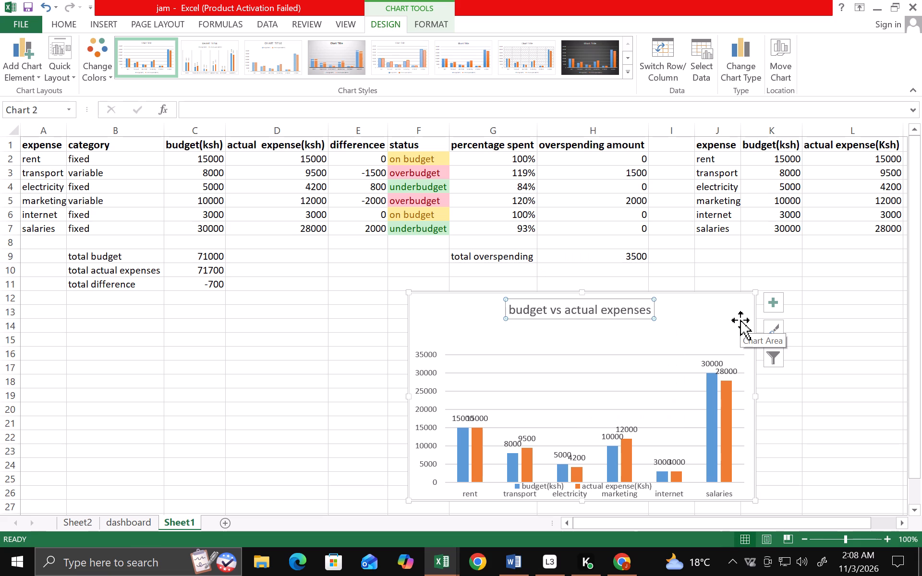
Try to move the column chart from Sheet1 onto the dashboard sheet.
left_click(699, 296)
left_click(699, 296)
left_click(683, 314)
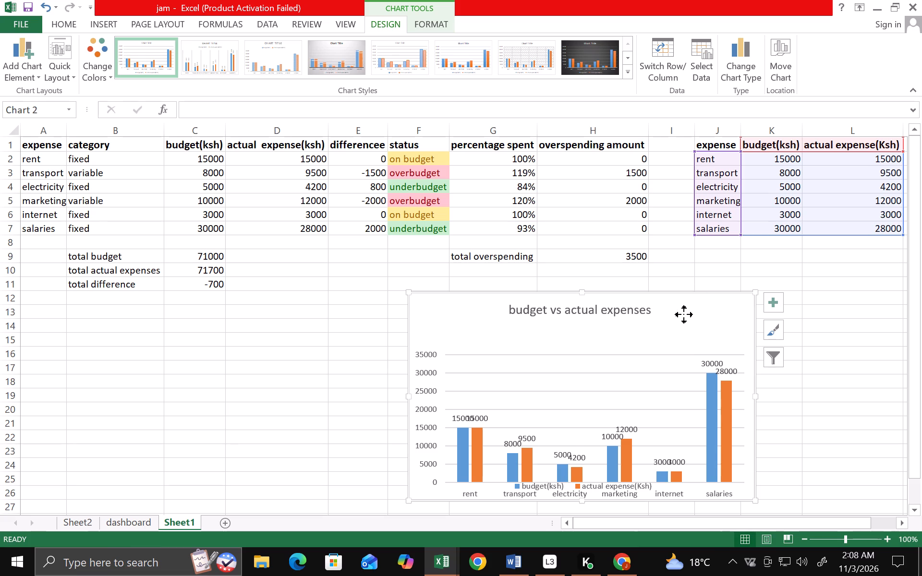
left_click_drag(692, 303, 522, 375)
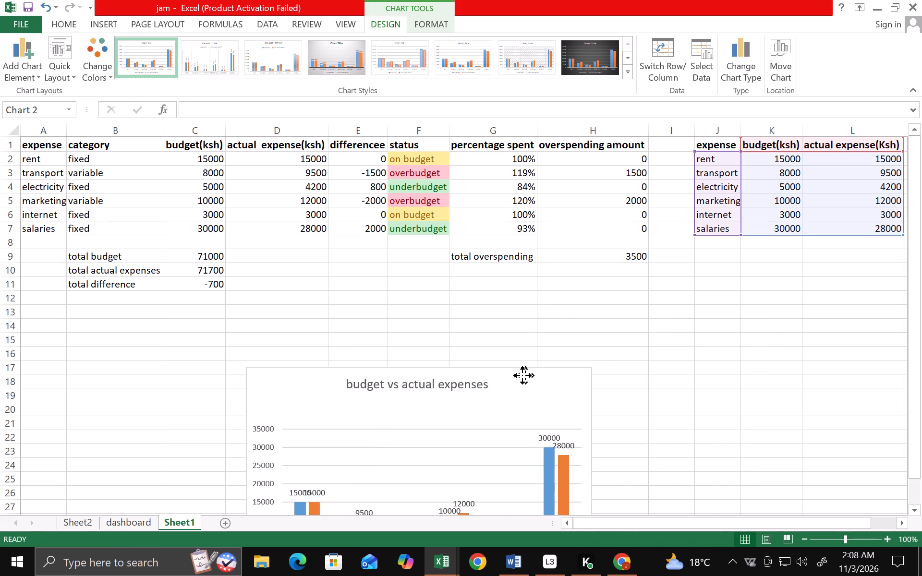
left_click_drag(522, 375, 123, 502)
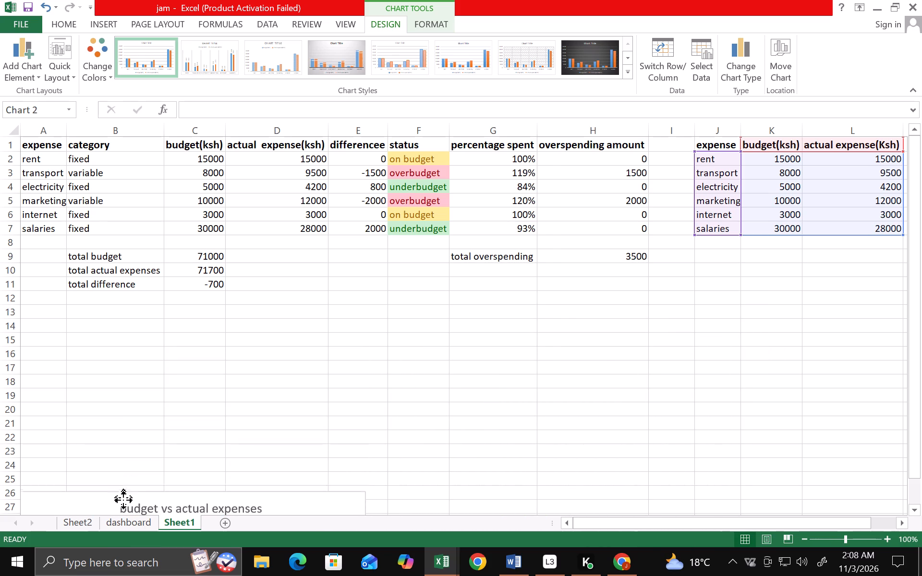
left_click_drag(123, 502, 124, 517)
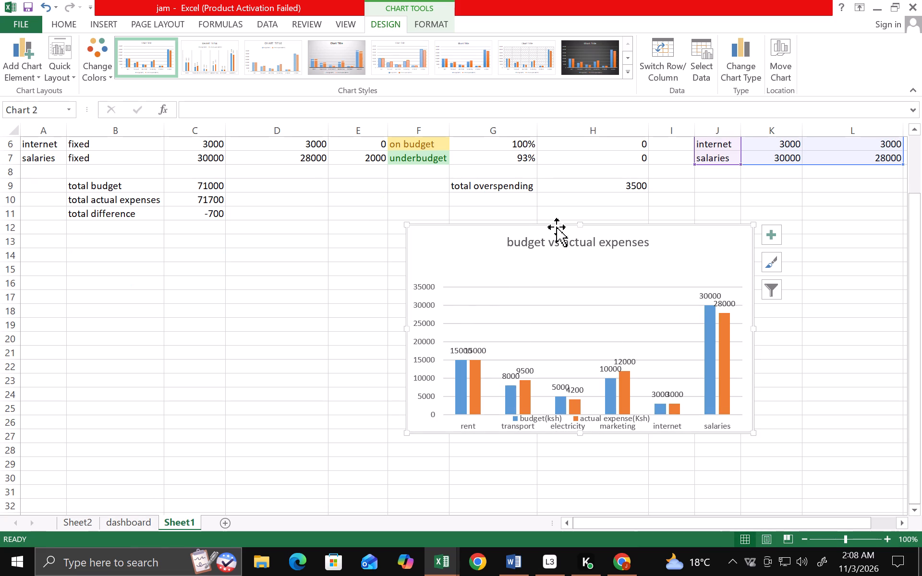
Make the column chart taller by extending its top edge up into row 11.
left_click_drag(579, 223, 631, 250)
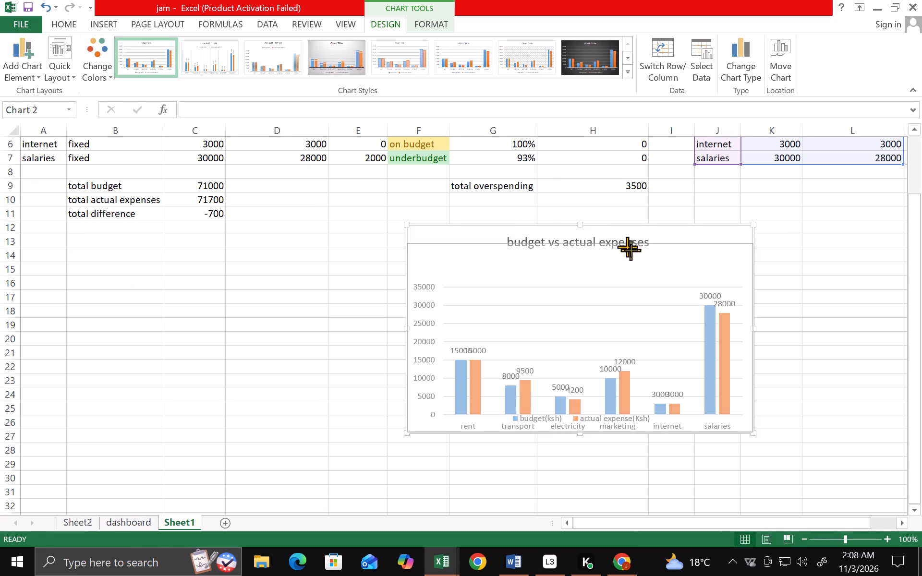
left_click_drag(631, 250, 673, 211)
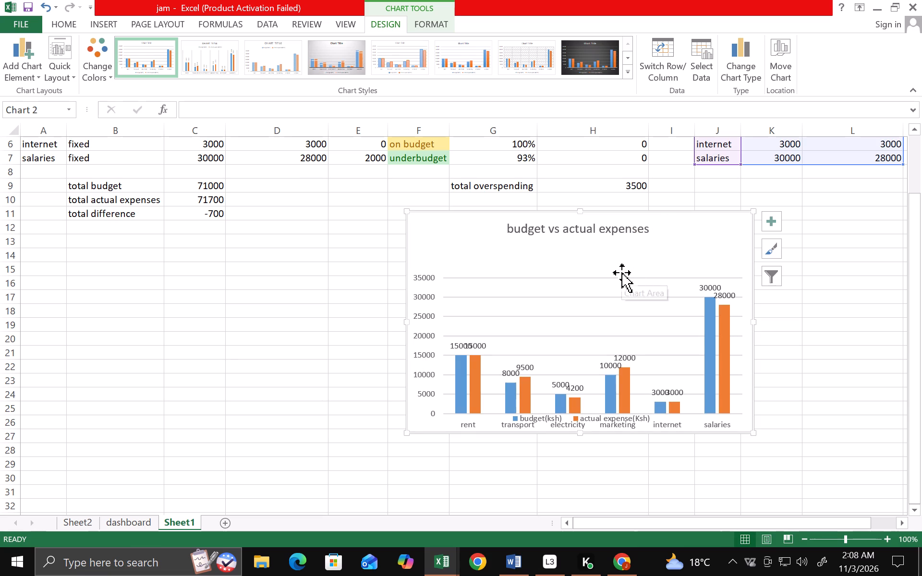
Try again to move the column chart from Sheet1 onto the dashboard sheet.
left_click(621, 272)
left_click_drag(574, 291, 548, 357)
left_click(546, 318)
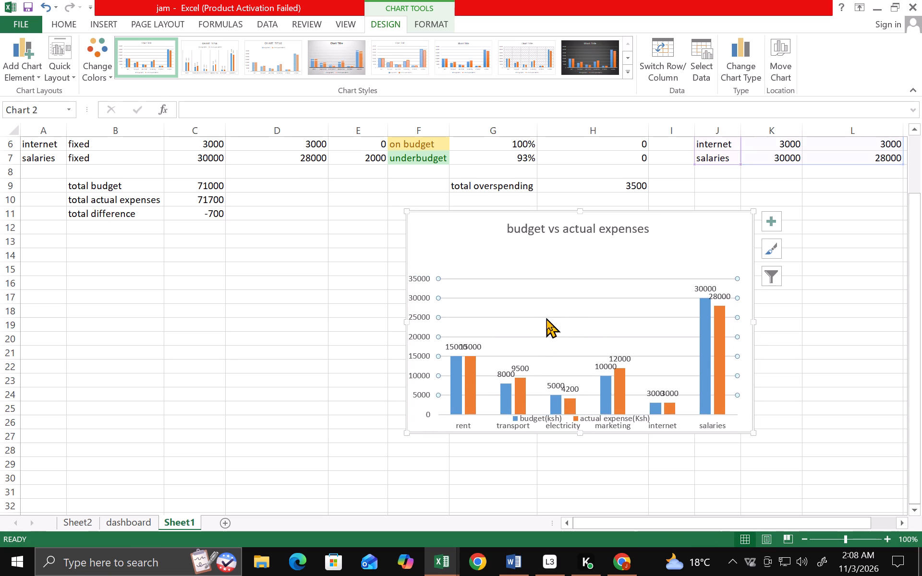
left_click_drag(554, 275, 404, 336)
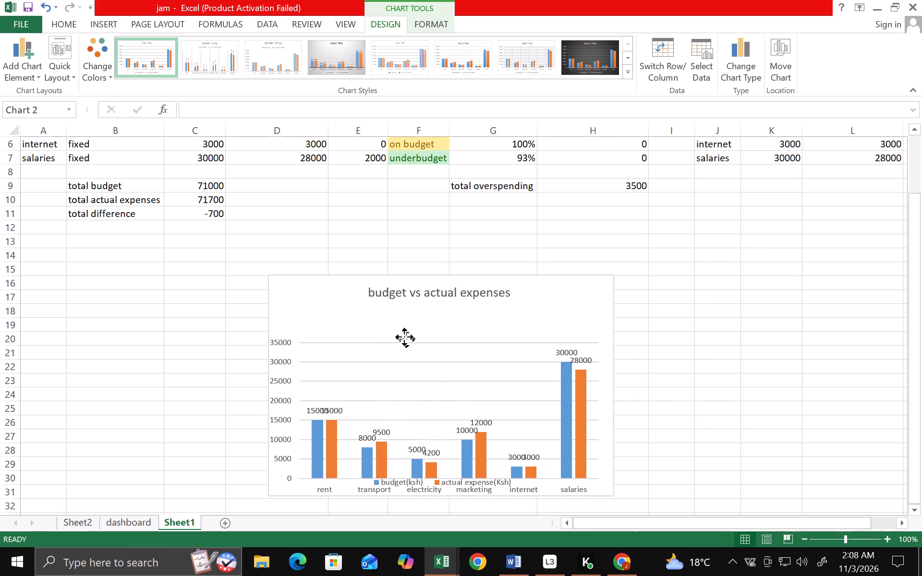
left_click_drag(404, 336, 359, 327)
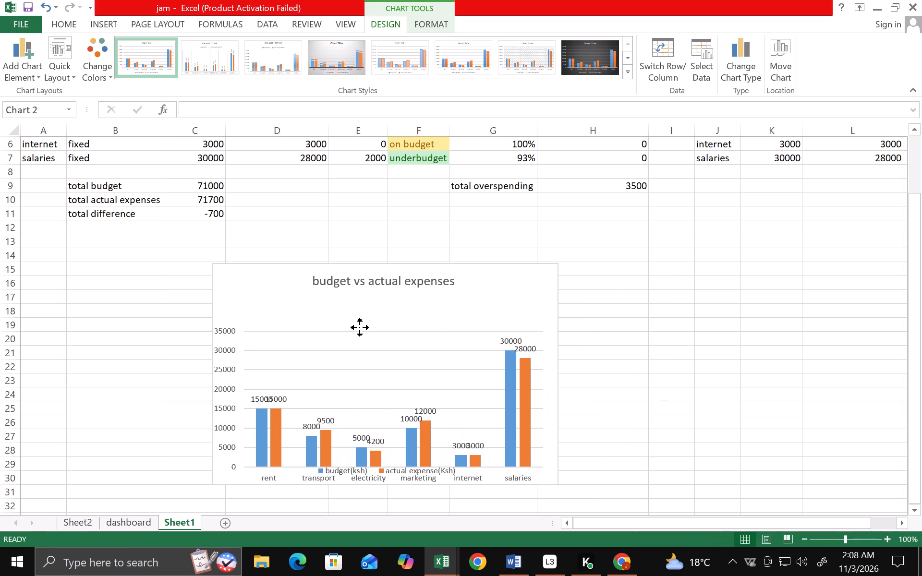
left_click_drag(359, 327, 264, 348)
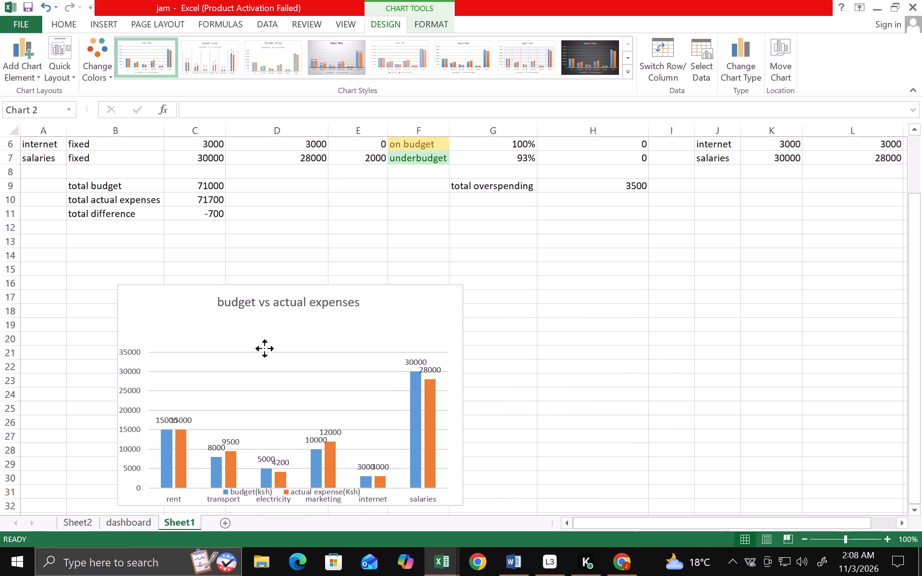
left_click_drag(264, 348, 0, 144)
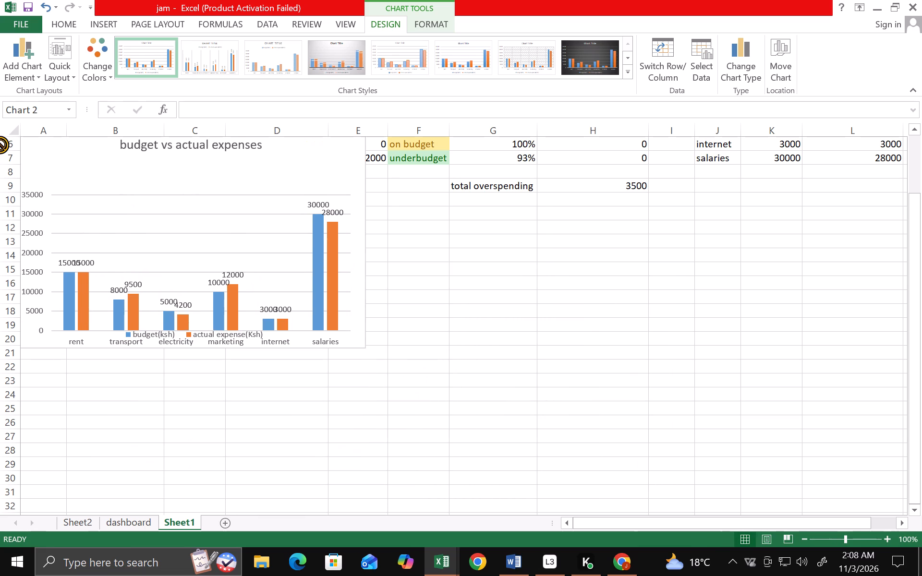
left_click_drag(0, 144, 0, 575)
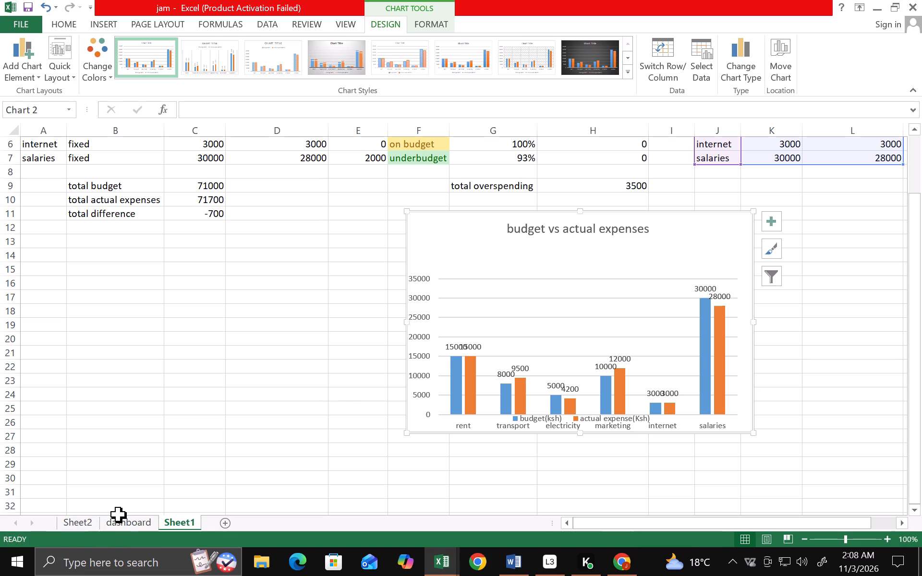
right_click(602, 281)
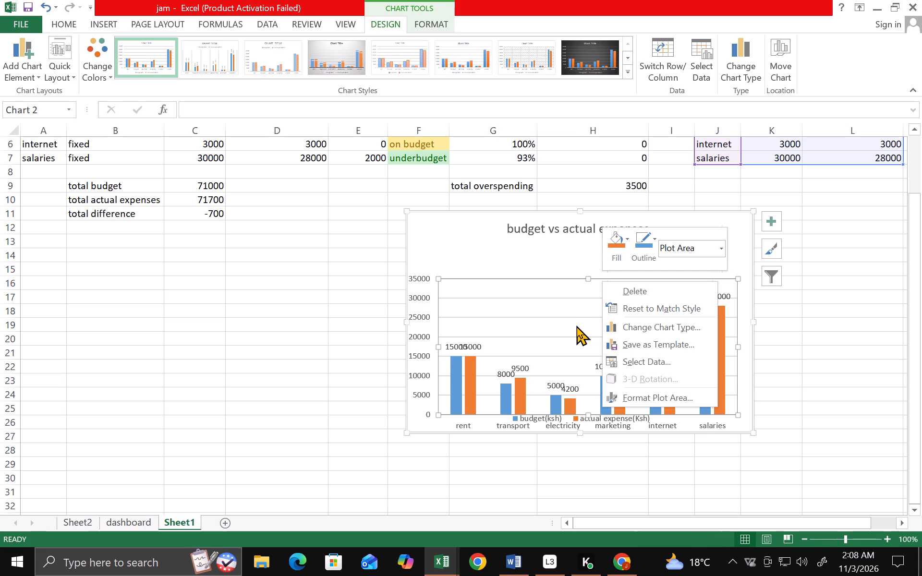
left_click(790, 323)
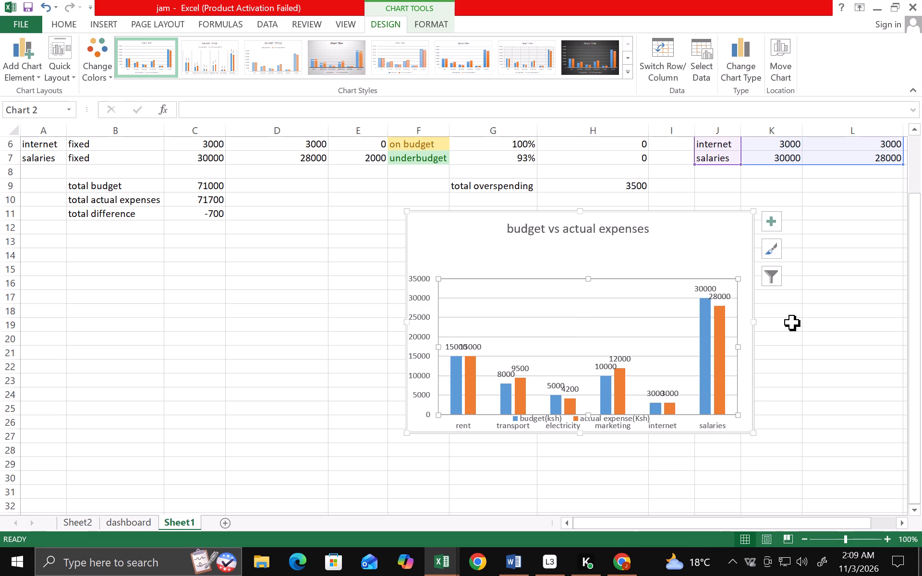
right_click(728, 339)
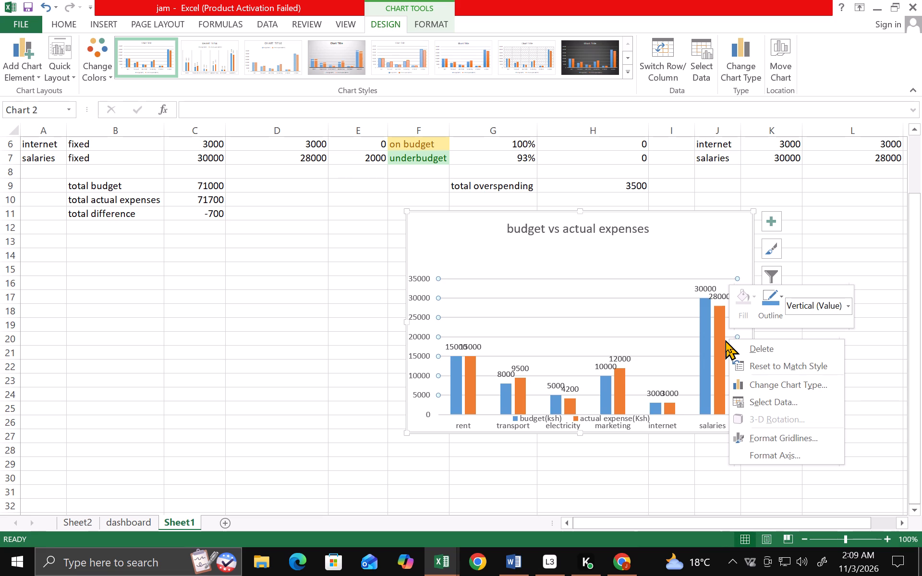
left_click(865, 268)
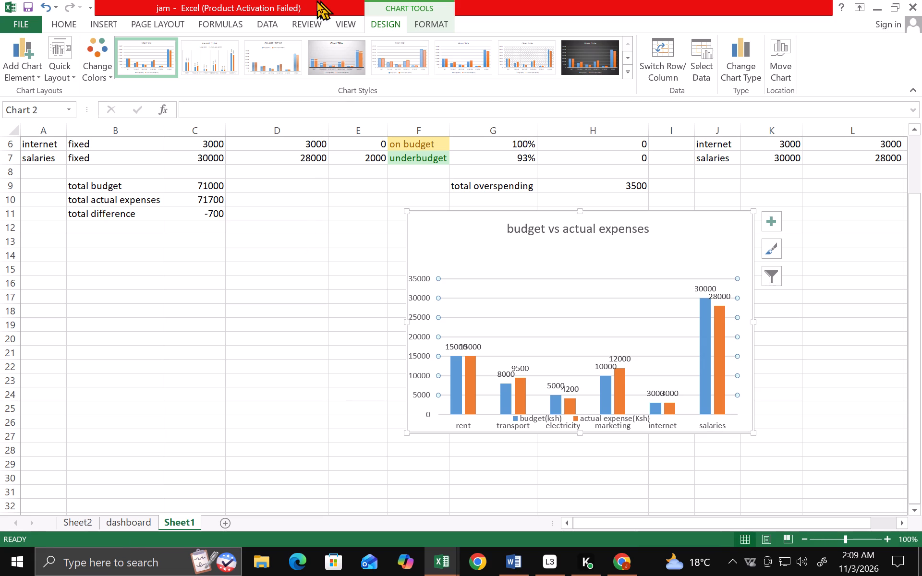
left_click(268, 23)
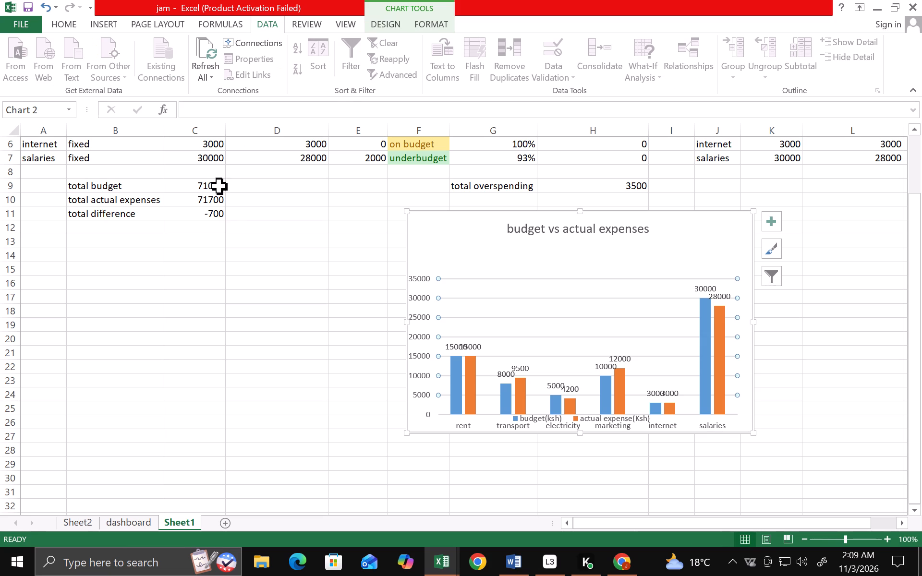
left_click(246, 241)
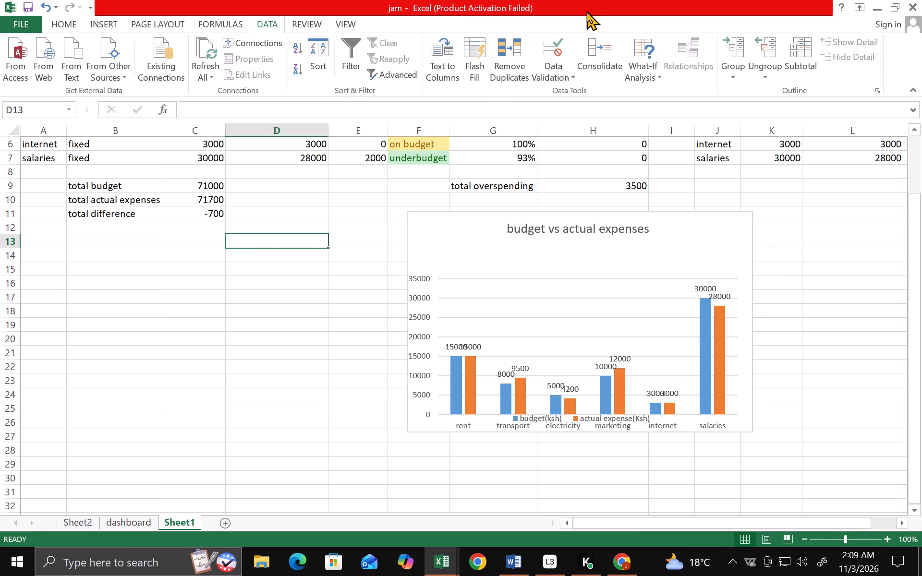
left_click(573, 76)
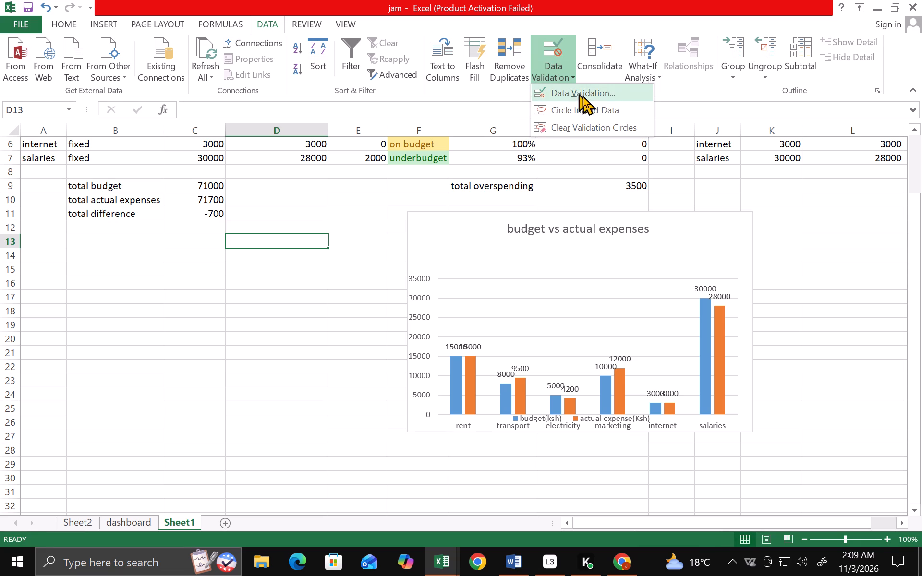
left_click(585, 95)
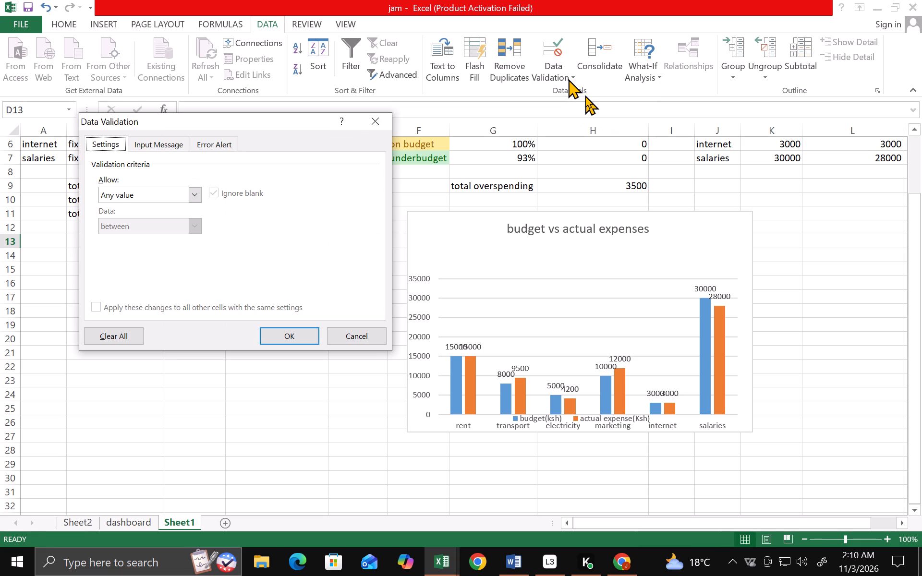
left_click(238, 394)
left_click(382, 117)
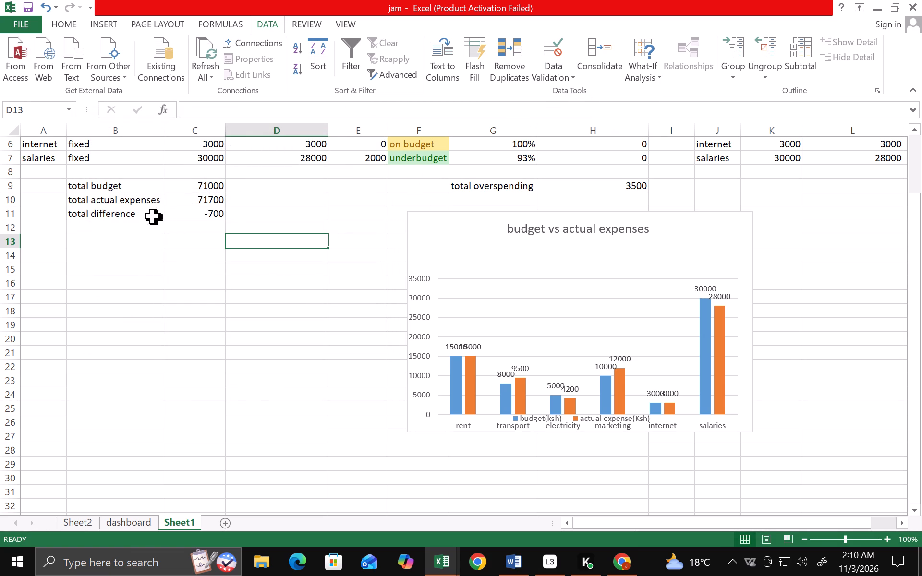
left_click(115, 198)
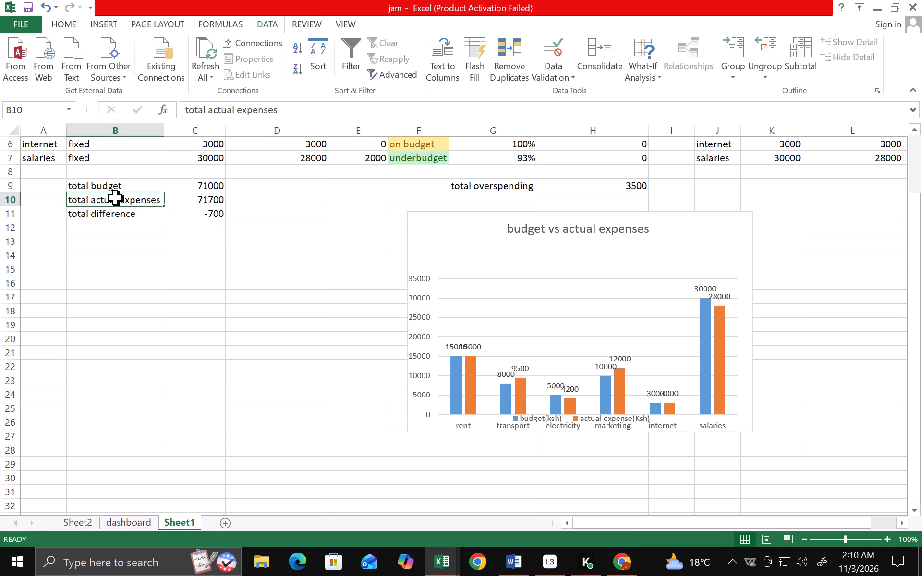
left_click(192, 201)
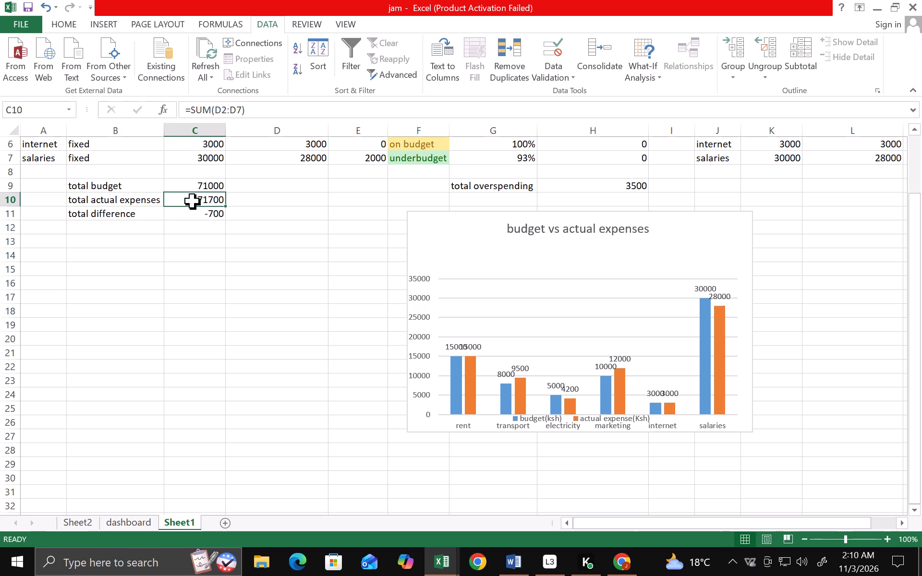
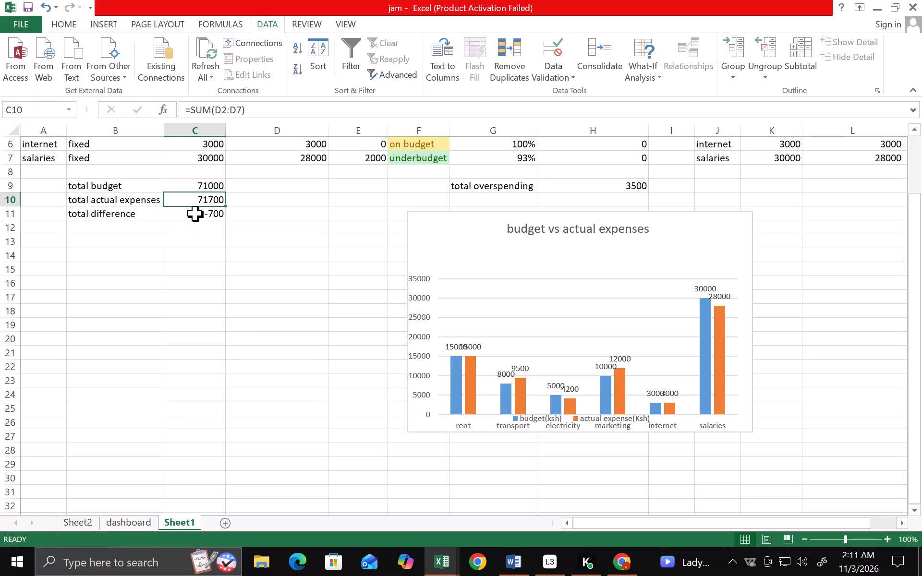
Inspect the formula behind the total difference in cell C11 on Sheet1.
left_click(197, 214)
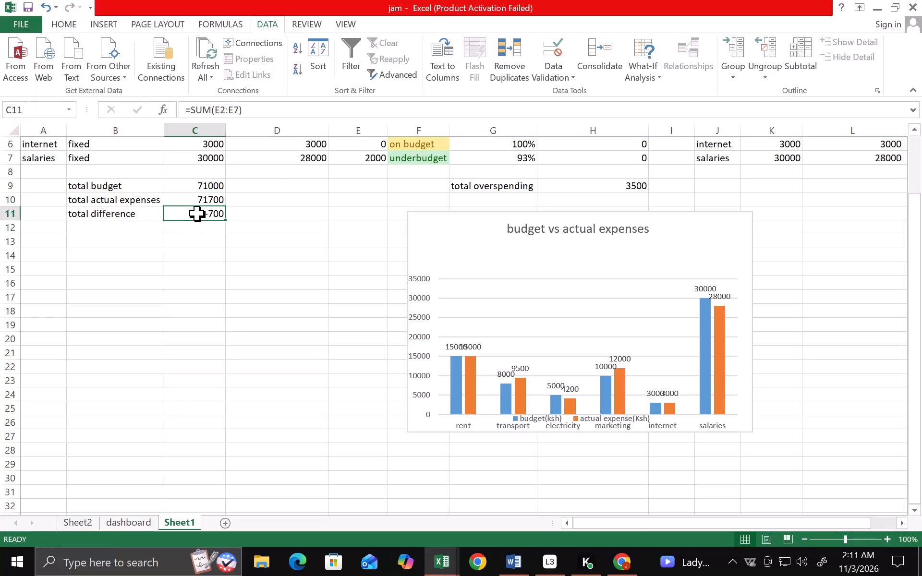
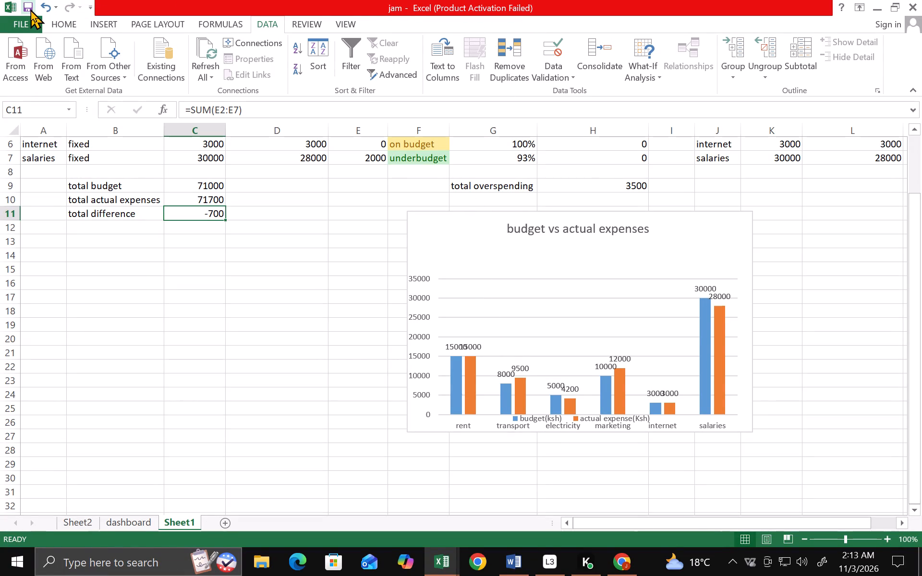
Close the jam.xlsx workbook and save the changes made to it.
left_click(912, 0)
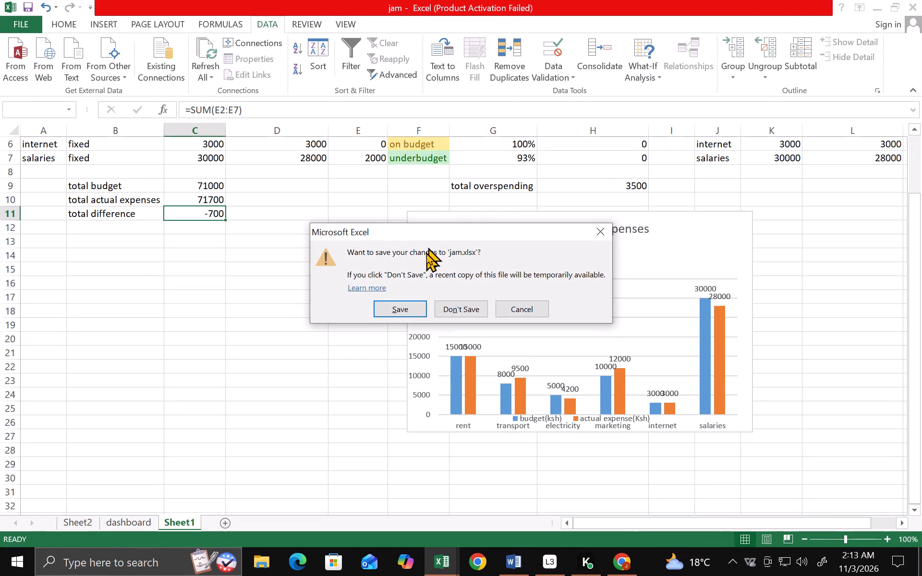
left_click(409, 305)
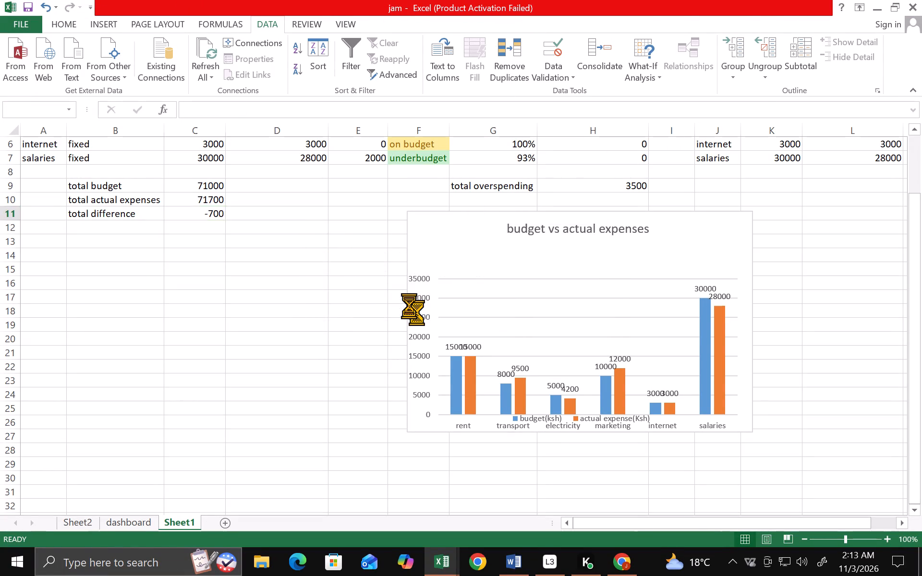